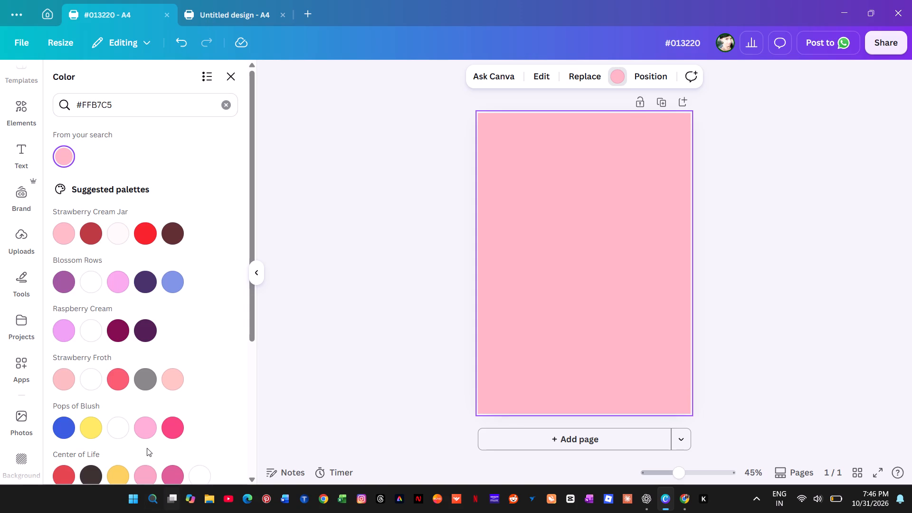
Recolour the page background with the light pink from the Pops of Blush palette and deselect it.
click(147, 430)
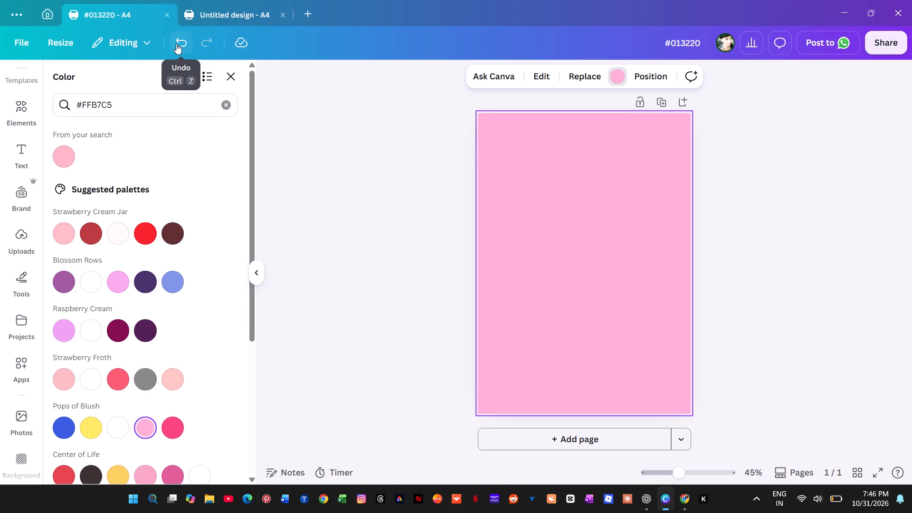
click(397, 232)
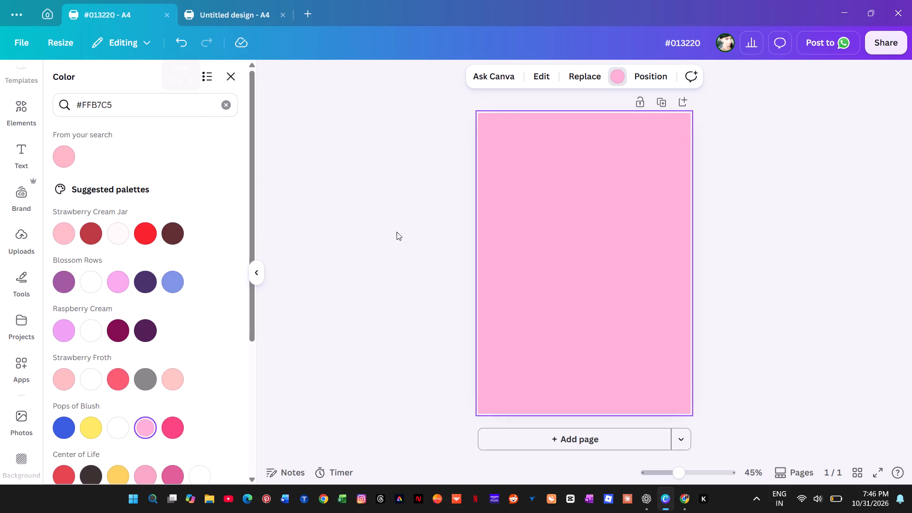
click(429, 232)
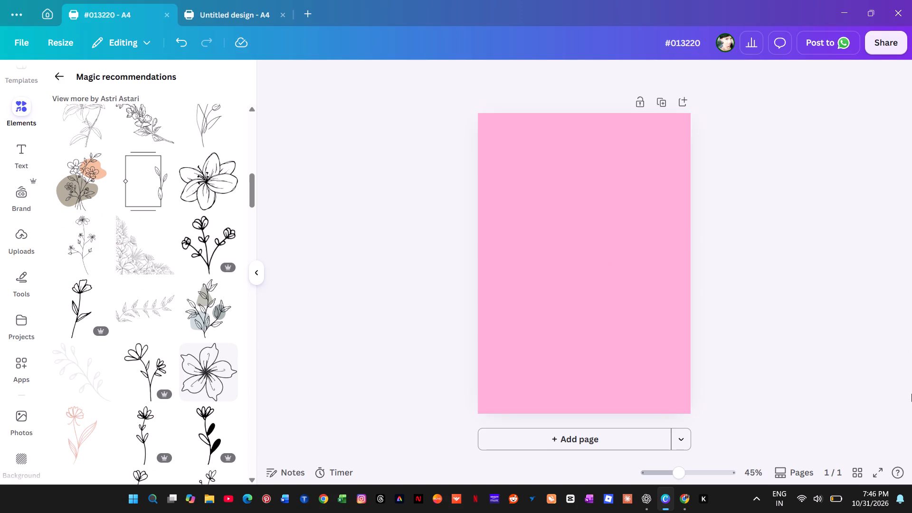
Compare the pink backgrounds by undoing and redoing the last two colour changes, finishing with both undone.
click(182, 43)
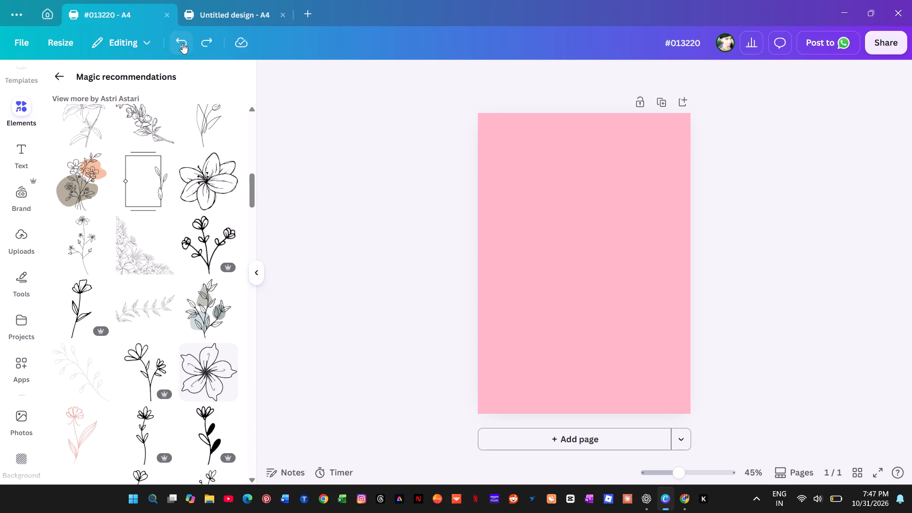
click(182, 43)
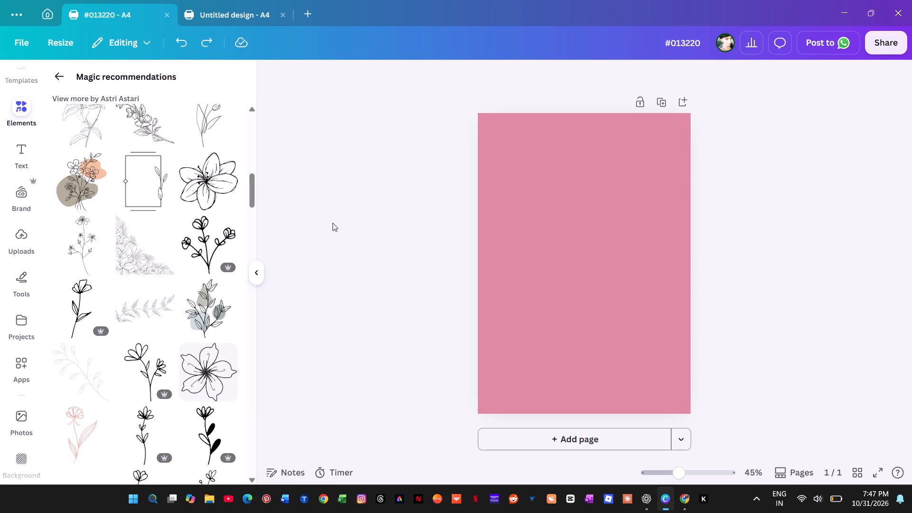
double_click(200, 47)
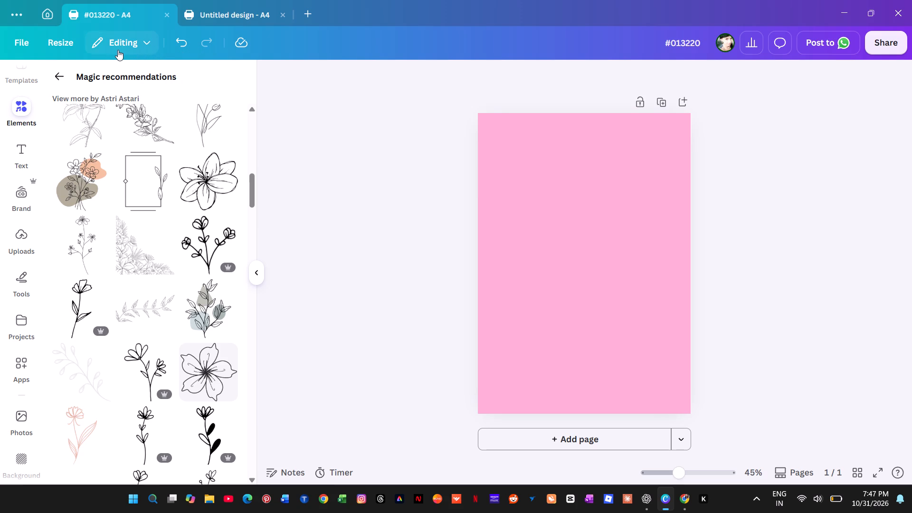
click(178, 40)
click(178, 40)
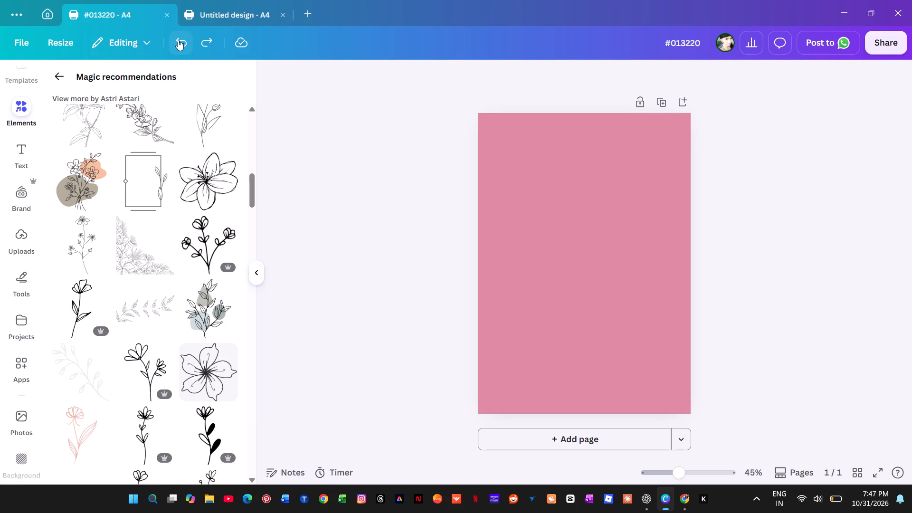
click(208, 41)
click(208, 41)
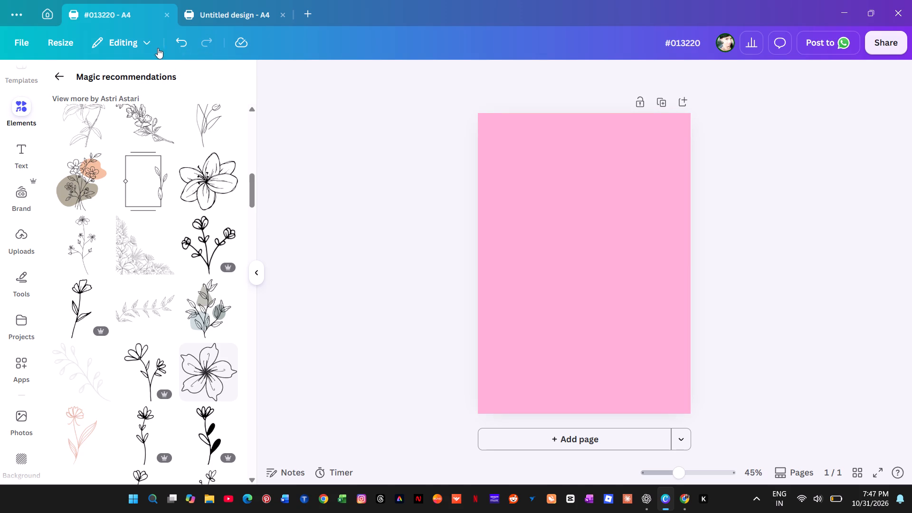
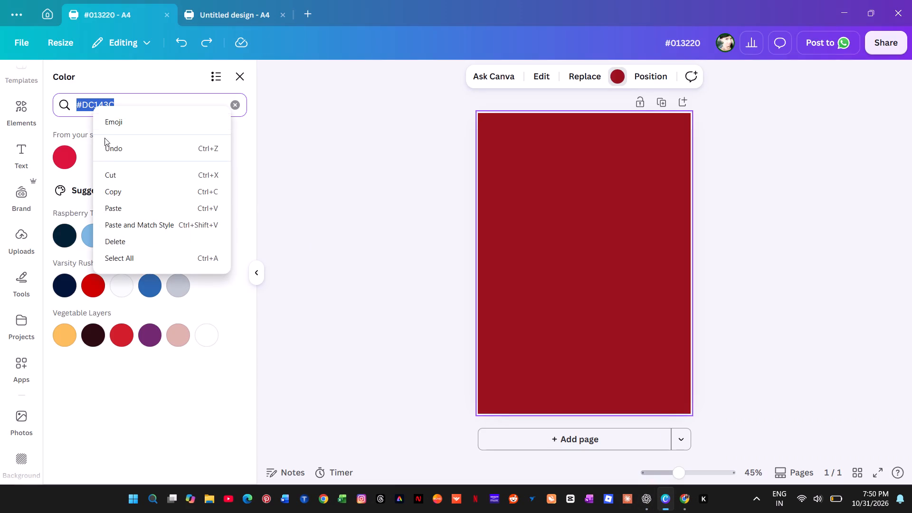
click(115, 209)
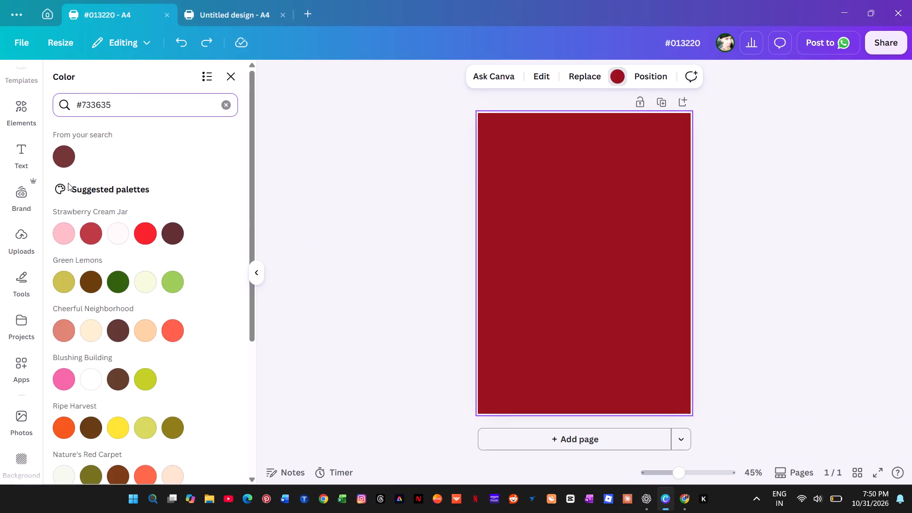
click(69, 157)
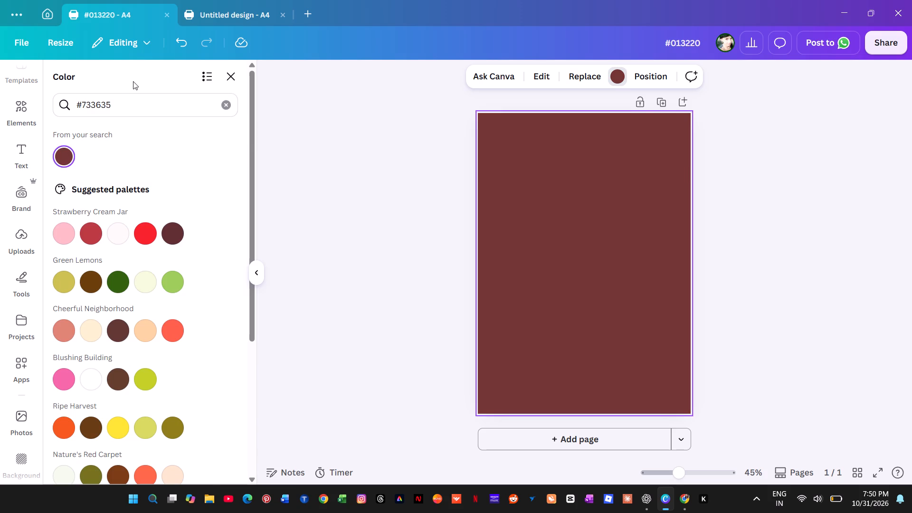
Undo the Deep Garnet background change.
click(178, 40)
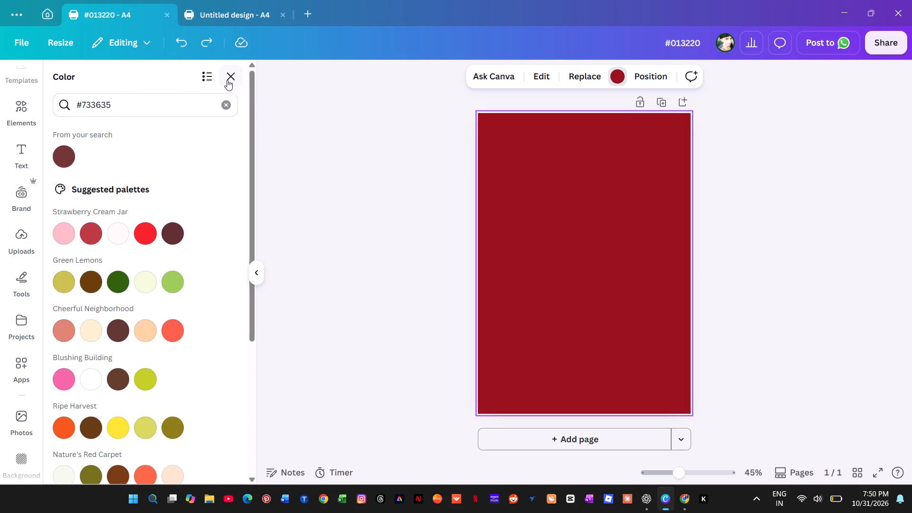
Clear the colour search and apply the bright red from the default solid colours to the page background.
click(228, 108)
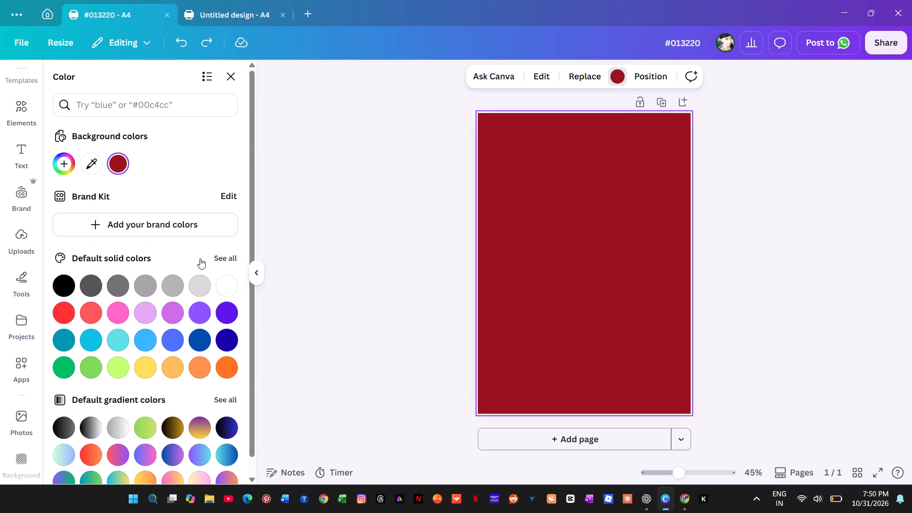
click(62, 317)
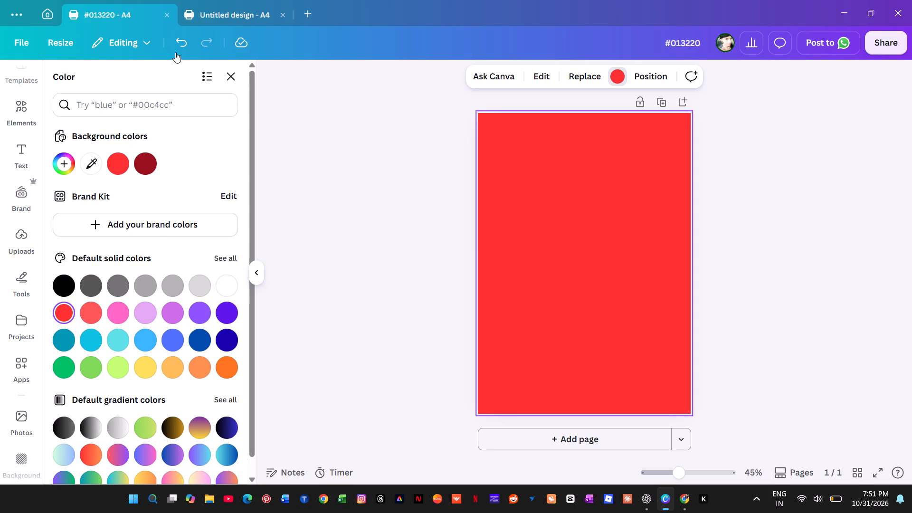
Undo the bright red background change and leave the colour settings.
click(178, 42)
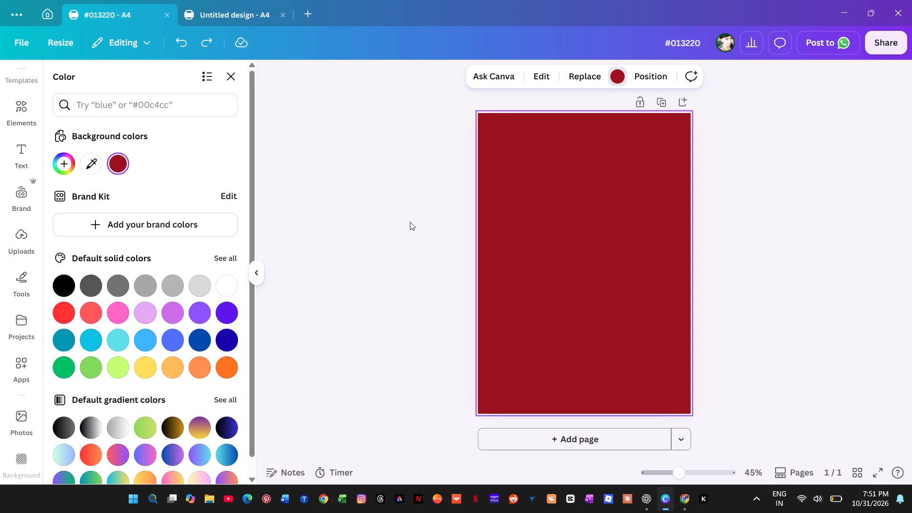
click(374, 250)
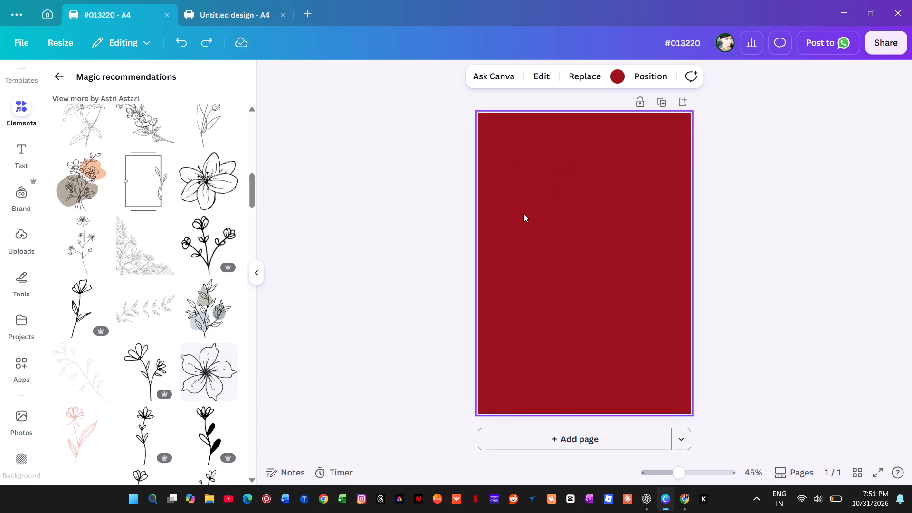
Switch to Google Chrome and close the Pinterest page of floral digital notebook covers.
click(683, 495)
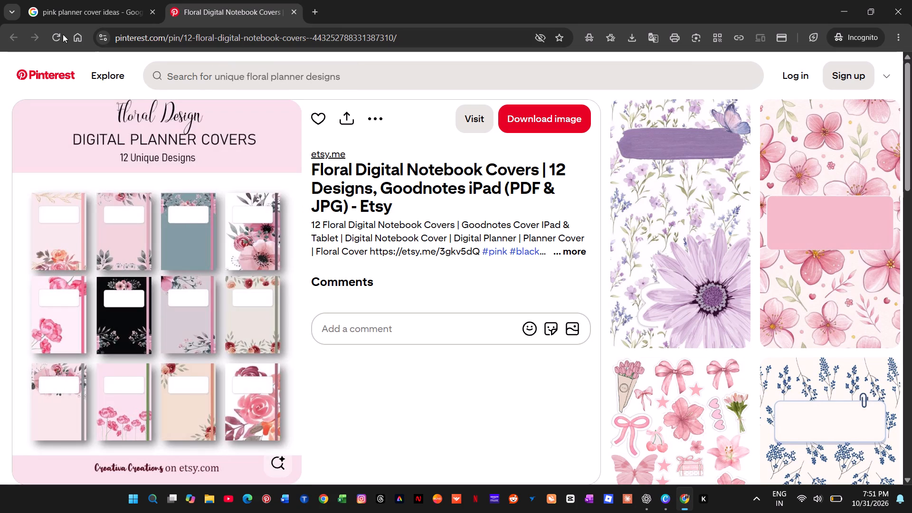
click(291, 14)
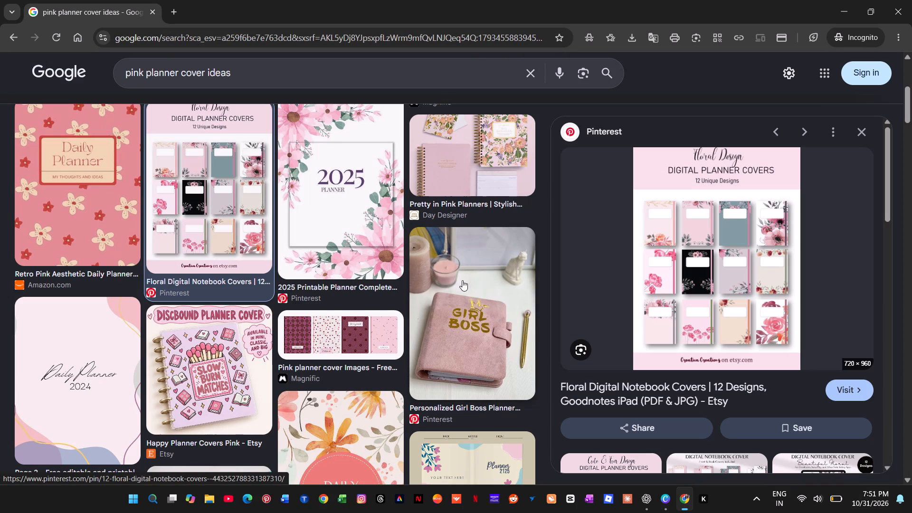
Change the image search from pink to "red planner cover ideas" and run it.
scroll(445, 271, up, 7)
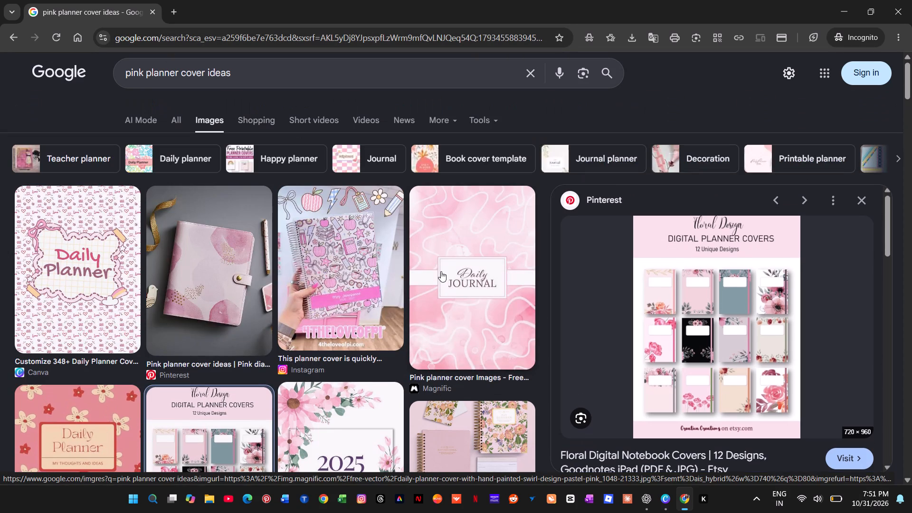
scroll(441, 271, up, 7)
click(323, 84)
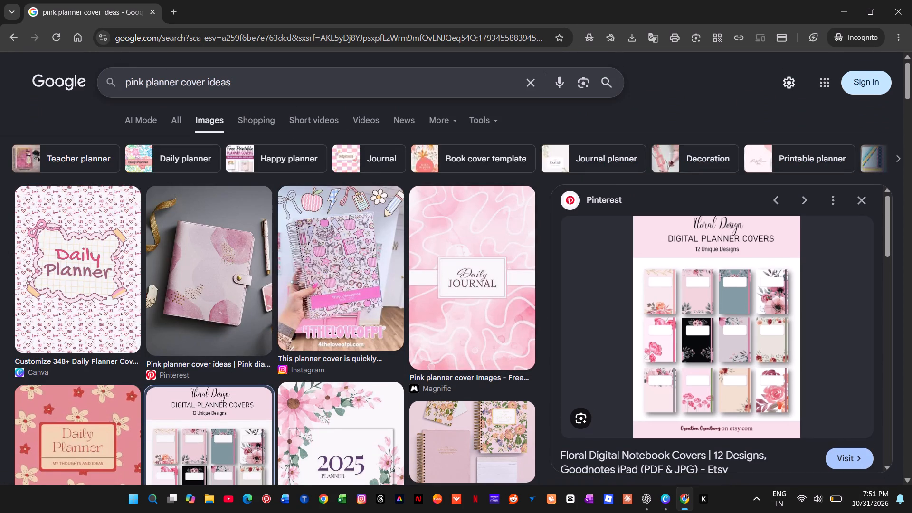
drag(323, 82, 126, 82)
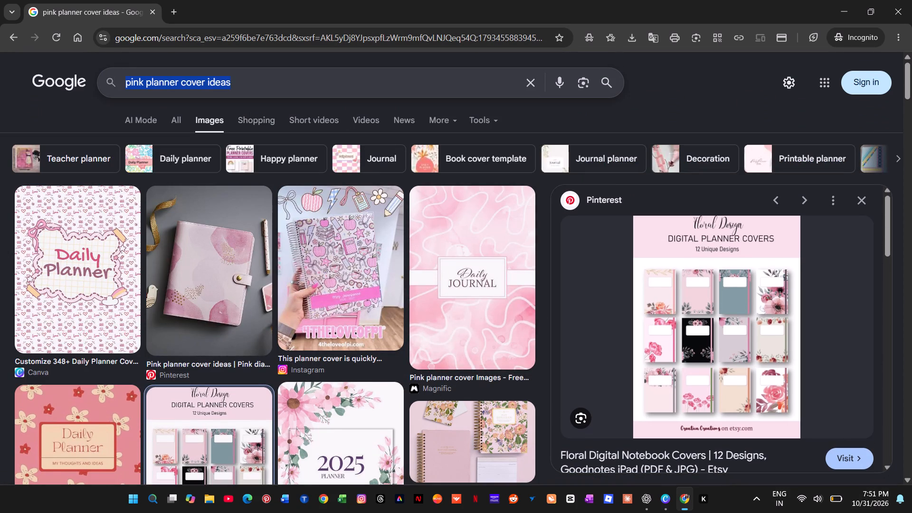
click(218, 85)
drag(143, 81, 122, 84)
text(red)
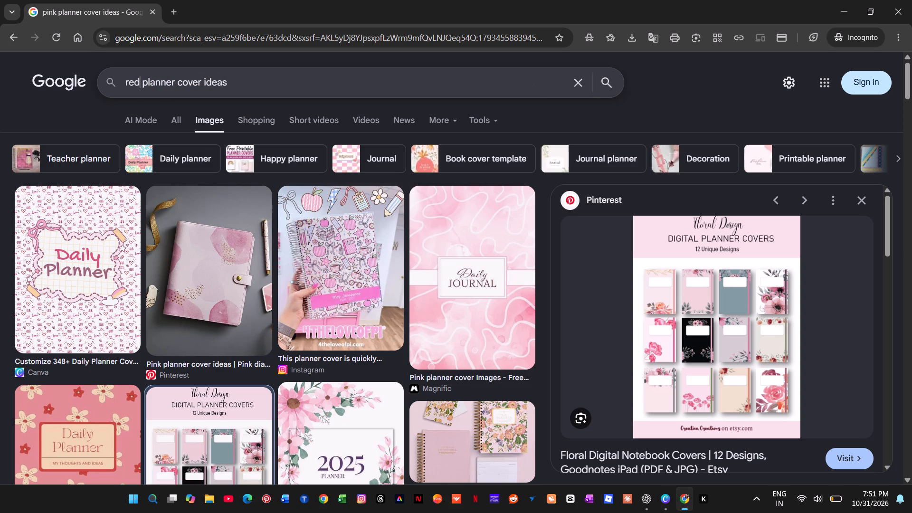
key(Return)
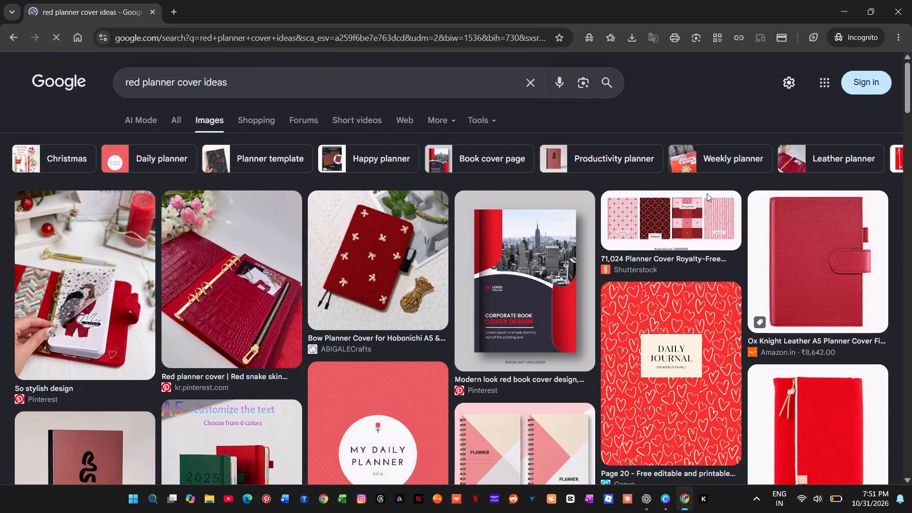
Browse the red planner cover image results for a design to use as inspiration for the A4 cover.
scroll(769, 237, down, 3)
scroll(484, 188, down, 4)
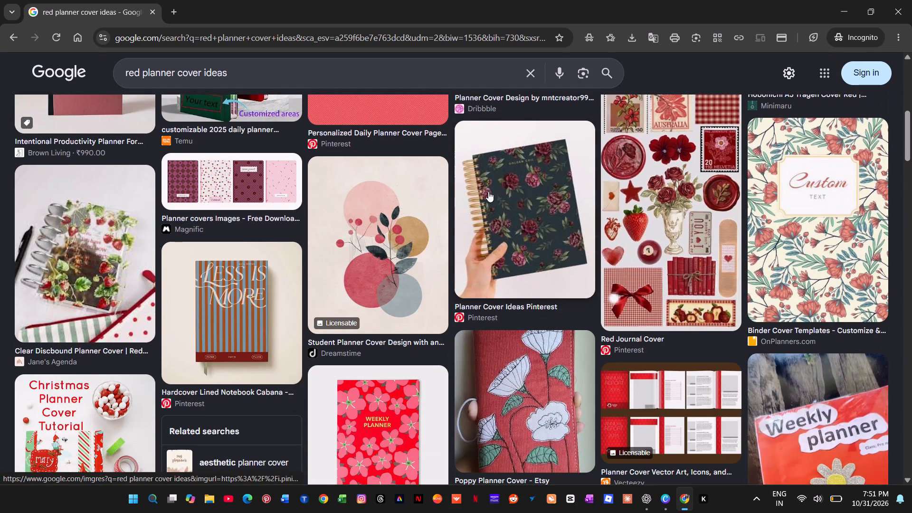
scroll(489, 191, down, 1)
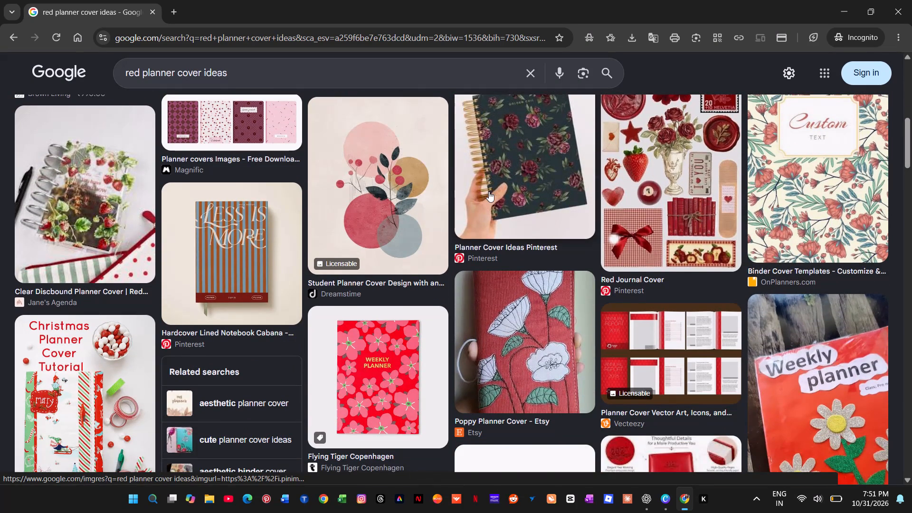
scroll(489, 191, down, 3)
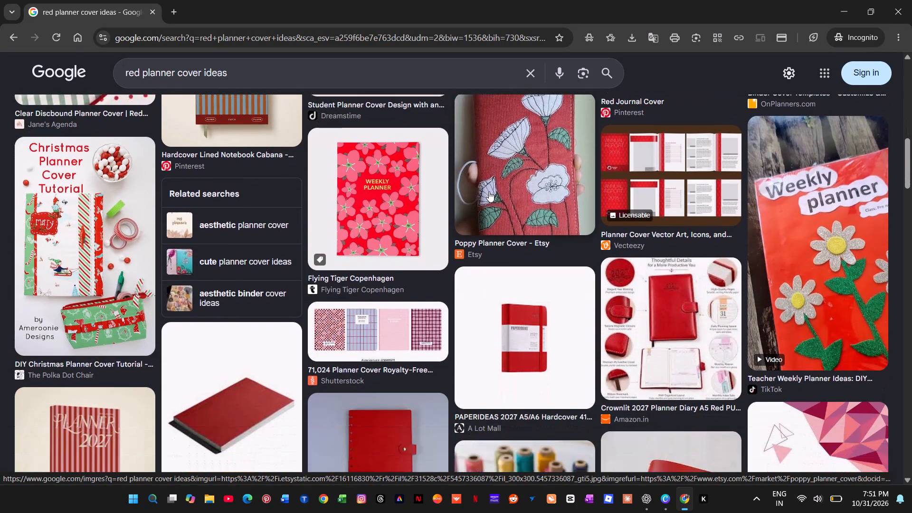
scroll(489, 191, down, 2)
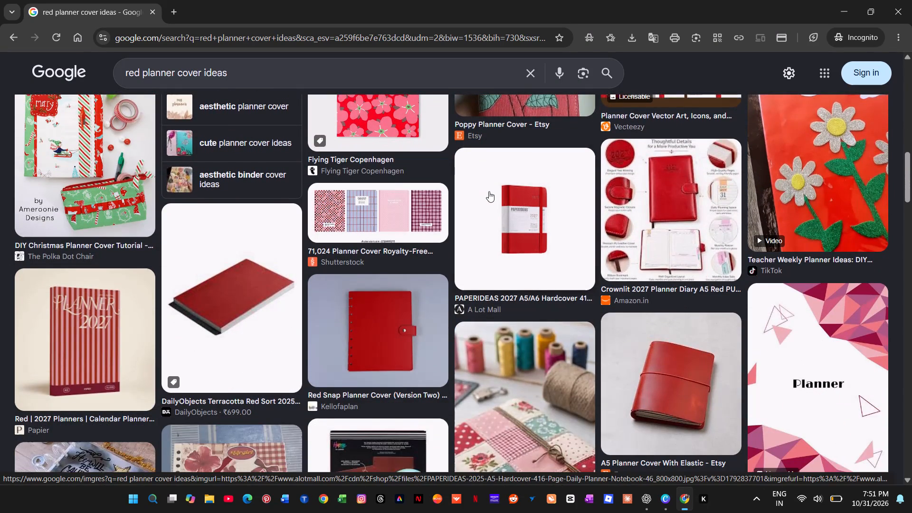
scroll(489, 191, down, 5)
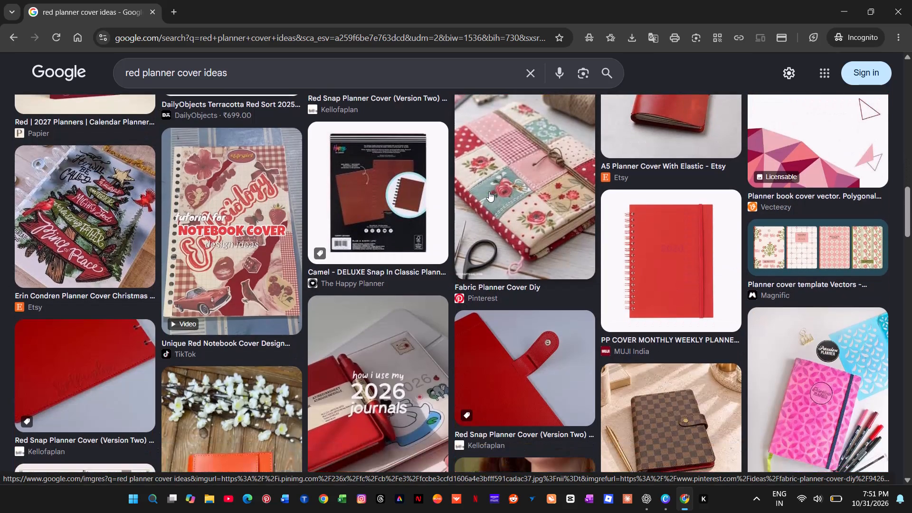
scroll(489, 191, down, 4)
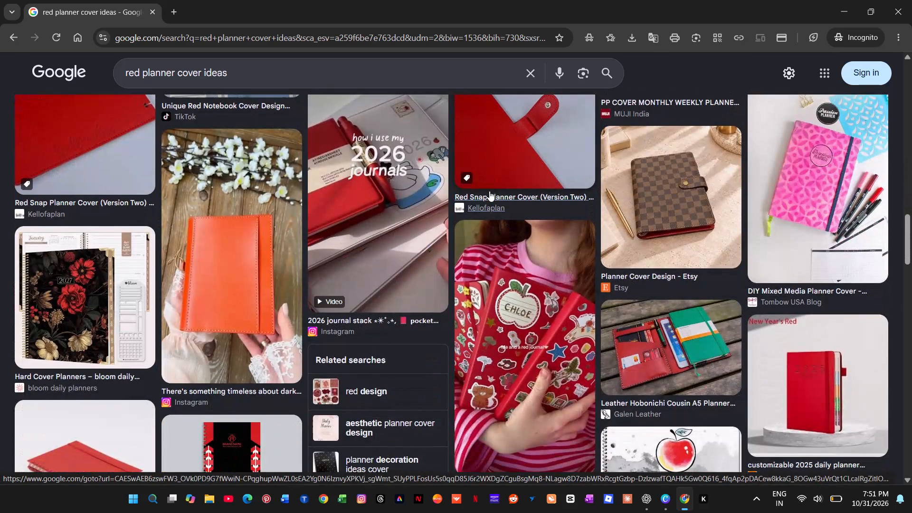
scroll(489, 191, down, 2)
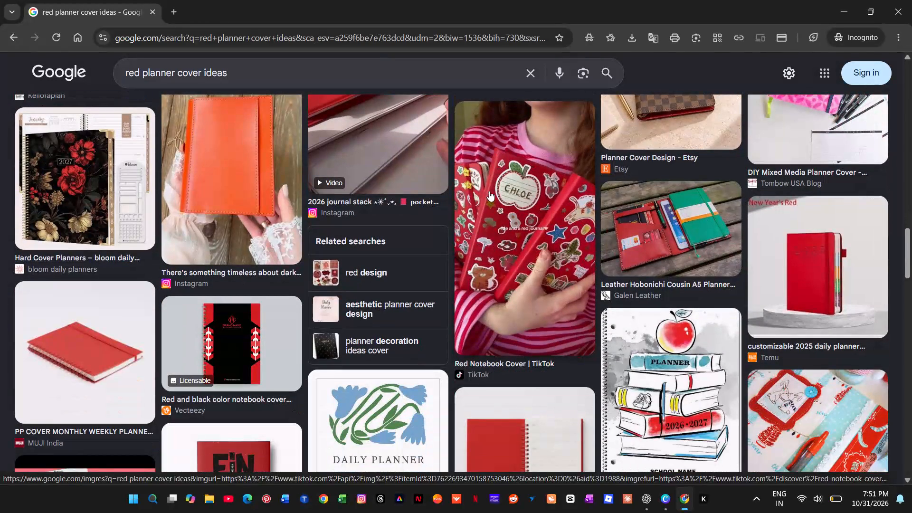
scroll(489, 191, down, 5)
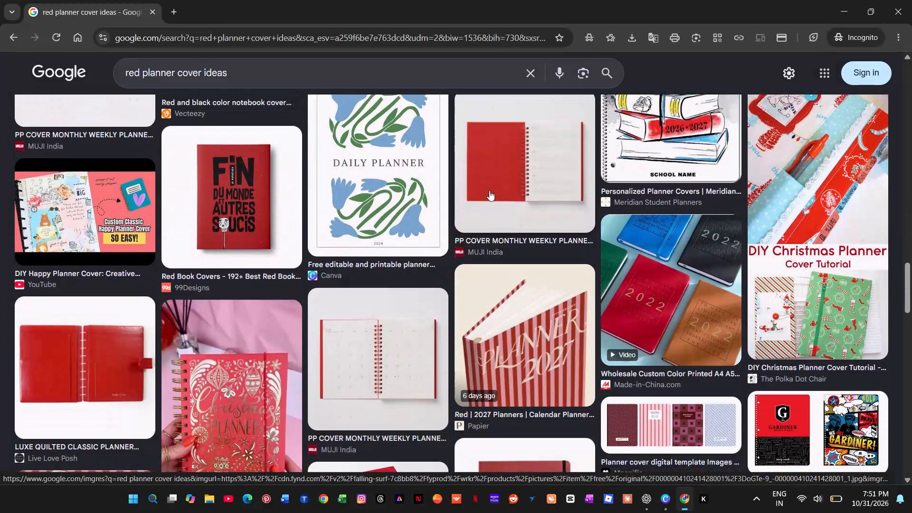
scroll(489, 190, down, 4)
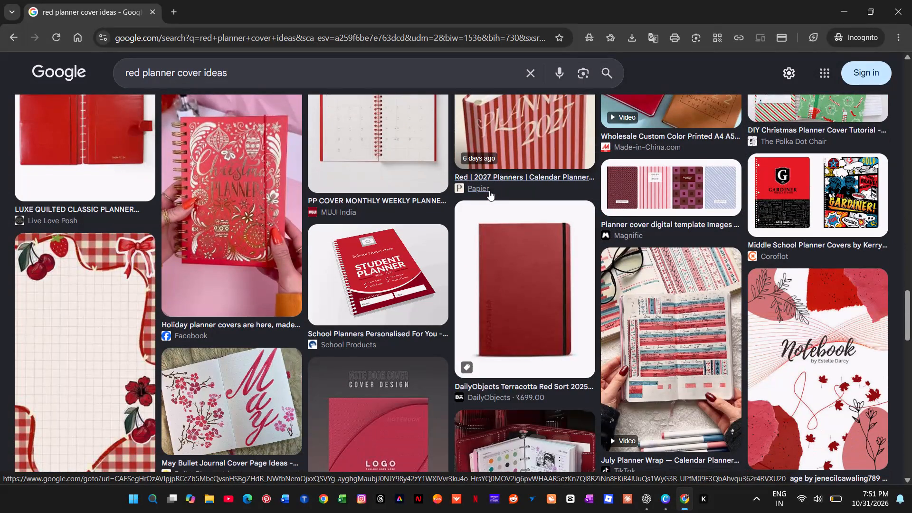
scroll(489, 190, down, 3)
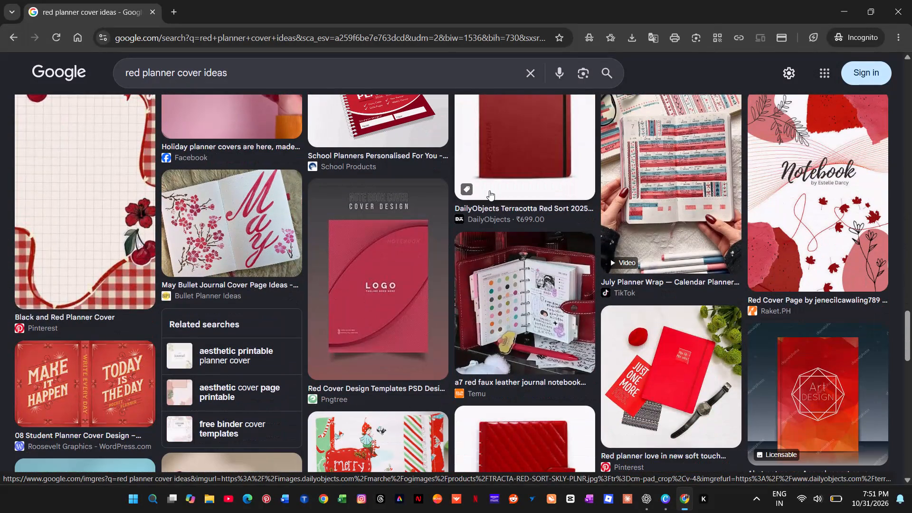
scroll(489, 190, down, 5)
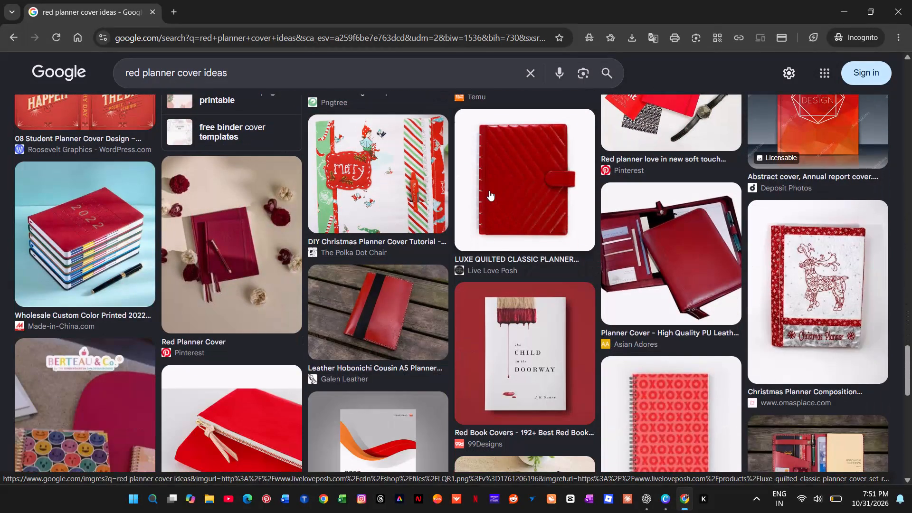
scroll(489, 190, down, 8)
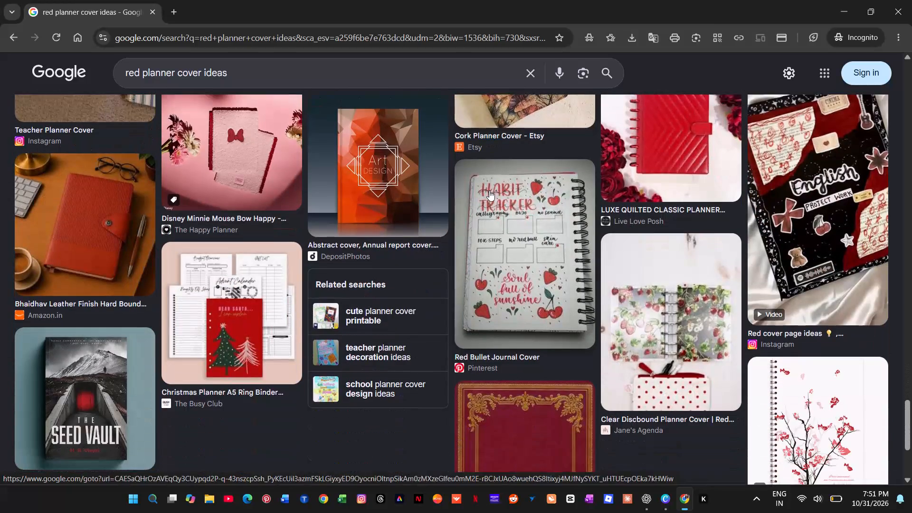
scroll(489, 190, up, 3)
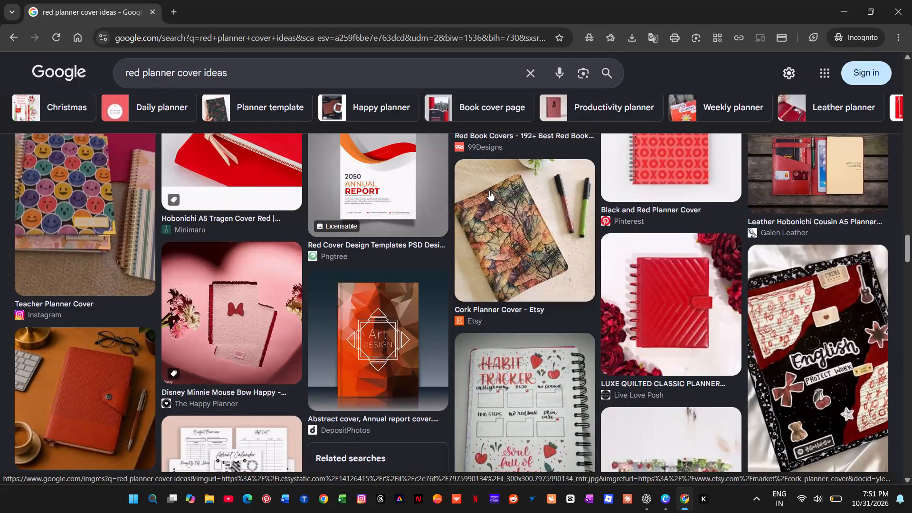
scroll(489, 190, down, 5)
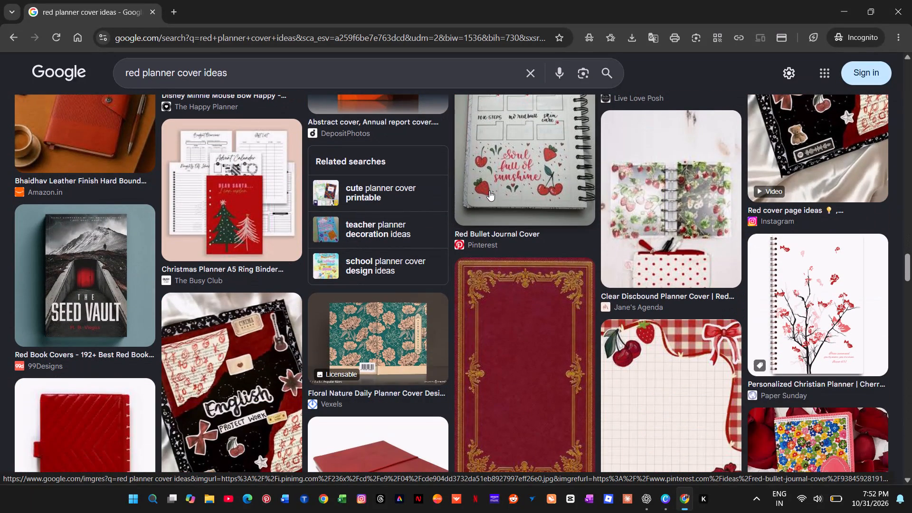
scroll(489, 190, down, 3)
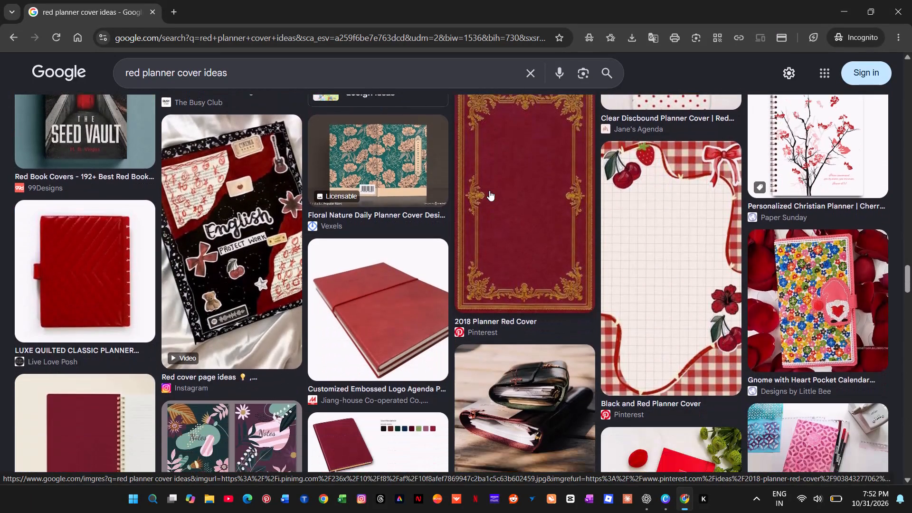
scroll(489, 190, down, 4)
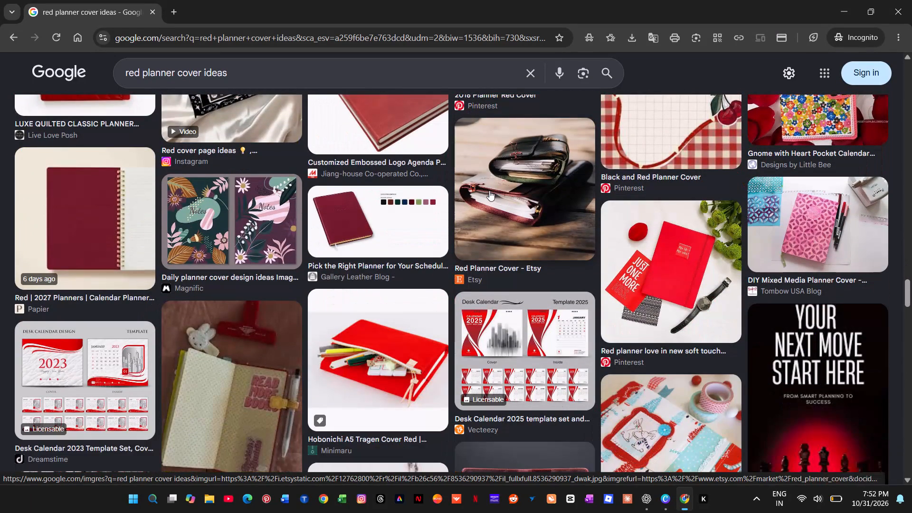
scroll(489, 190, down, 1)
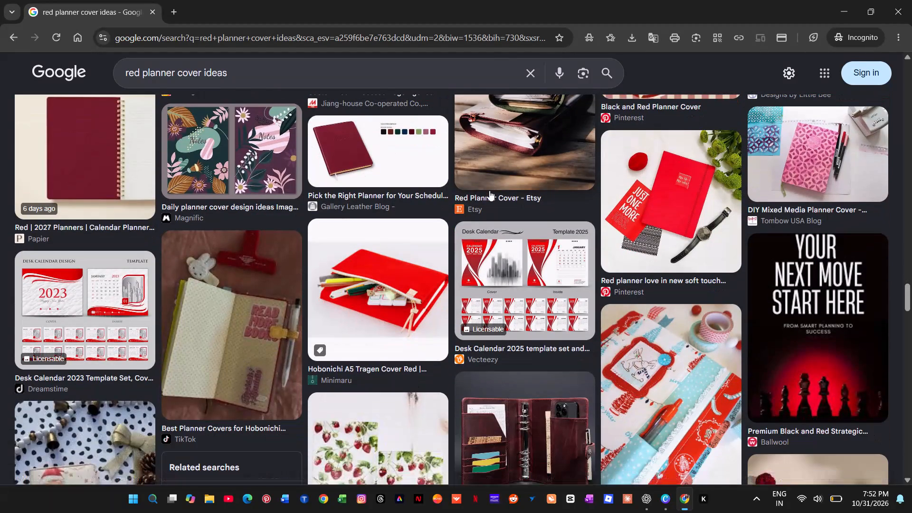
scroll(489, 190, down, 4)
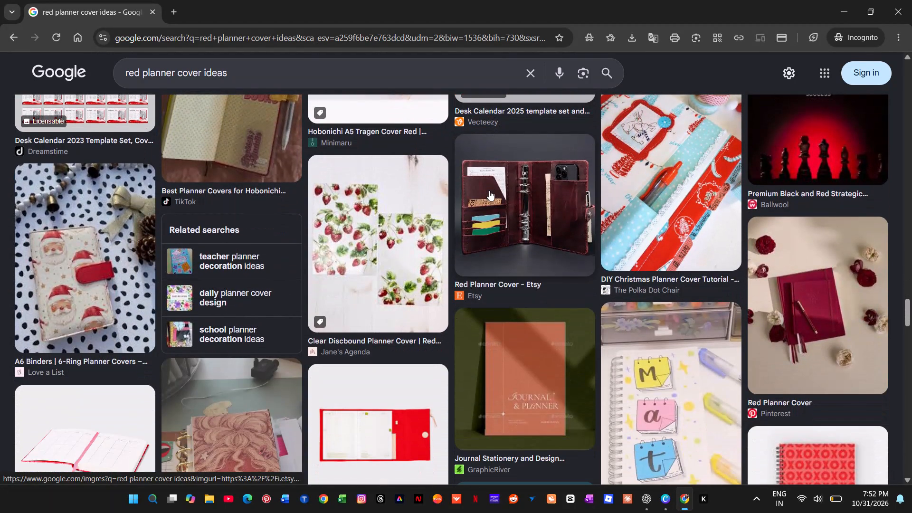
scroll(489, 190, down, 6)
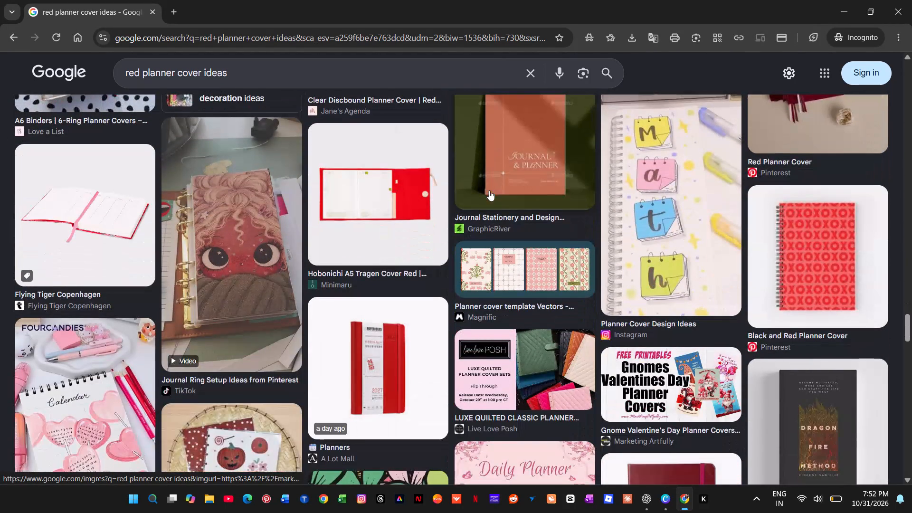
scroll(489, 190, down, 3)
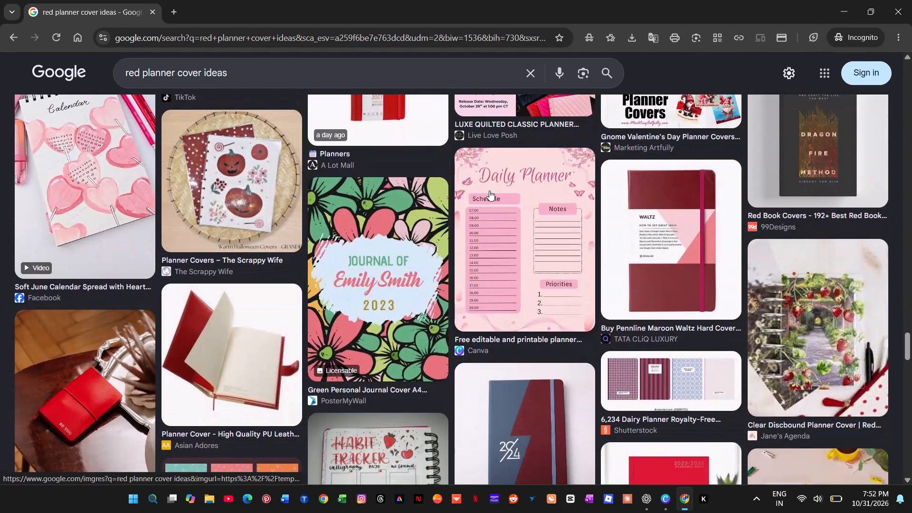
scroll(489, 190, down, 3)
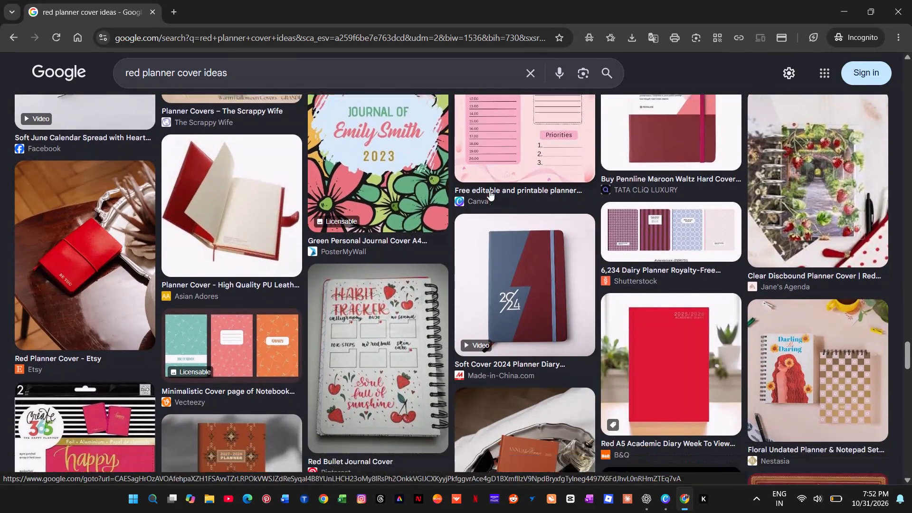
scroll(489, 190, down, 3)
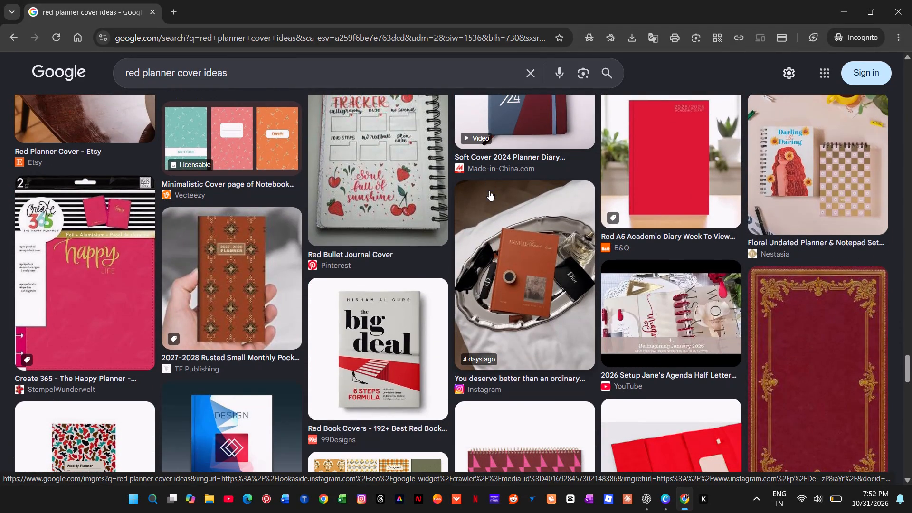
scroll(489, 190, down, 6)
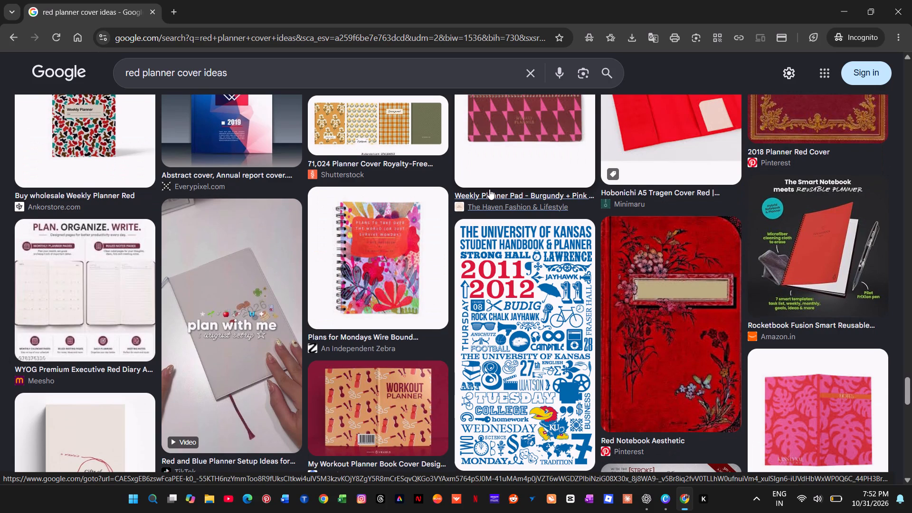
scroll(489, 189, down, 1)
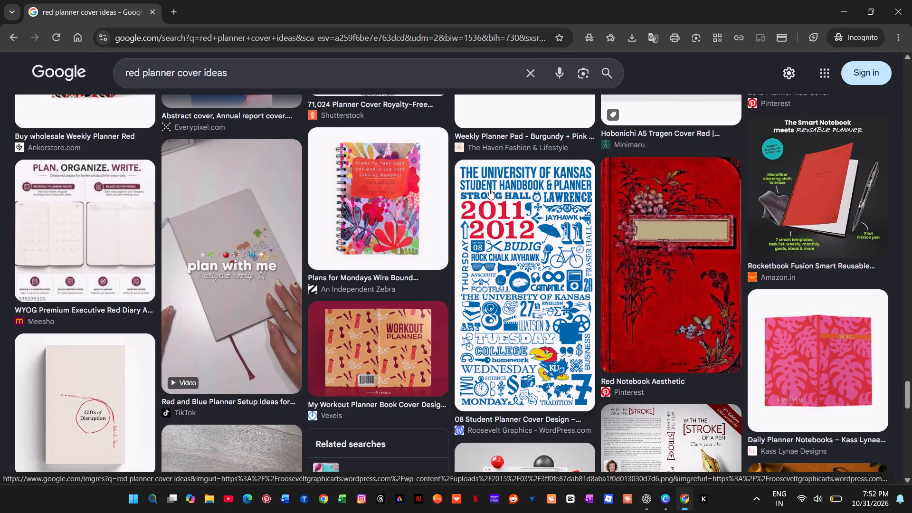
scroll(489, 189, down, 8)
scroll(489, 189, up, 2)
scroll(489, 189, down, 1)
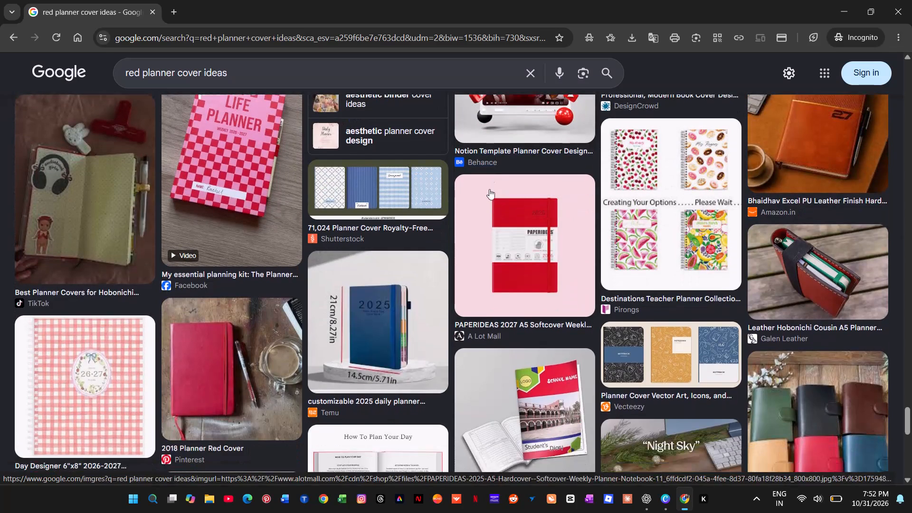
scroll(489, 189, down, 6)
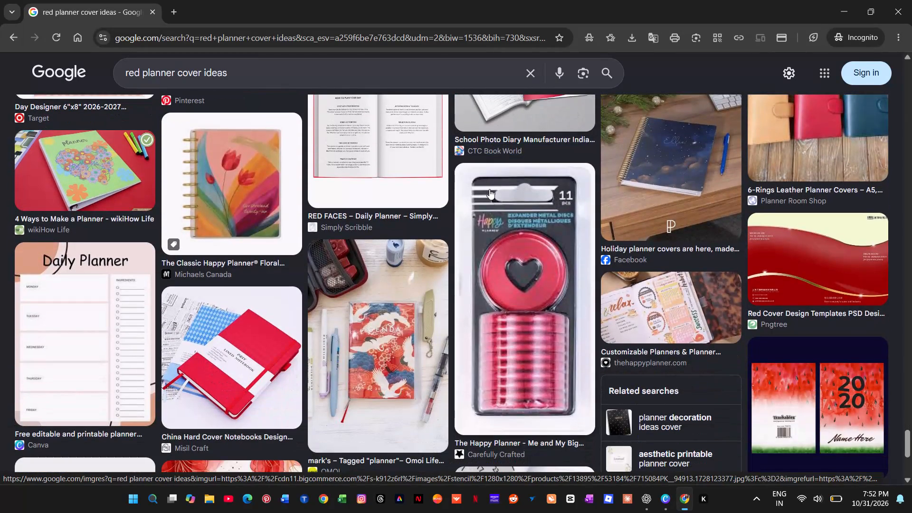
scroll(489, 189, down, 1)
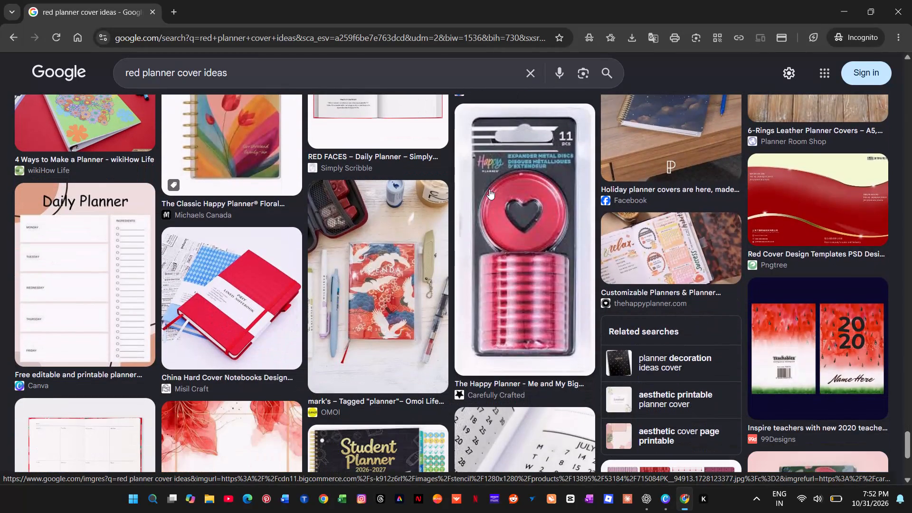
scroll(489, 189, down, 5)
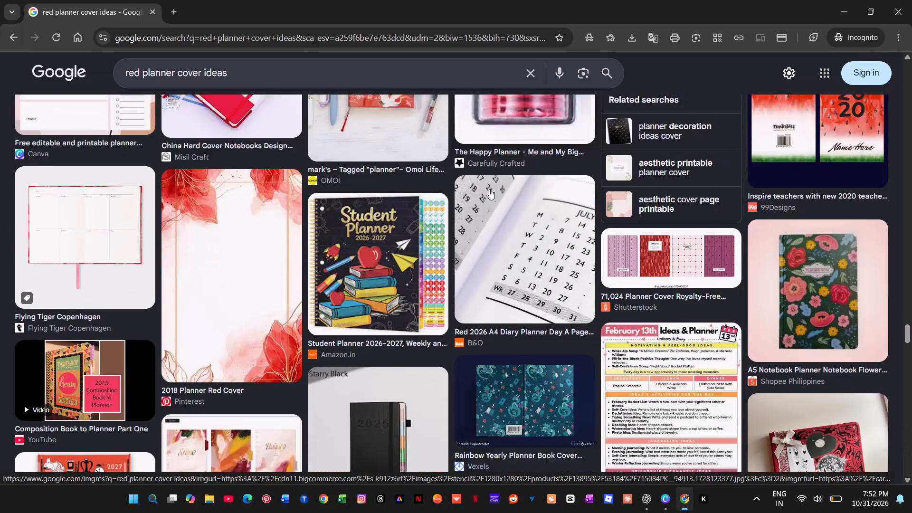
scroll(489, 189, down, 4)
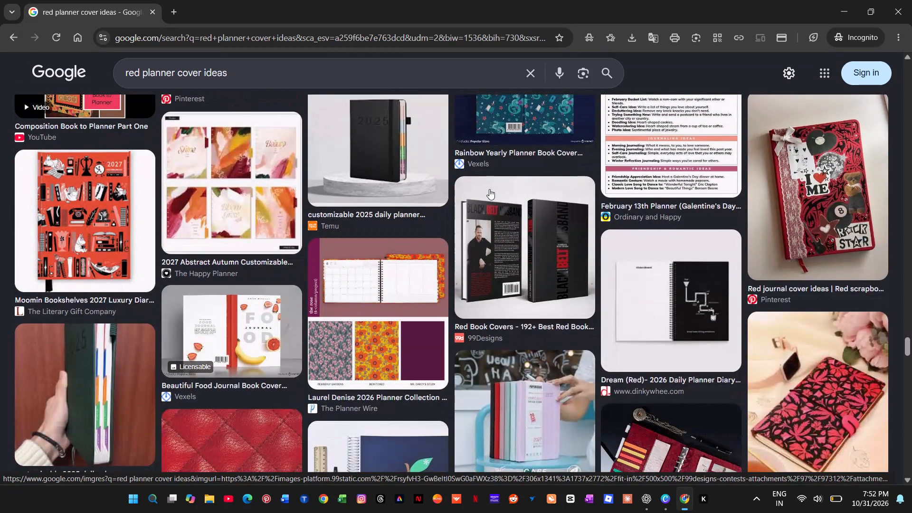
scroll(489, 189, up, 8)
scroll(489, 189, up, 20)
scroll(489, 189, up, 3)
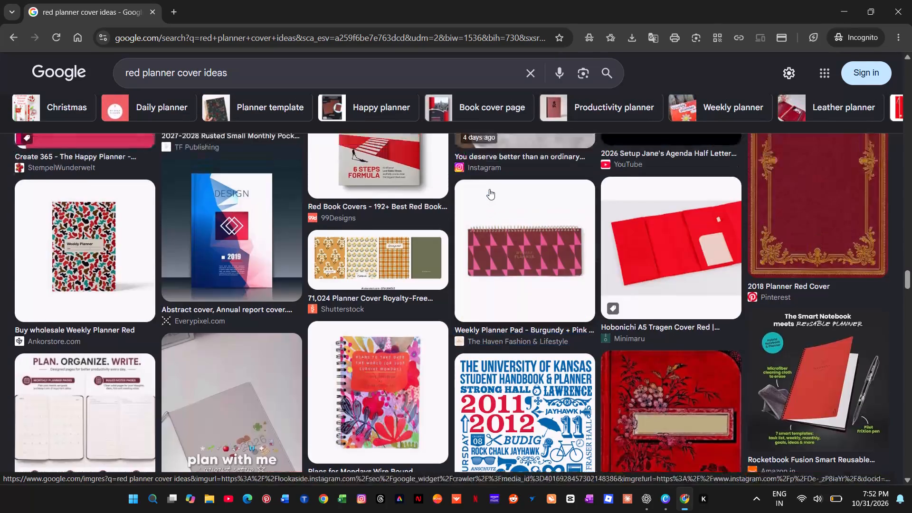
Change the image search to "red manifestation planner cover ideas" and run it.
scroll(489, 189, up, 20)
scroll(489, 189, up, 16)
scroll(489, 189, up, 8)
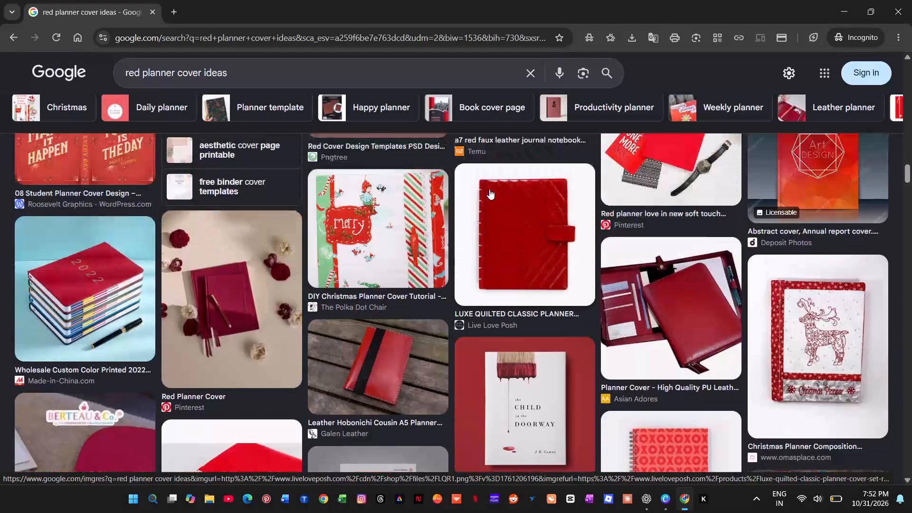
scroll(489, 189, up, 20)
scroll(489, 189, up, 19)
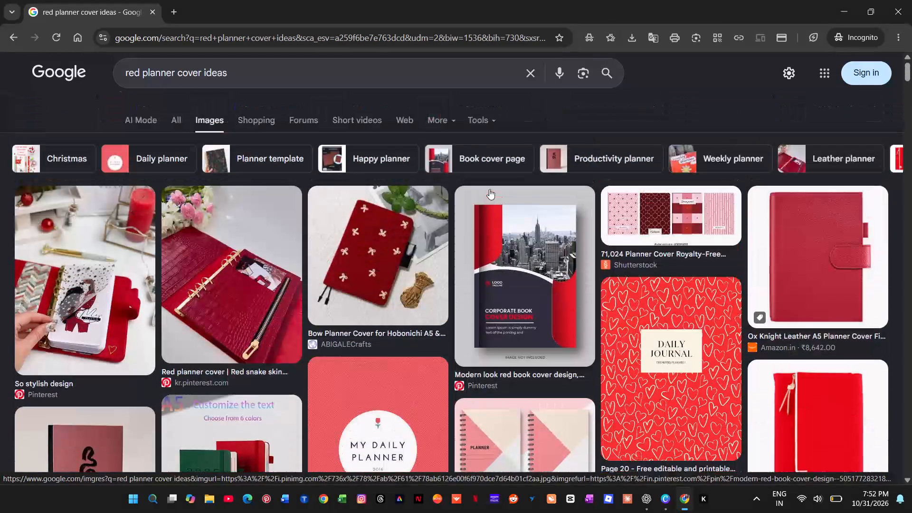
scroll(489, 189, up, 17)
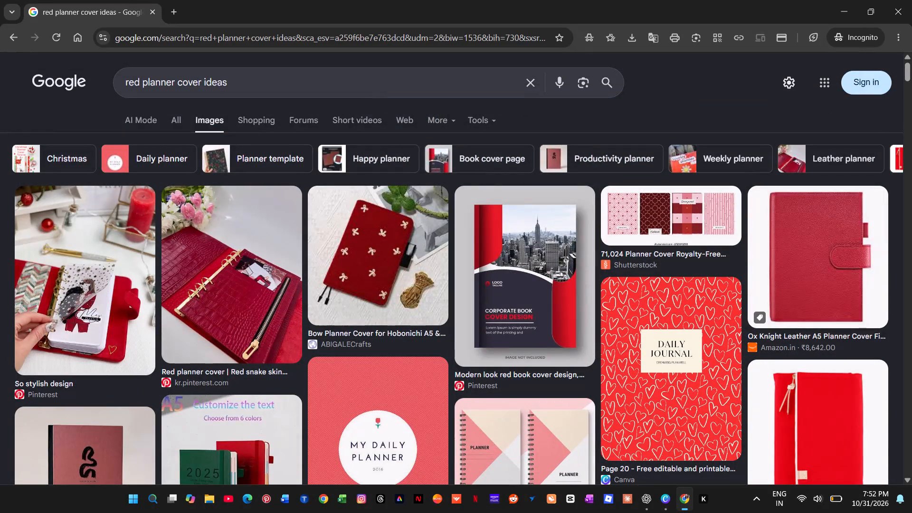
click(140, 81)
key(space)
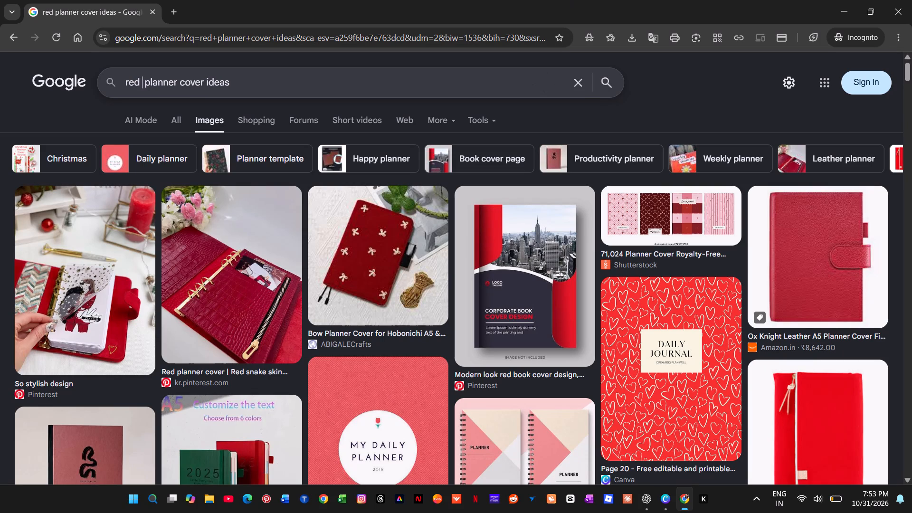
text(mani)
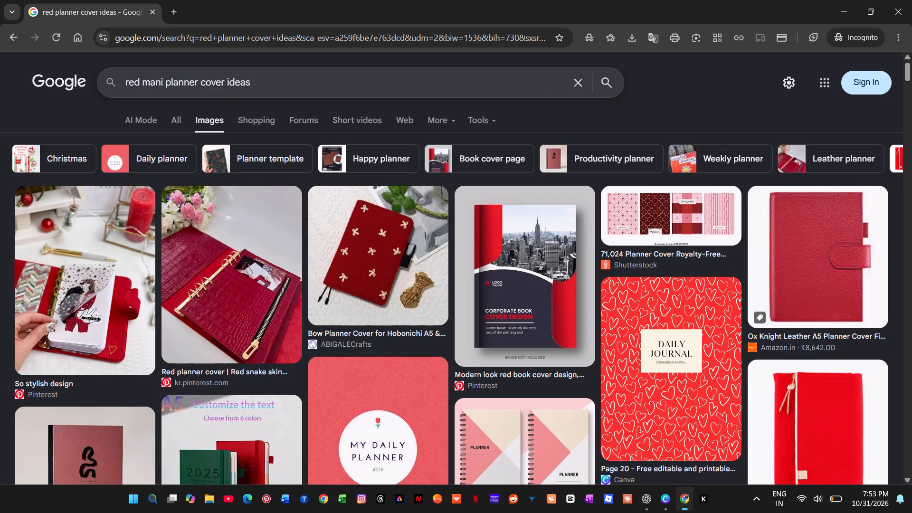
text(fe)
text(station)
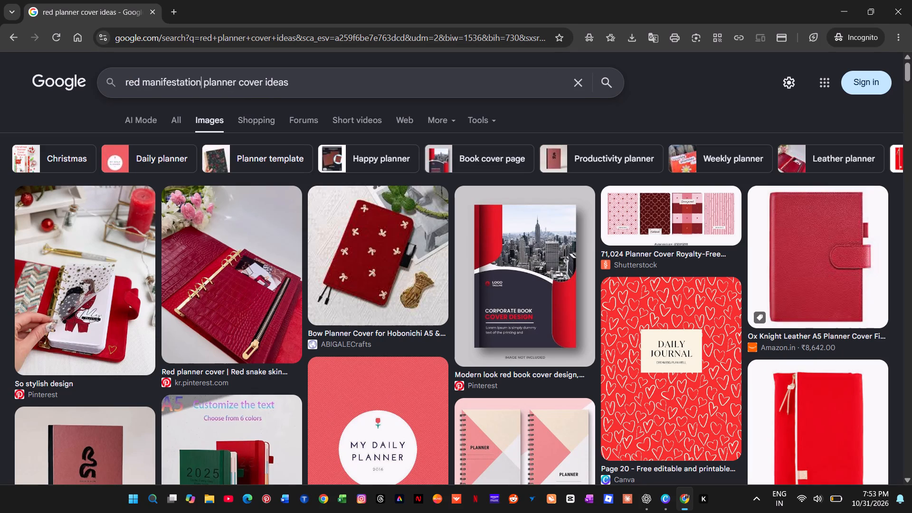
key(Return)
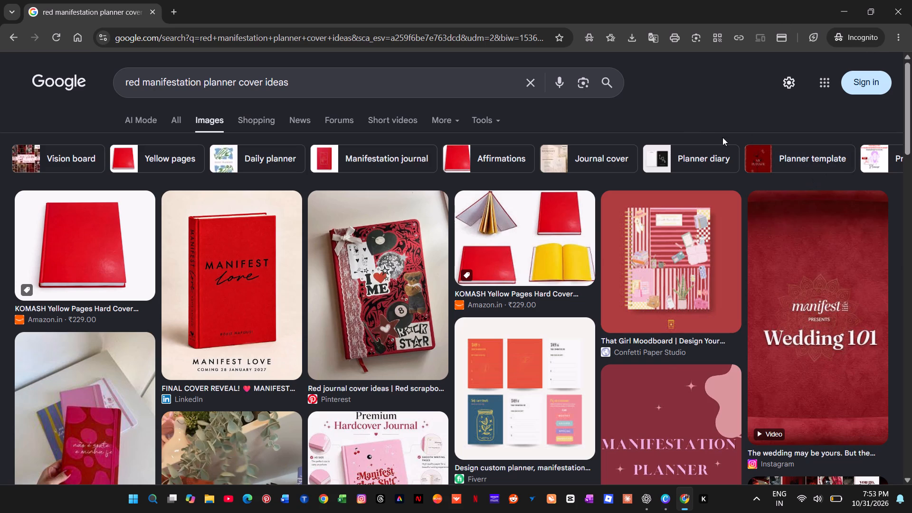
Browse the red manifestation planner cover image results for layouts, motifs and title styles to use as inspiration.
scroll(606, 246, down, 3)
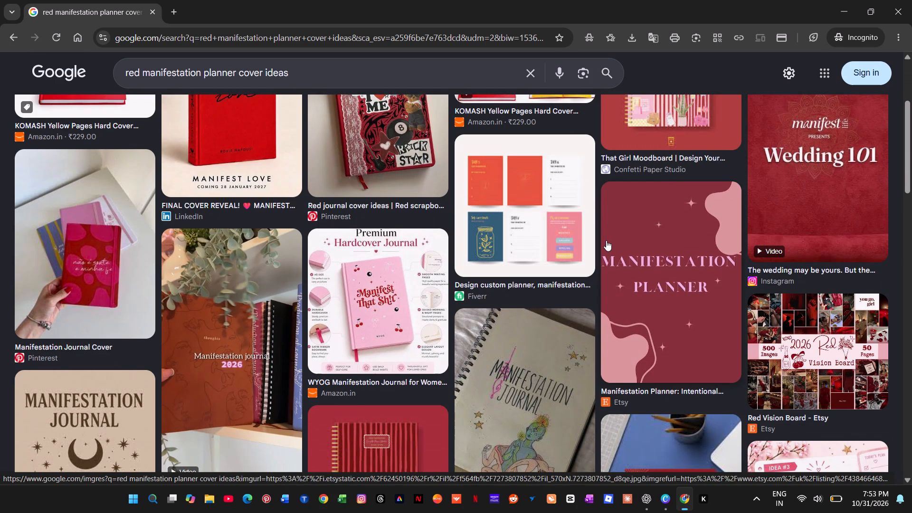
scroll(606, 239, down, 2)
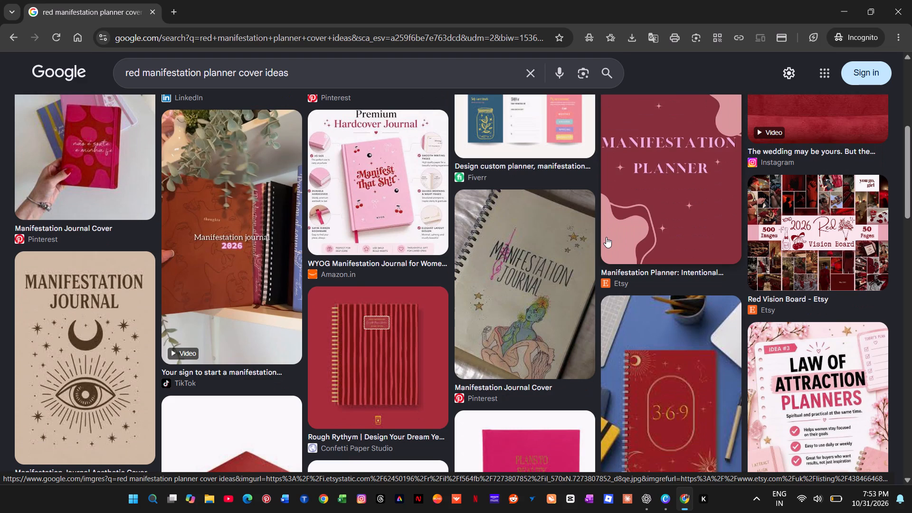
scroll(606, 237, down, 2)
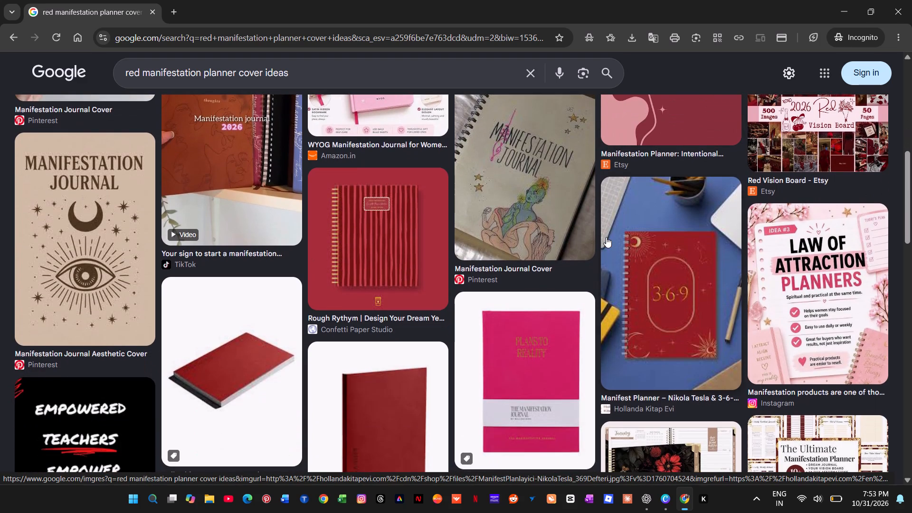
scroll(606, 237, down, 2)
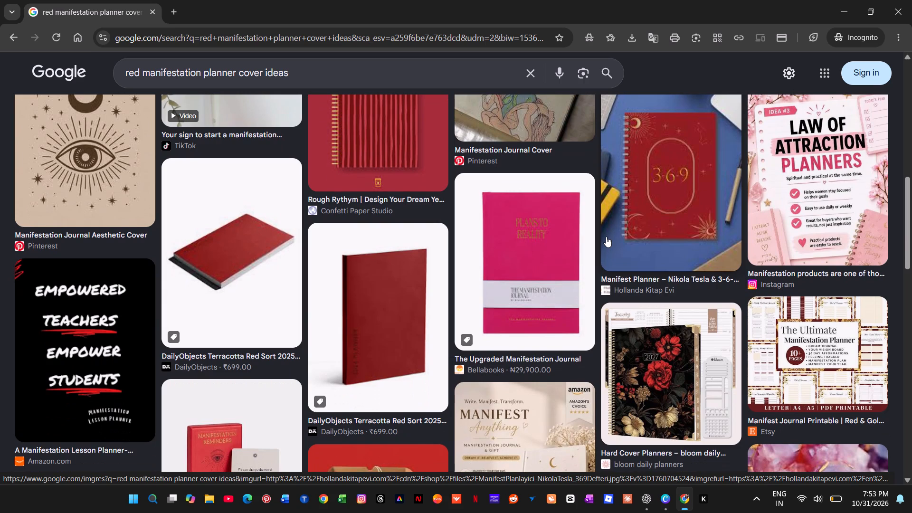
scroll(606, 237, down, 1)
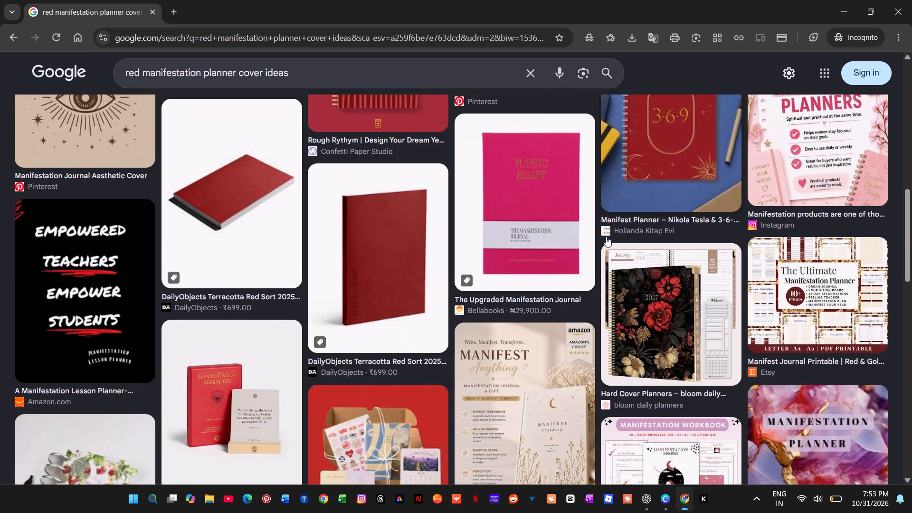
scroll(606, 237, down, 1)
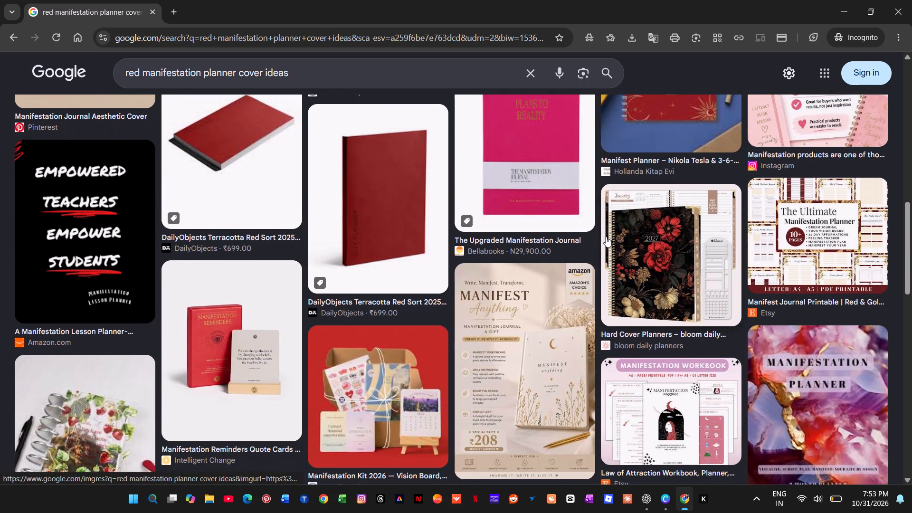
scroll(606, 237, down, 1)
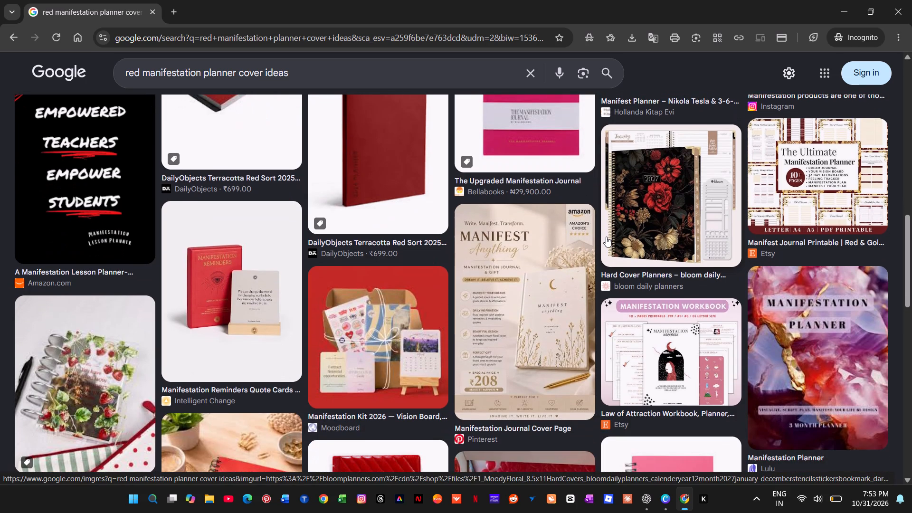
scroll(606, 237, down, 1)
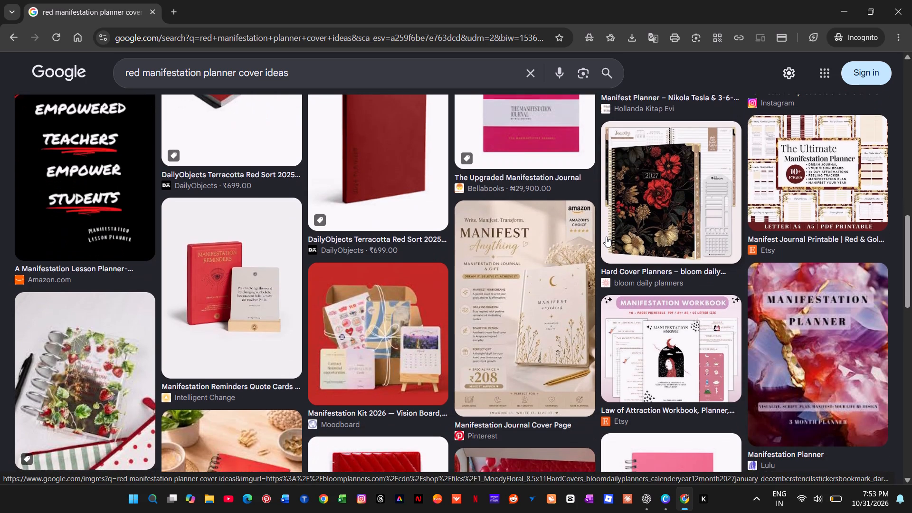
scroll(606, 237, down, 2)
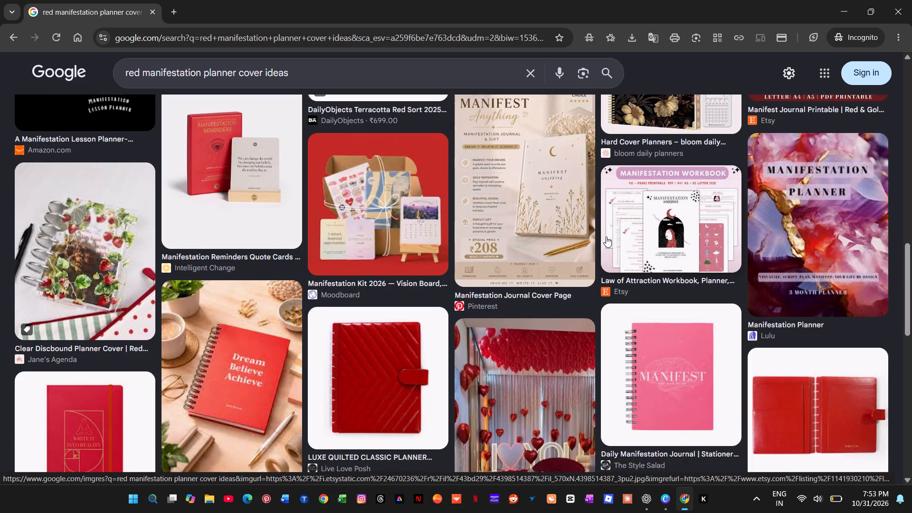
scroll(606, 237, down, 2)
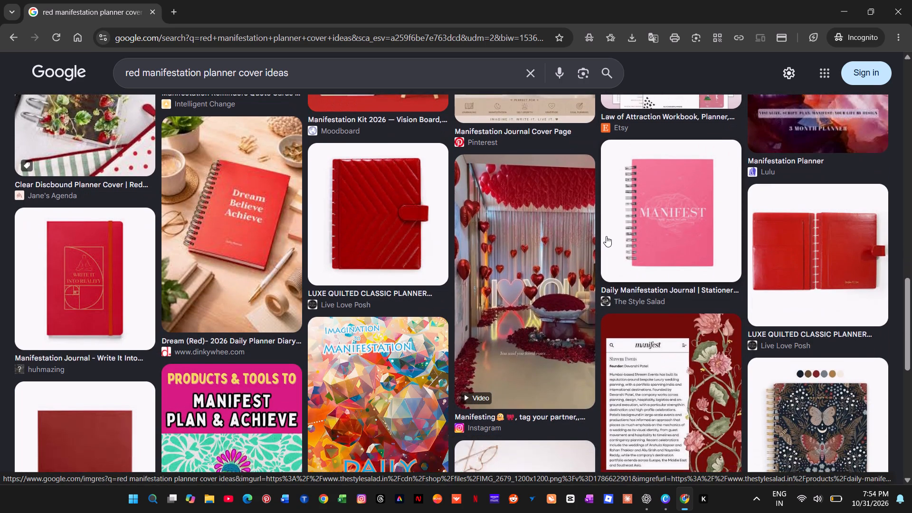
scroll(606, 236, down, 1)
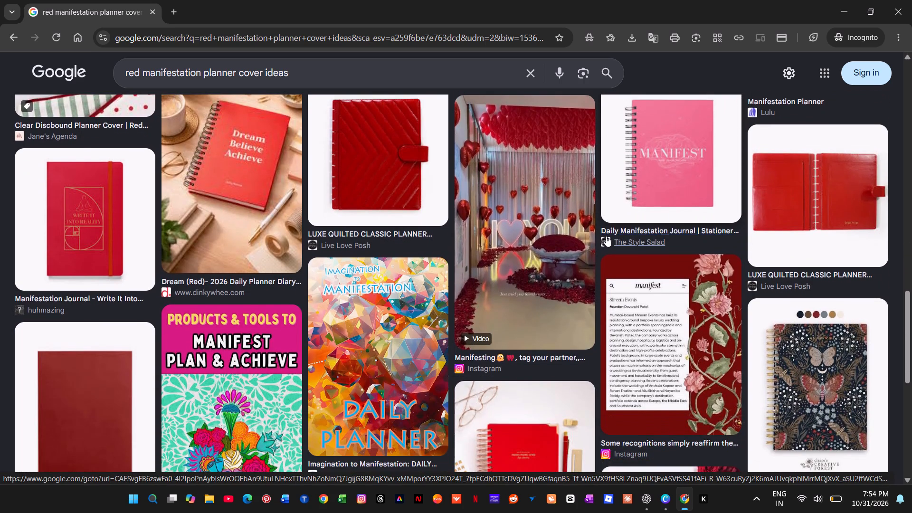
scroll(606, 236, down, 2)
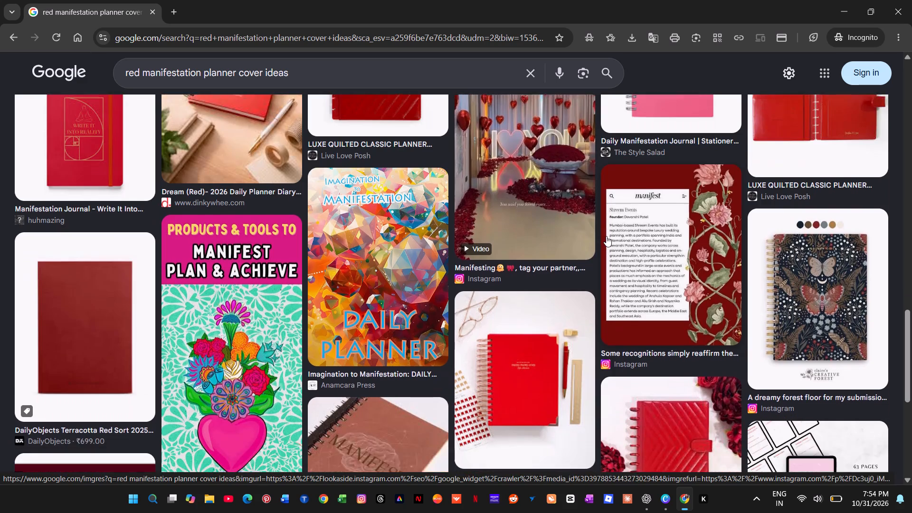
scroll(606, 236, down, 2)
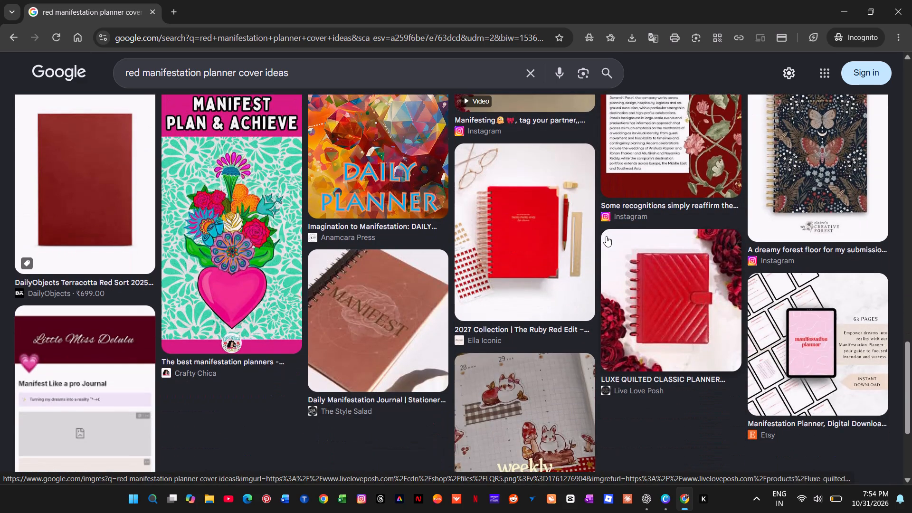
scroll(606, 236, down, 3)
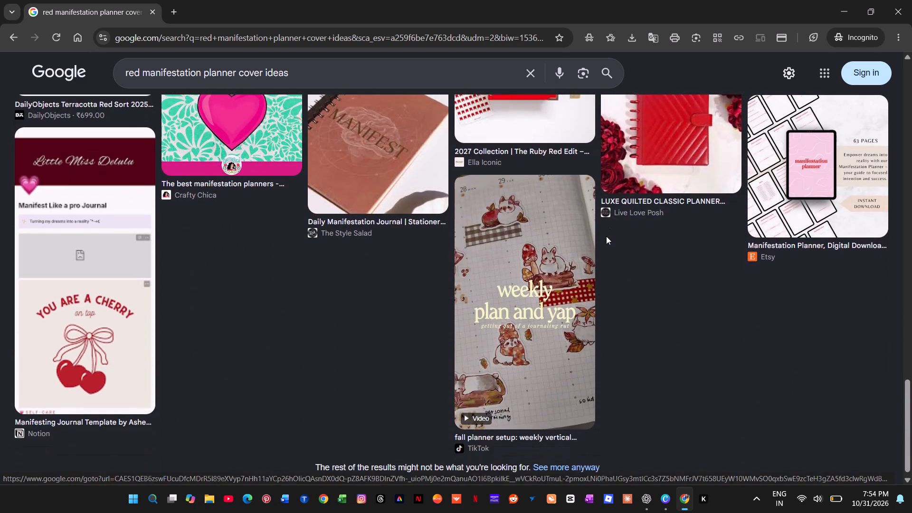
scroll(606, 236, down, 10)
scroll(606, 236, up, 17)
scroll(607, 234, up, 20)
scroll(607, 234, up, 9)
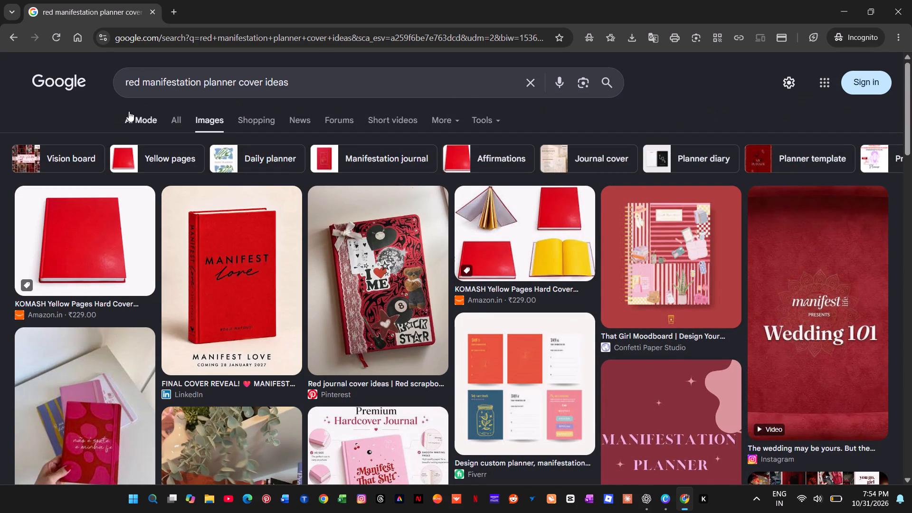
Show all web results for the search, view Pinterest's "Red Planner Cover" page and return to the results.
click(177, 117)
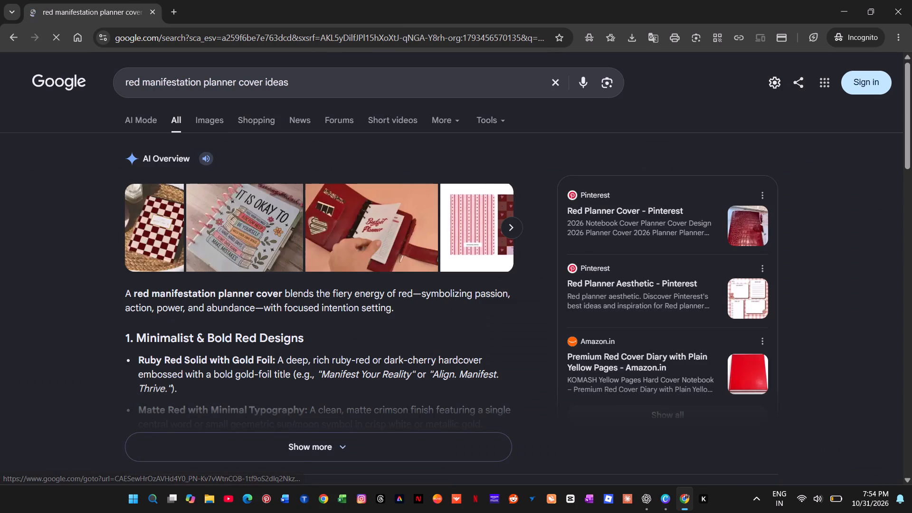
scroll(274, 368, down, 4)
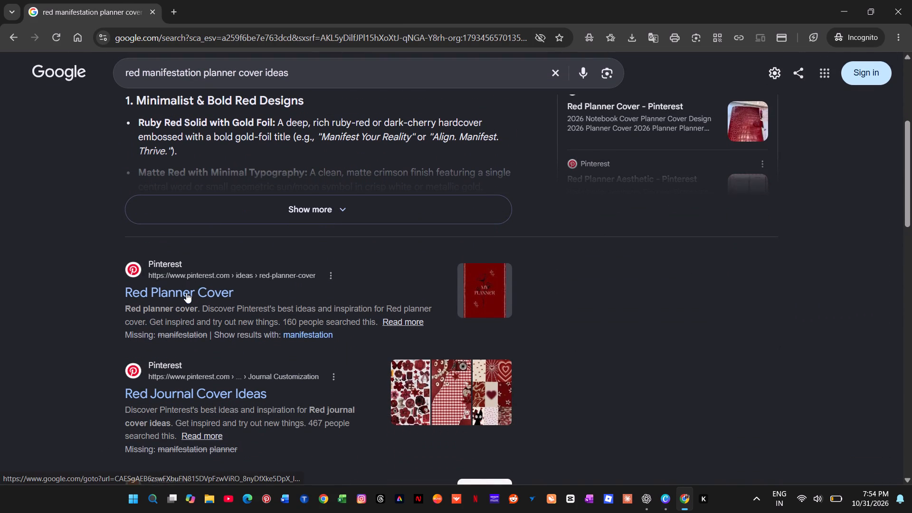
click(186, 293)
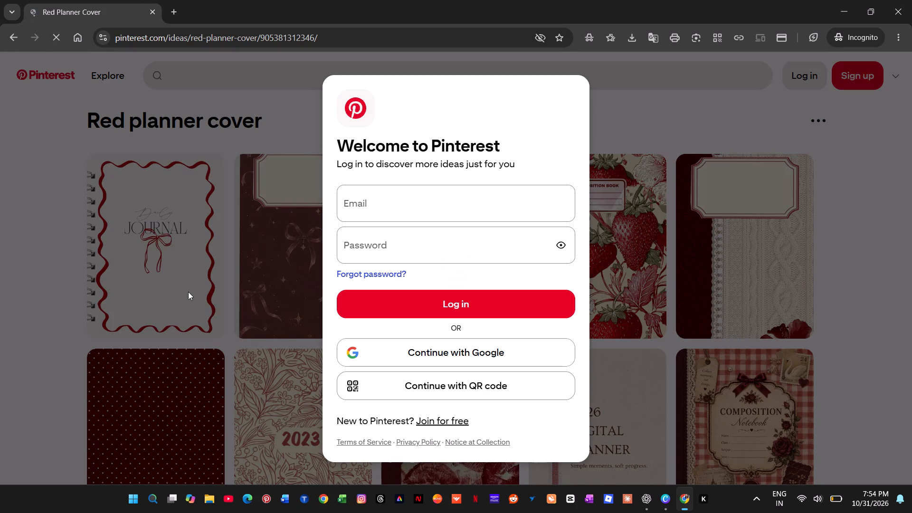
scroll(767, 275, down, 6)
click(14, 35)
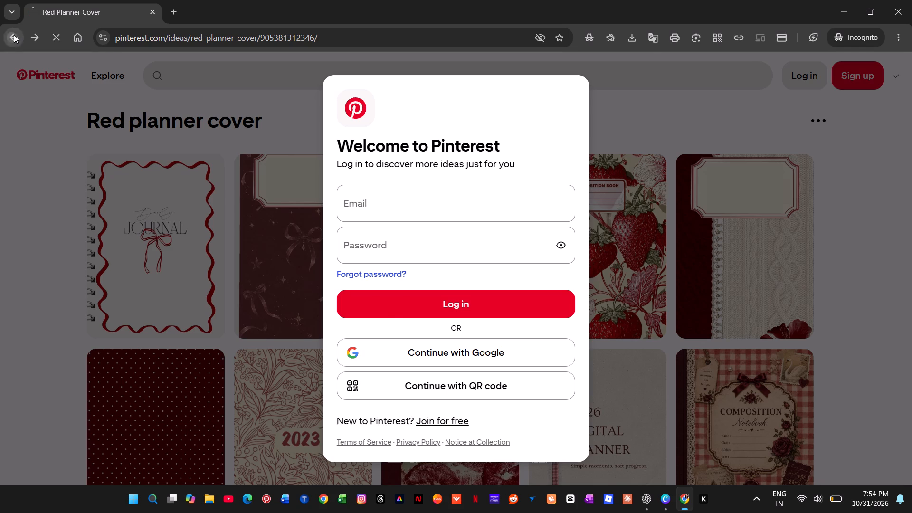
View Pinterest's "Red Journal Cover Ideas" page from the results and return to the search.
scroll(334, 285, down, 2)
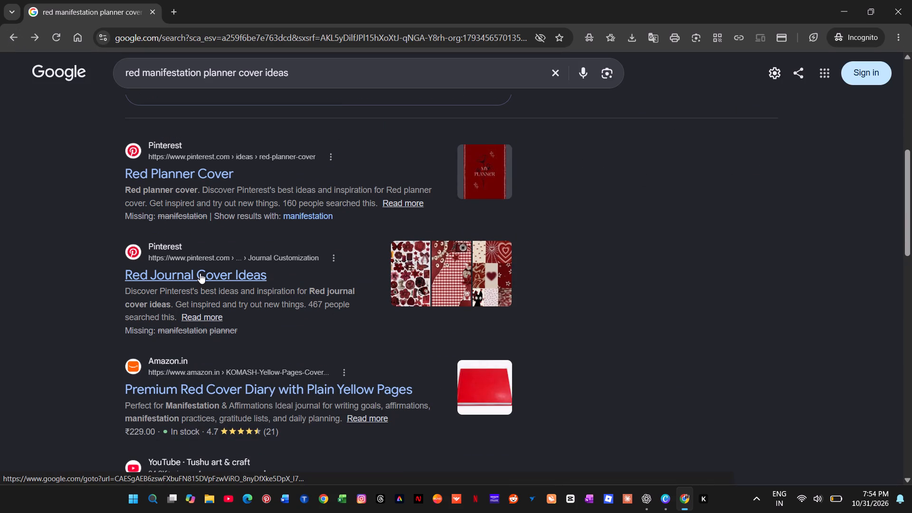
click(200, 273)
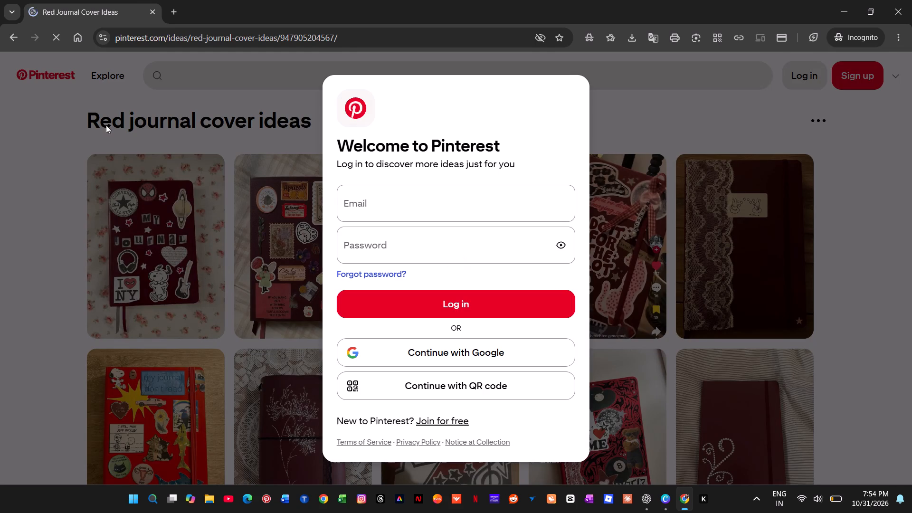
click(18, 36)
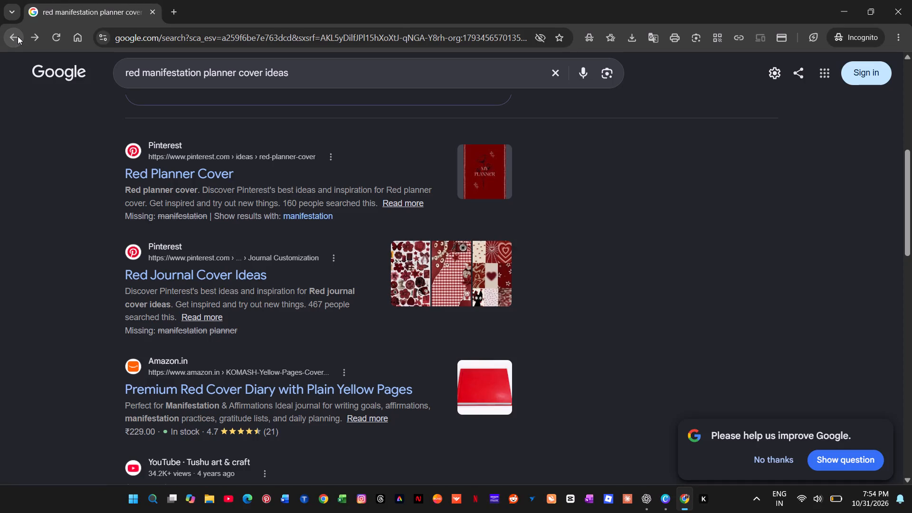
Look through the remaining web results and related searches for another source of red planner cover inspiration.
scroll(459, 290, down, 8)
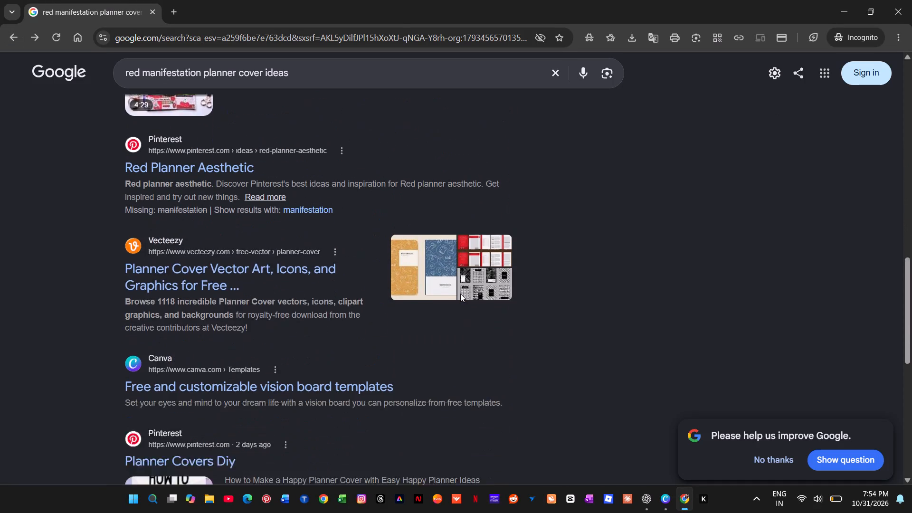
scroll(461, 294, down, 8)
scroll(461, 294, up, 3)
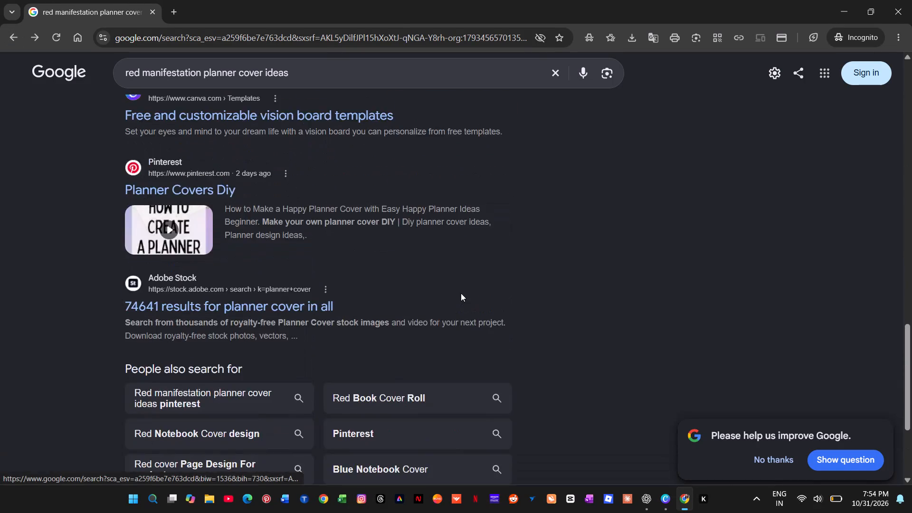
scroll(461, 293, up, 7)
scroll(461, 293, down, 2)
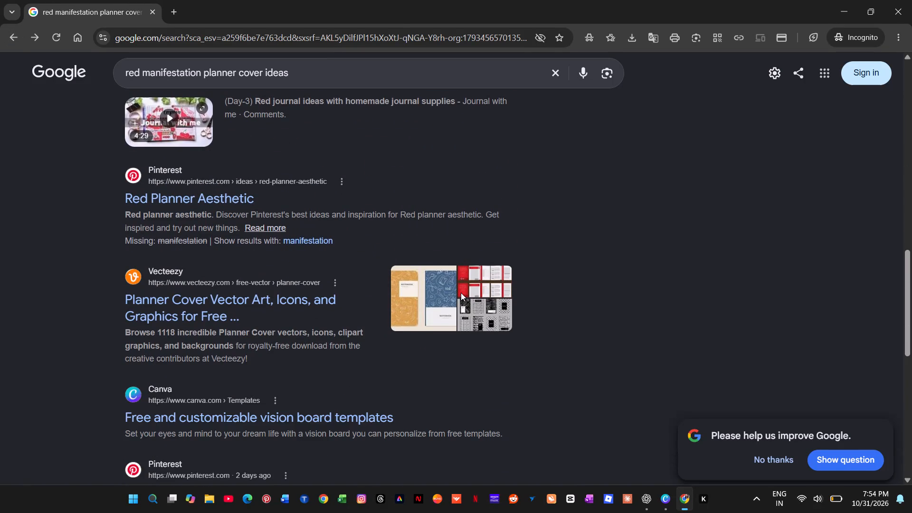
scroll(461, 293, down, 9)
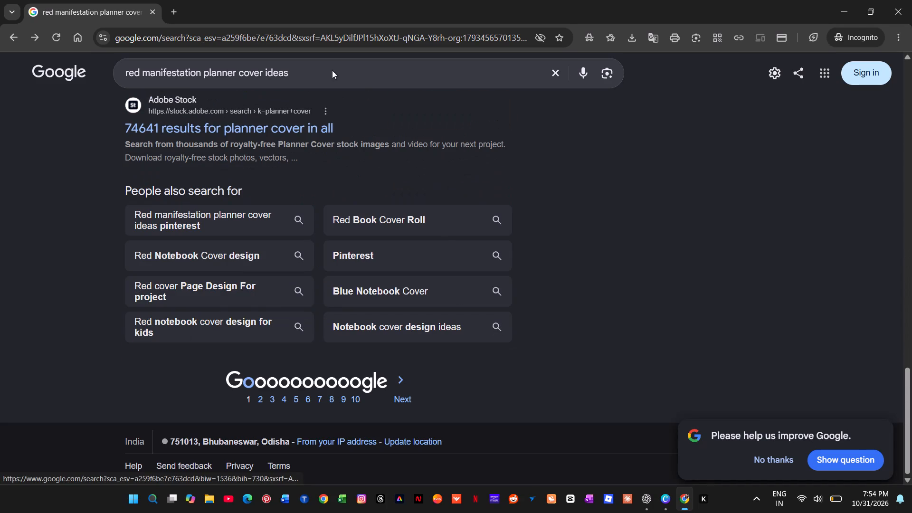
Open a new blank browser tab and close the tab with the planner cover search.
click(176, 10)
click(153, 13)
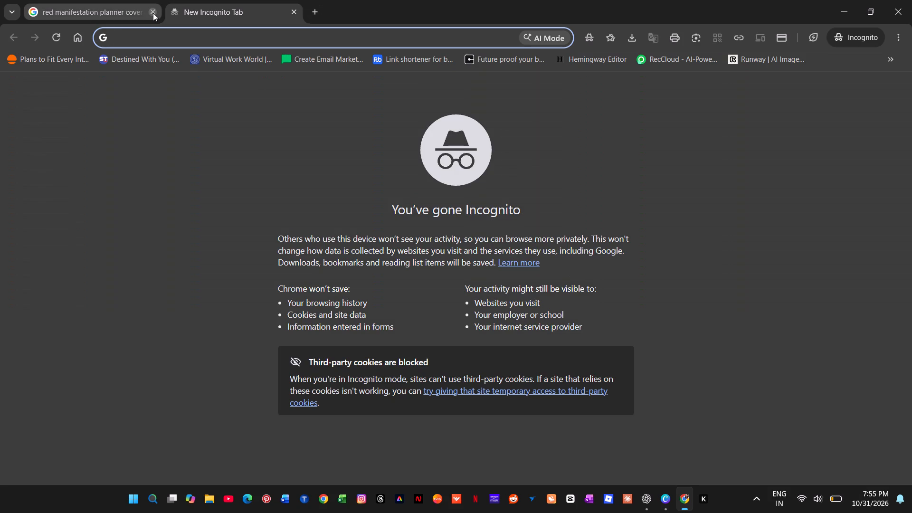
Switch to Canva and look through the recommended line-art flowers and butterflies for a motif for the red cover.
click(681, 503)
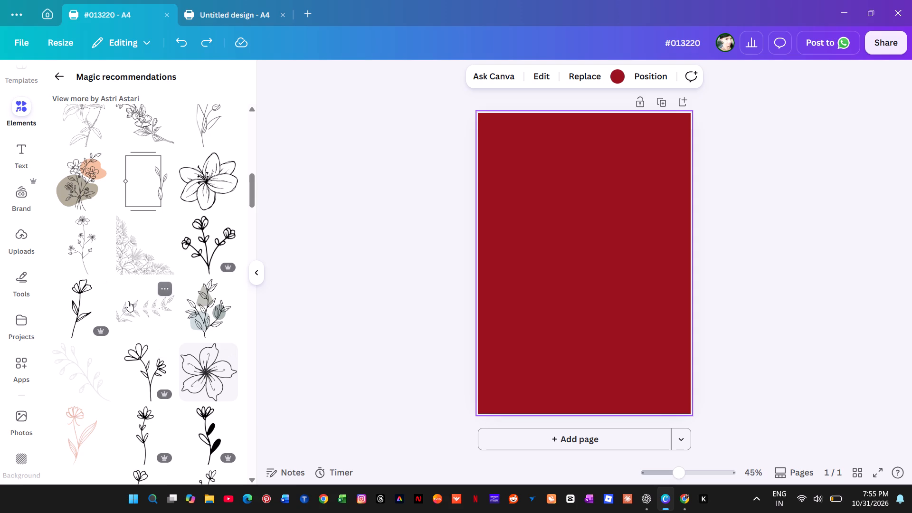
scroll(140, 313, up, 1)
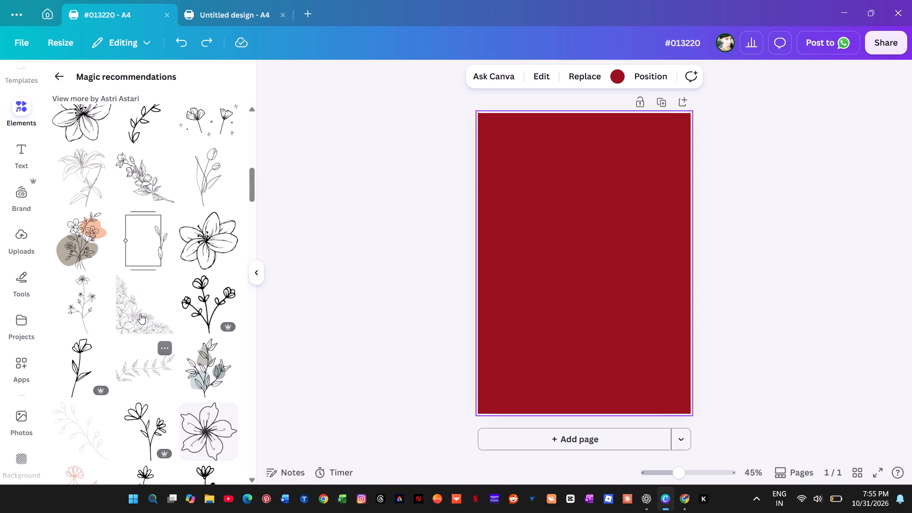
scroll(140, 313, up, 4)
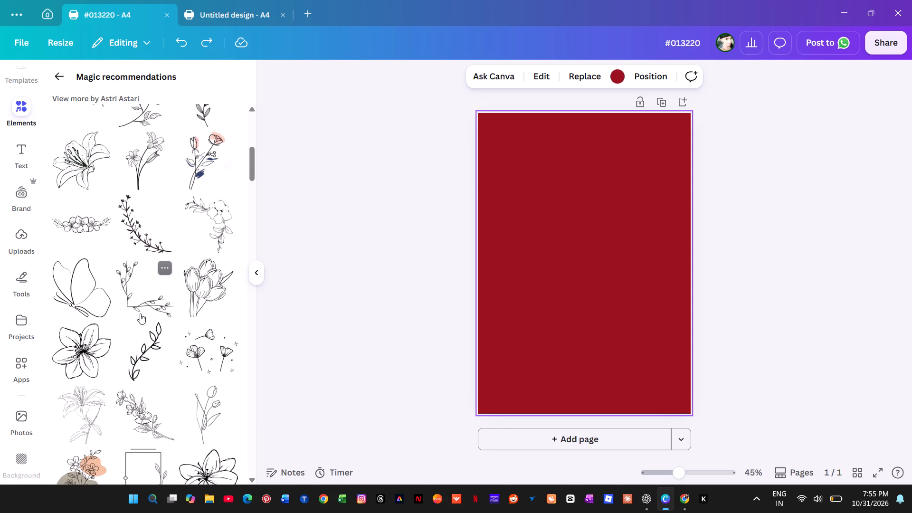
scroll(142, 316, up, 19)
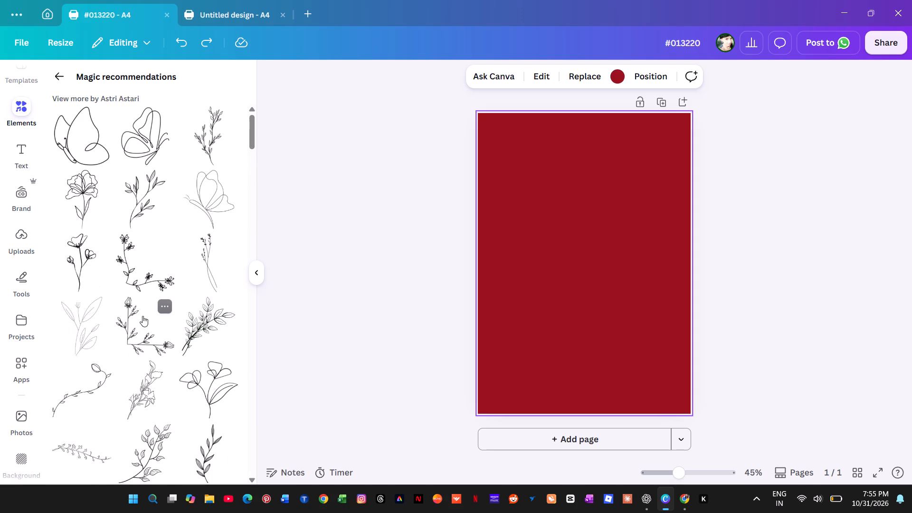
scroll(142, 316, up, 2)
scroll(142, 316, down, 17)
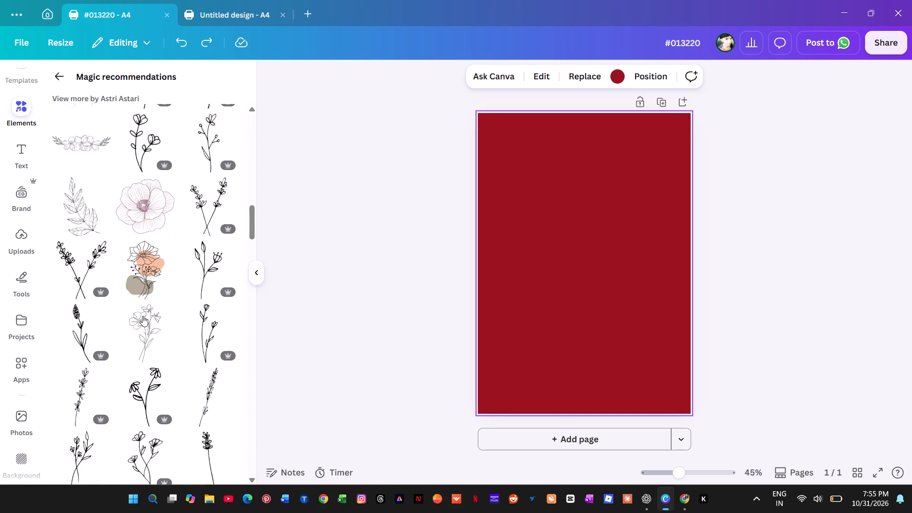
Return to the "leaves" graphics results, look through them for a suitable cover element, and clear the search.
click(57, 80)
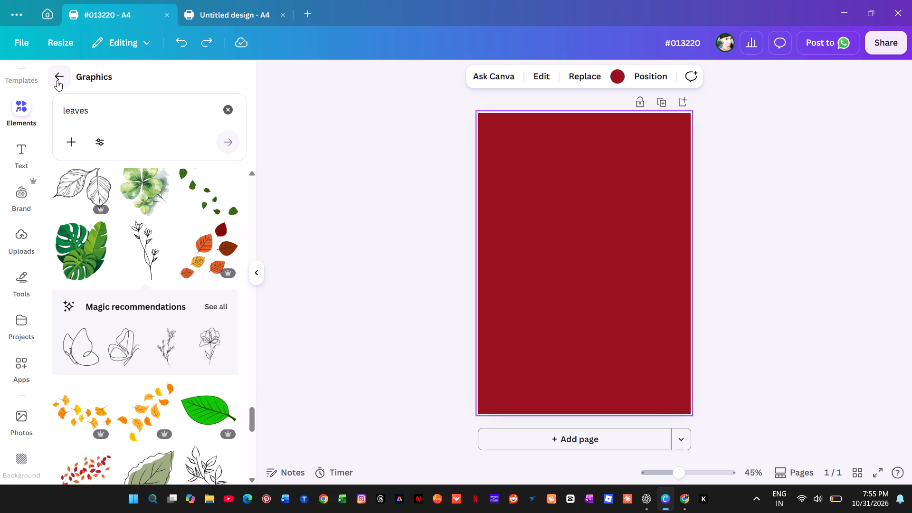
scroll(146, 256, up, 2)
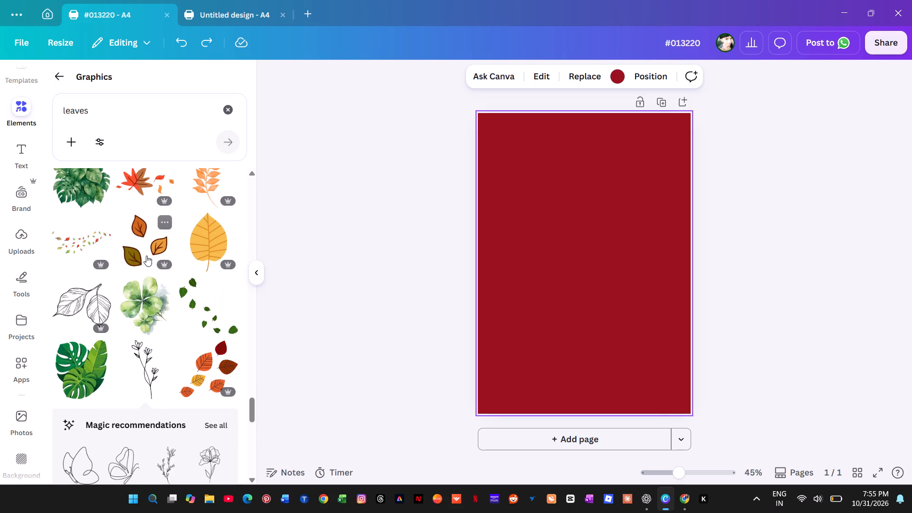
scroll(146, 256, down, 1)
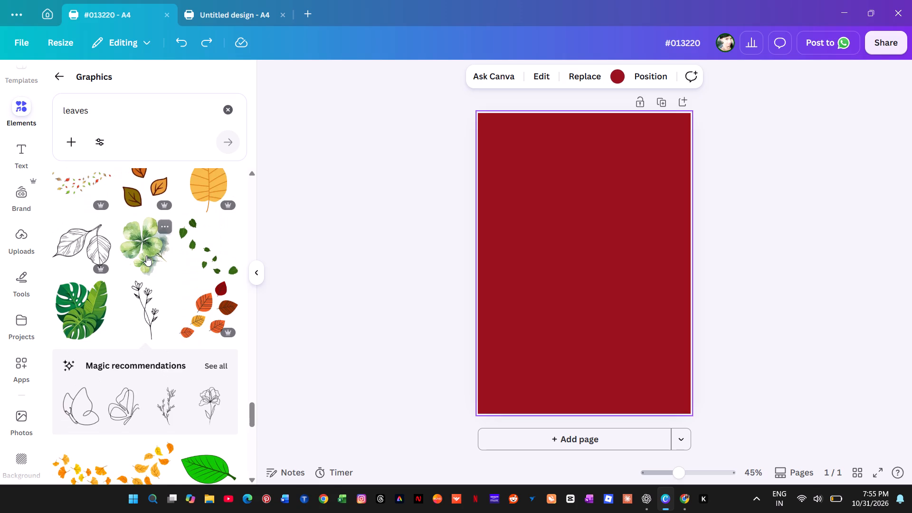
scroll(146, 256, down, 6)
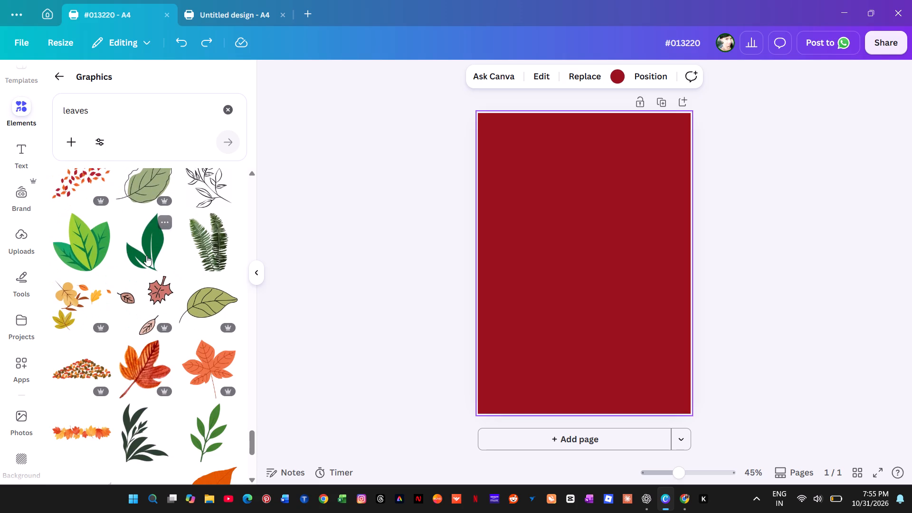
scroll(146, 256, down, 13)
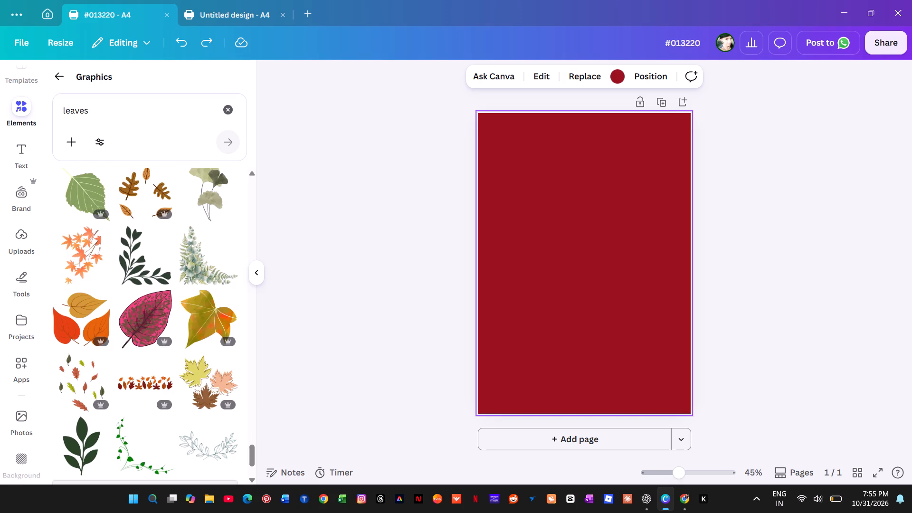
click(228, 109)
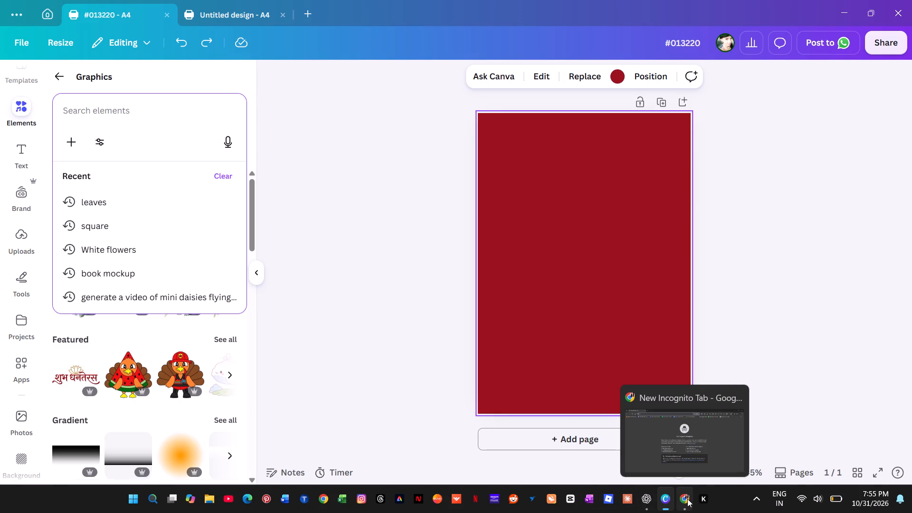
Switch to Chrome and search Google for "Flowers that symbolize manifestation".
click(689, 439)
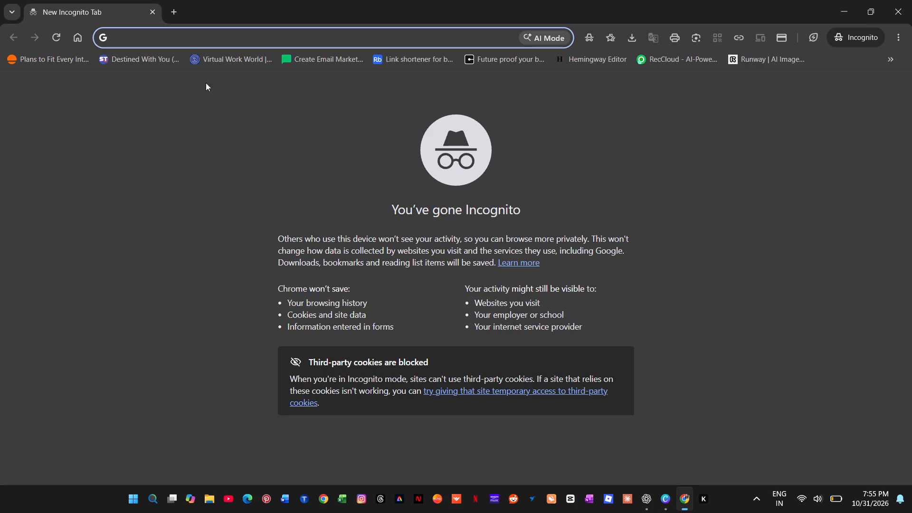
click(172, 37)
key(shift+f)
text(lowers that)
key(space)
key(s)
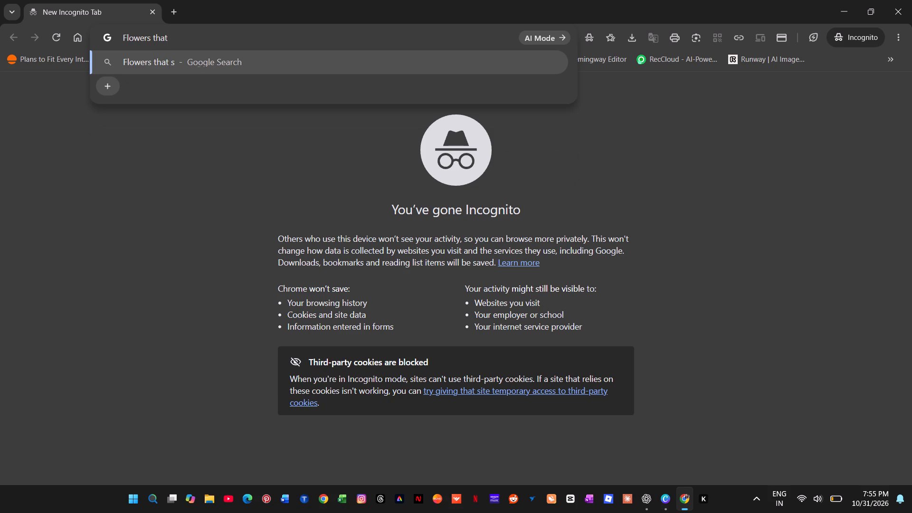
text(ym)
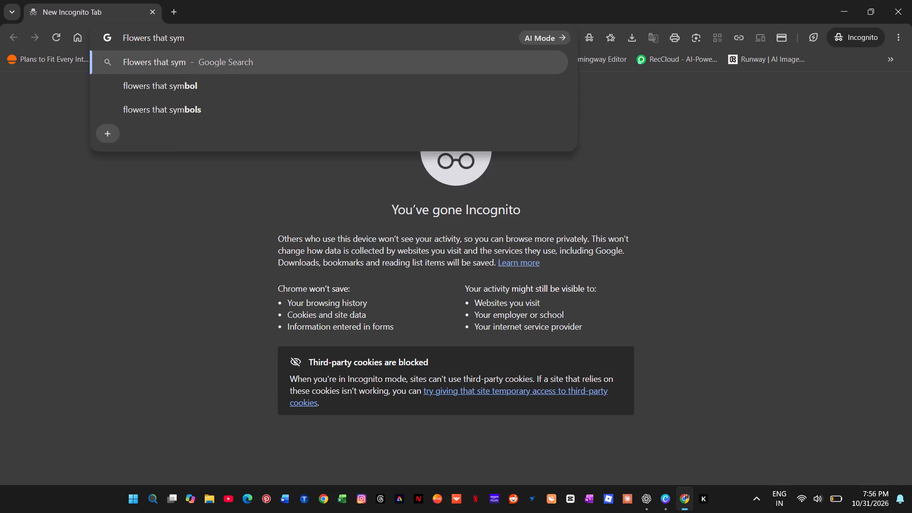
text(bo)
key(i)
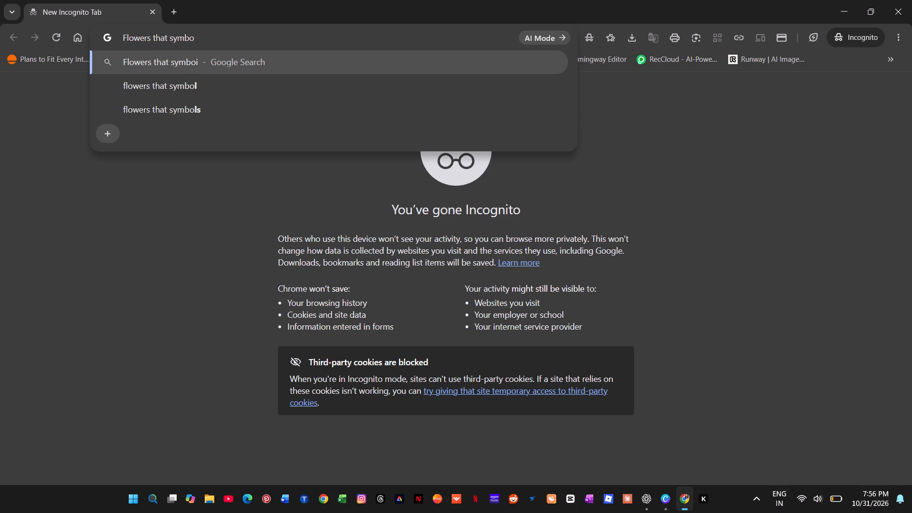
text(ze)
key(space)
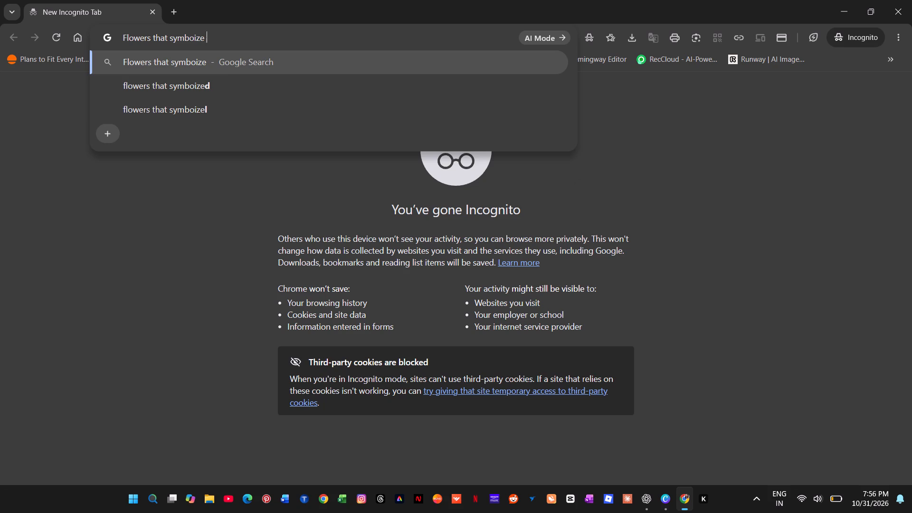
key(Left)
key(Left)
key(Left)
key(Left)
key(l)
key(Right)
key(Right)
key(Right)
key(Right)
key(Right)
key(Right)
key(Right)
key(Right)
key(Right)
key(Right)
key(Right)
key(Right)
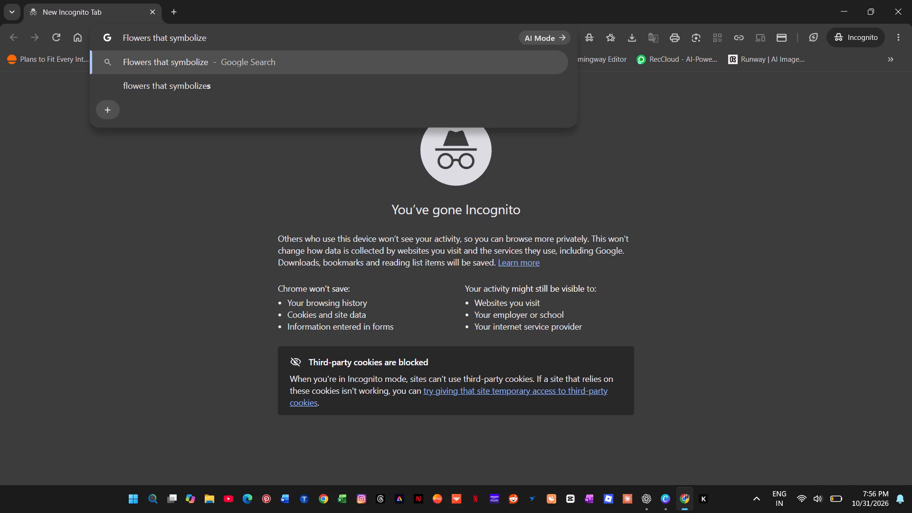
text(manifestation)
key(Return)
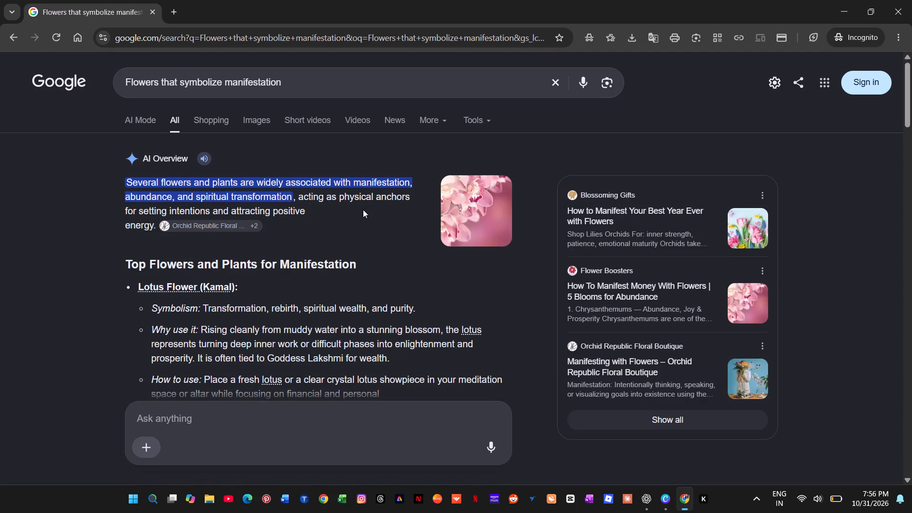
Read the AI overview and web results on flowers associated with manifestation, and return to the top of the page.
scroll(367, 216, down, 2)
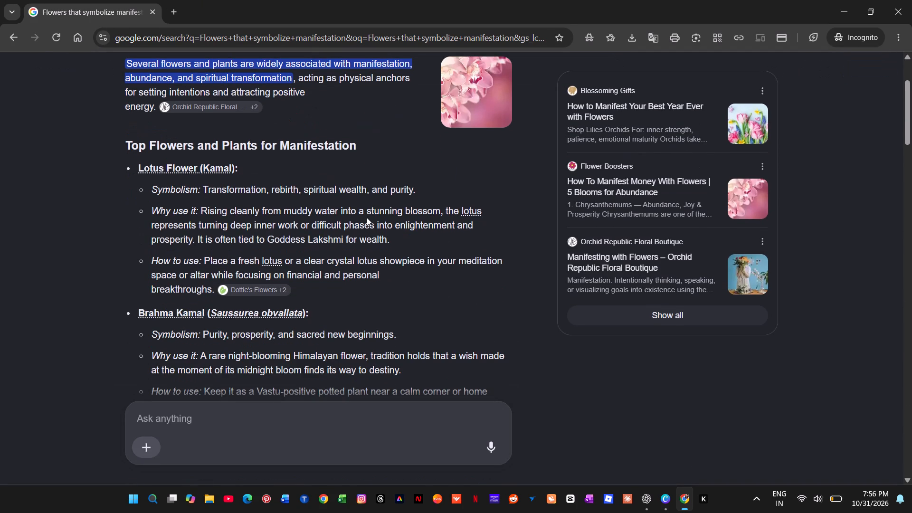
scroll(367, 220, down, 3)
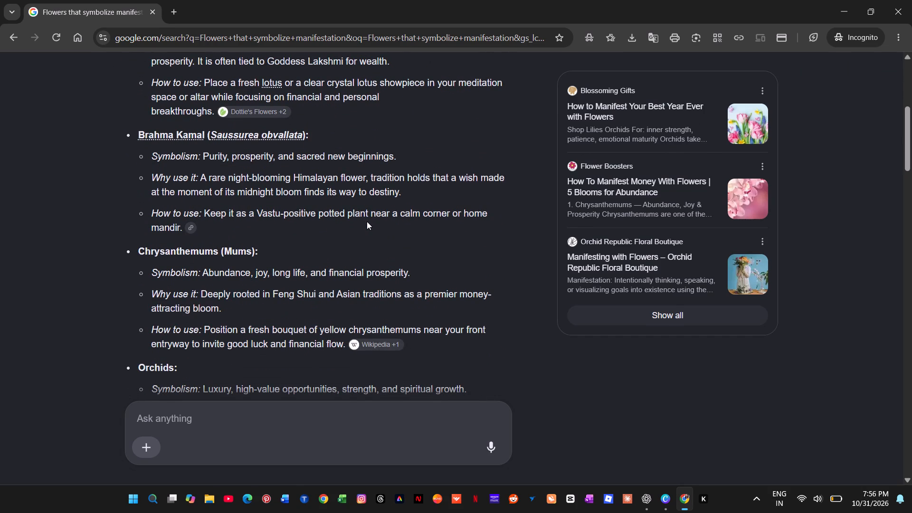
scroll(367, 221, down, 1)
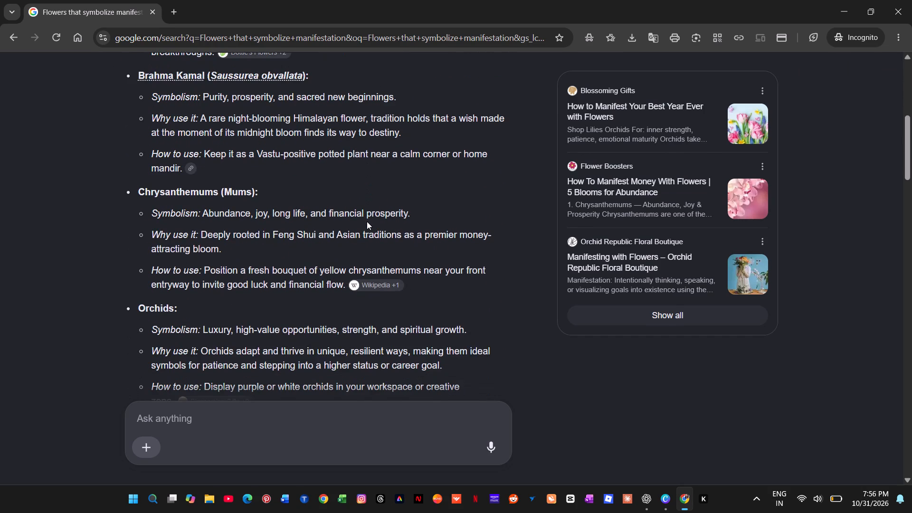
scroll(367, 221, down, 4)
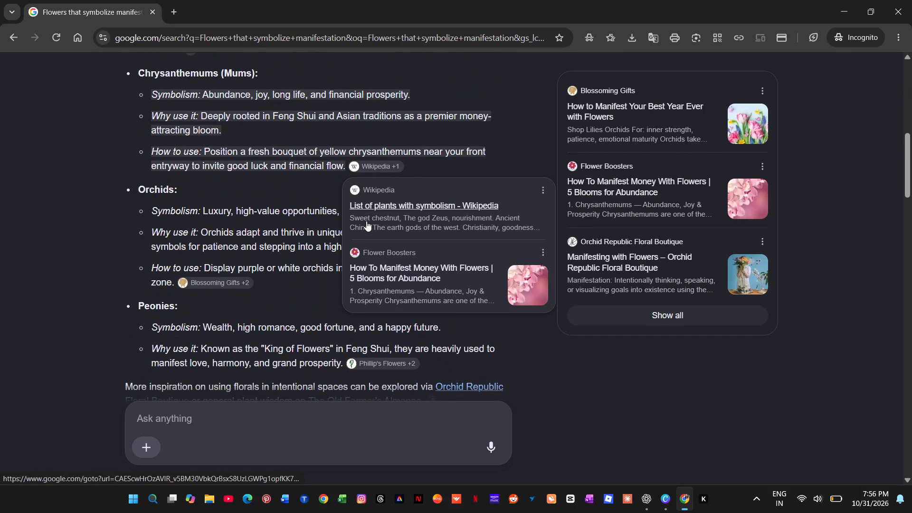
scroll(285, 207, down, 2)
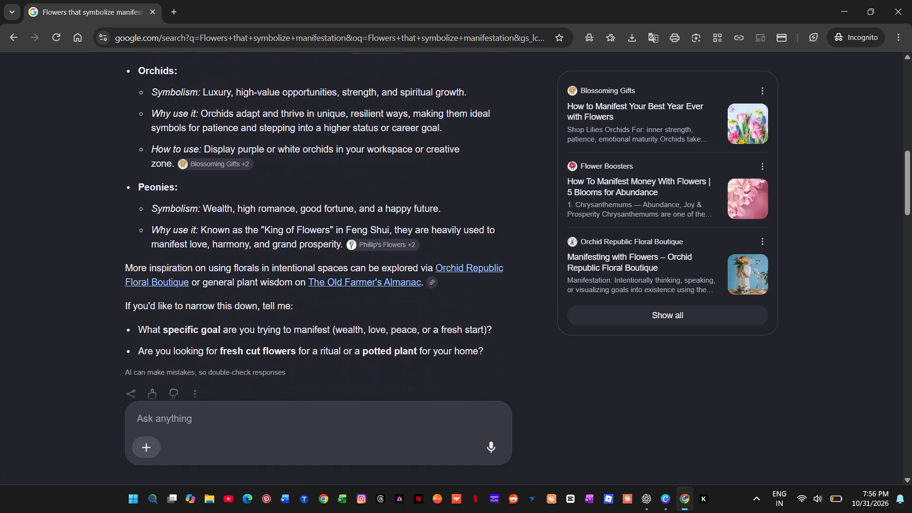
scroll(285, 207, down, 1)
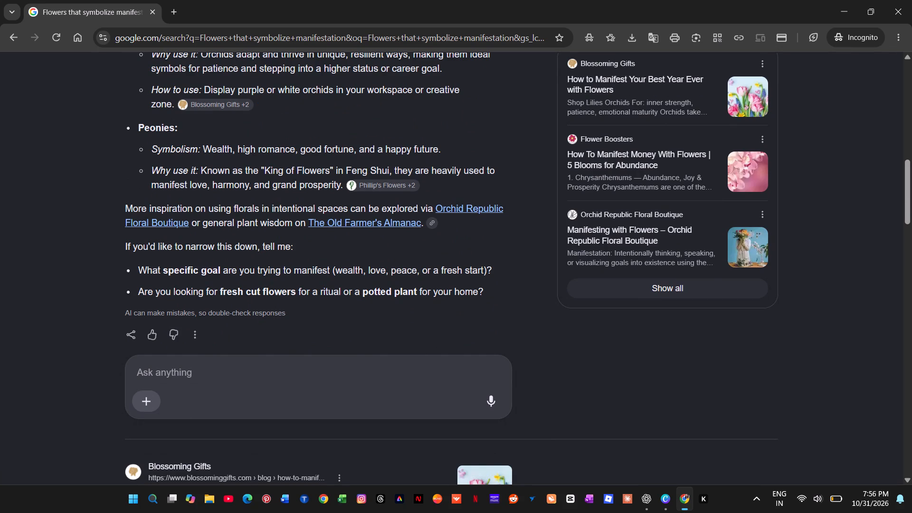
scroll(285, 205, down, 2)
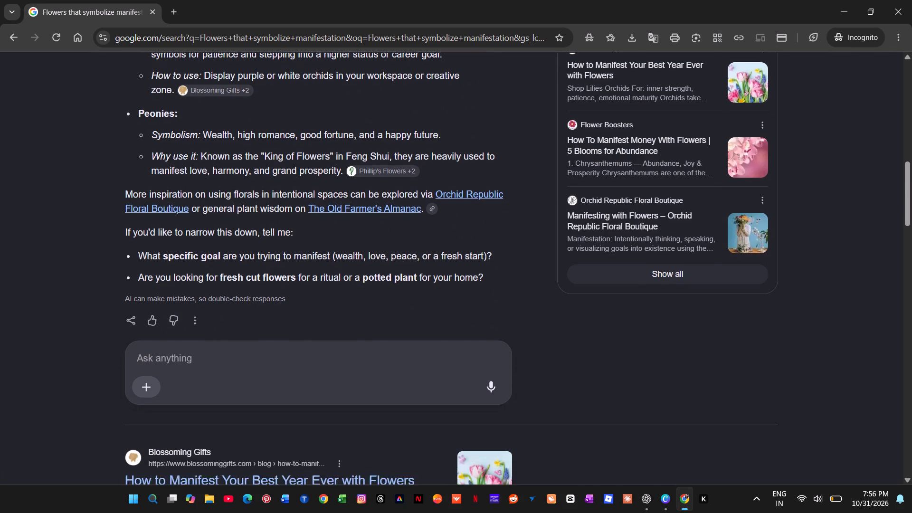
scroll(285, 205, down, 5)
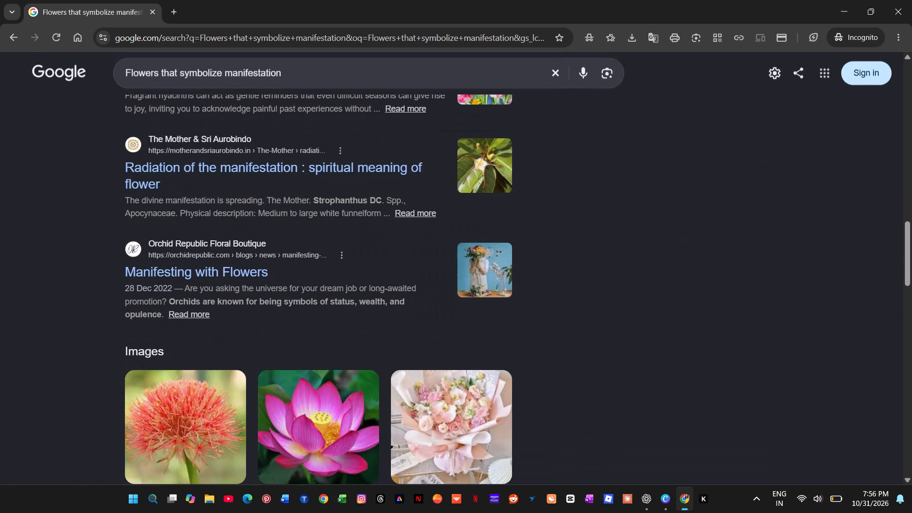
scroll(285, 204, up, 6)
scroll(284, 204, up, 20)
scroll(284, 204, up, 1)
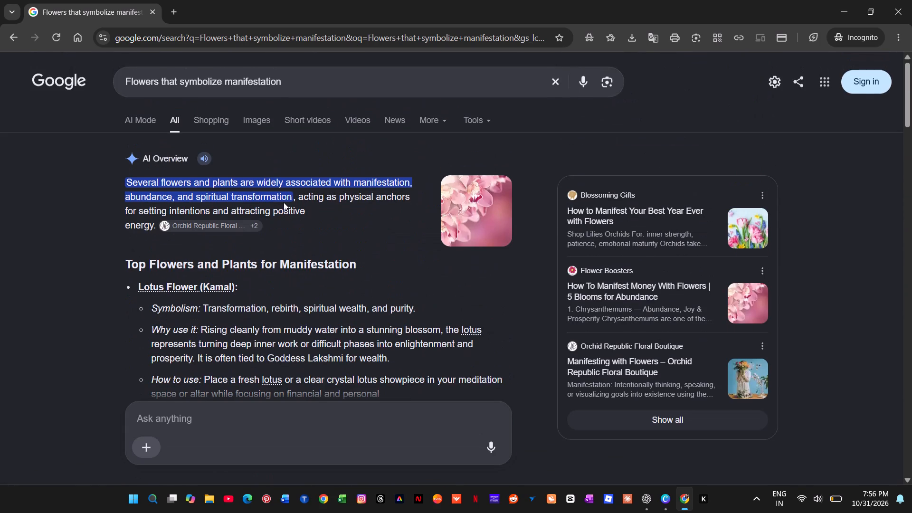
scroll(284, 202, up, 7)
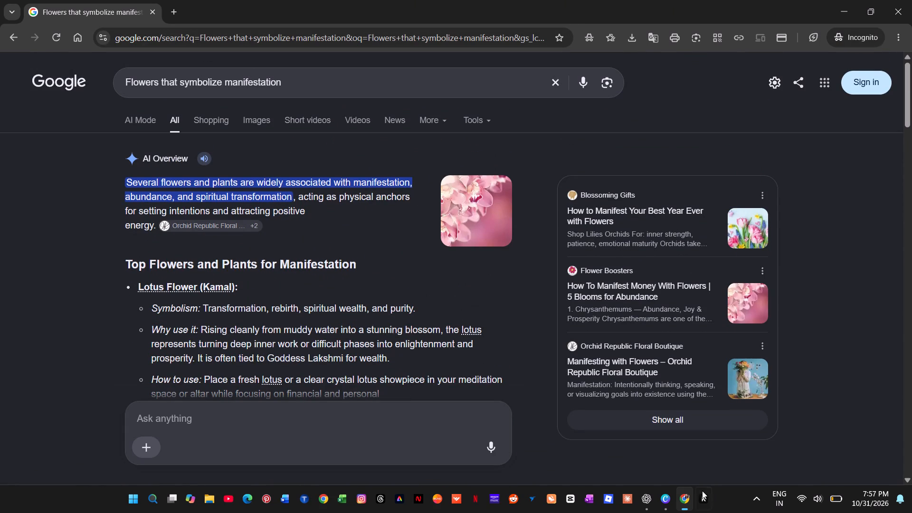
Switch to Canva and search the graphics for "name lable", using the suggested search term.
click(659, 499)
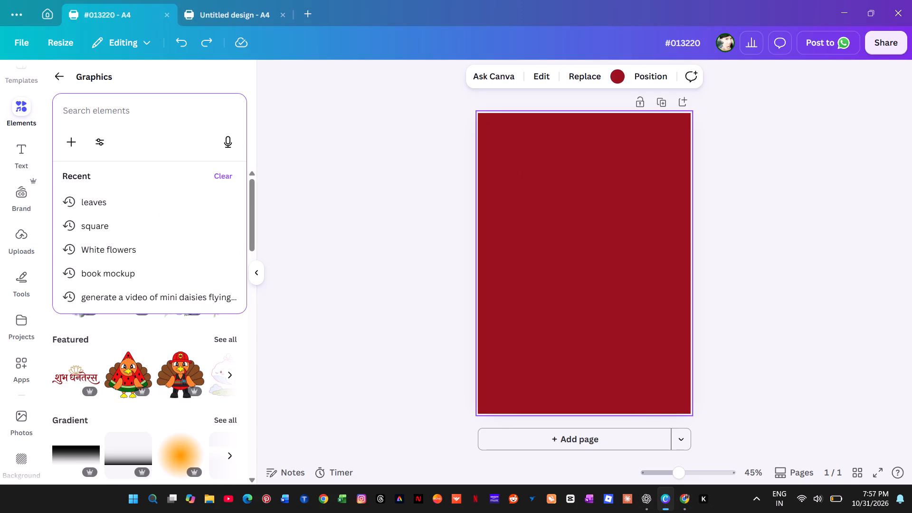
click(116, 111)
text(lable)
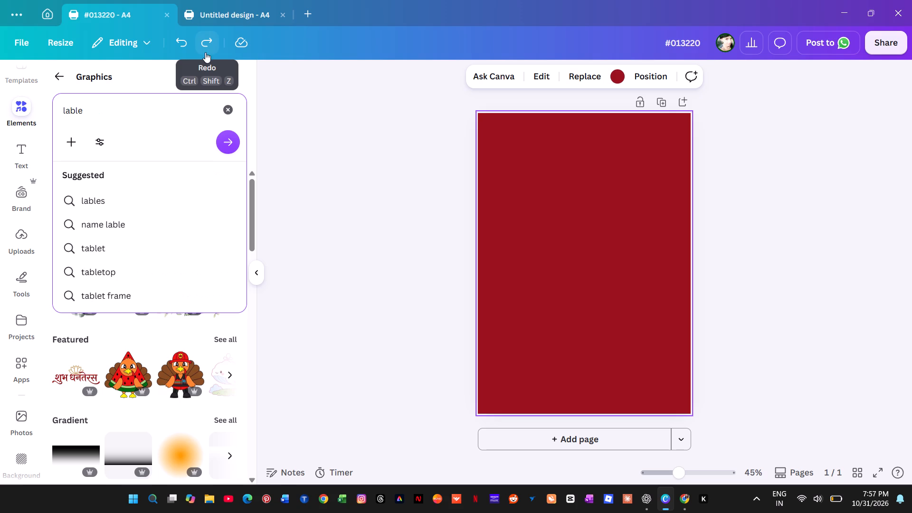
click(112, 224)
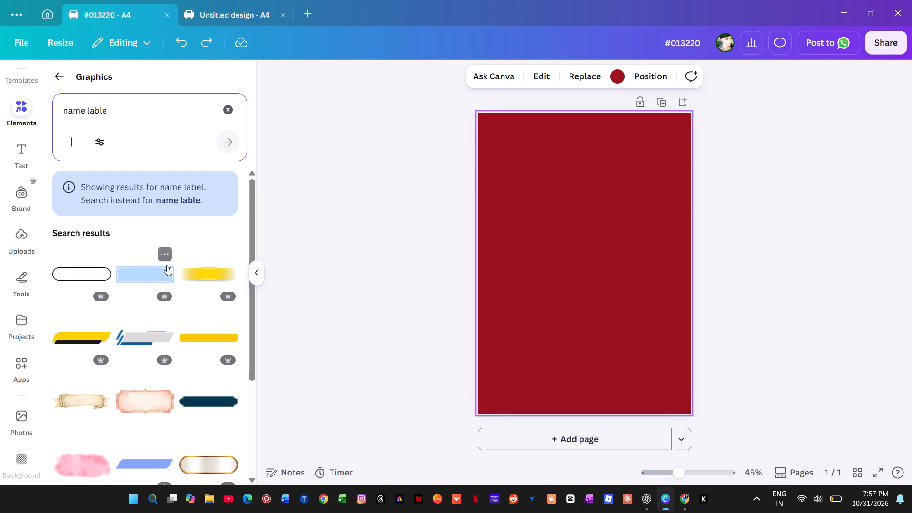
Look through the "name lable" graphics results for a label suited to the red cover, and return to the top of the results.
scroll(208, 288, down, 3)
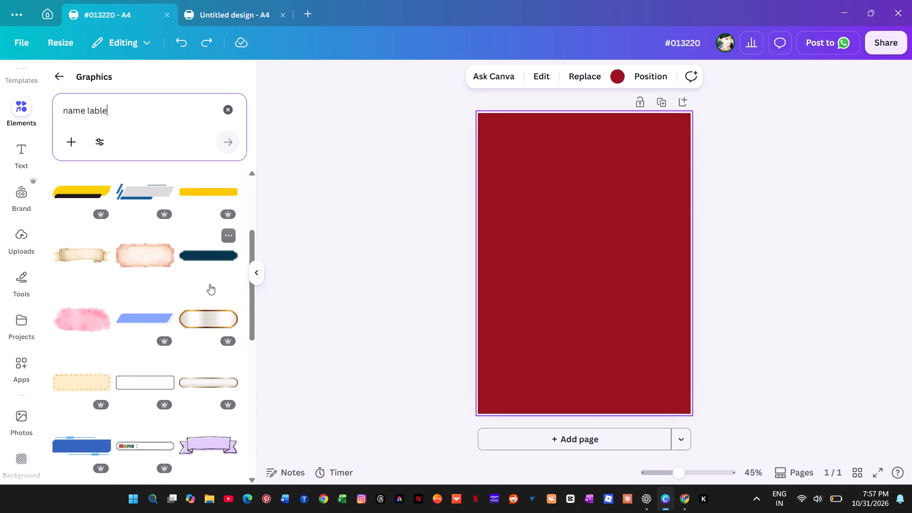
scroll(209, 283, down, 1)
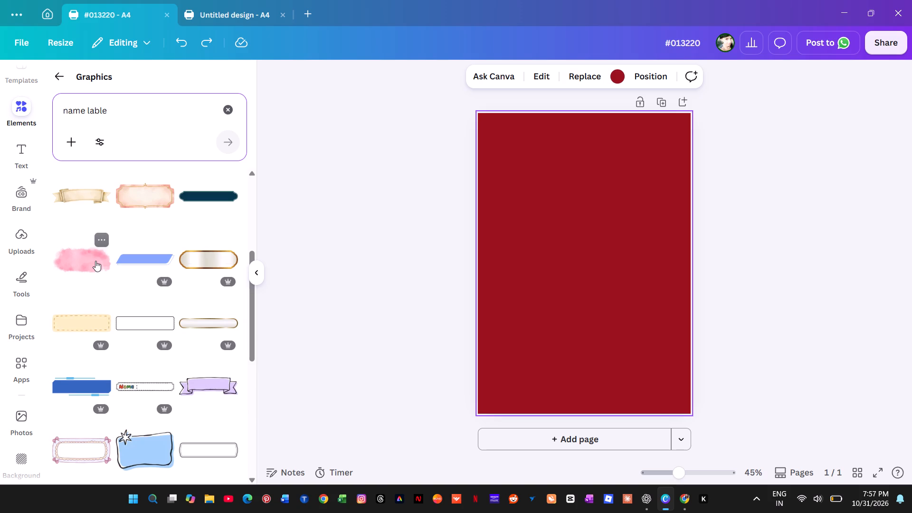
scroll(95, 261, down, 4)
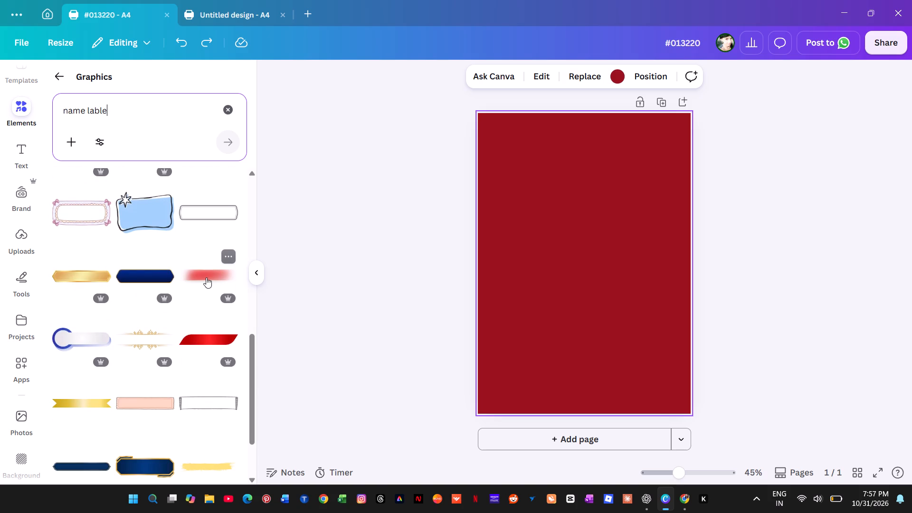
scroll(206, 275, down, 1)
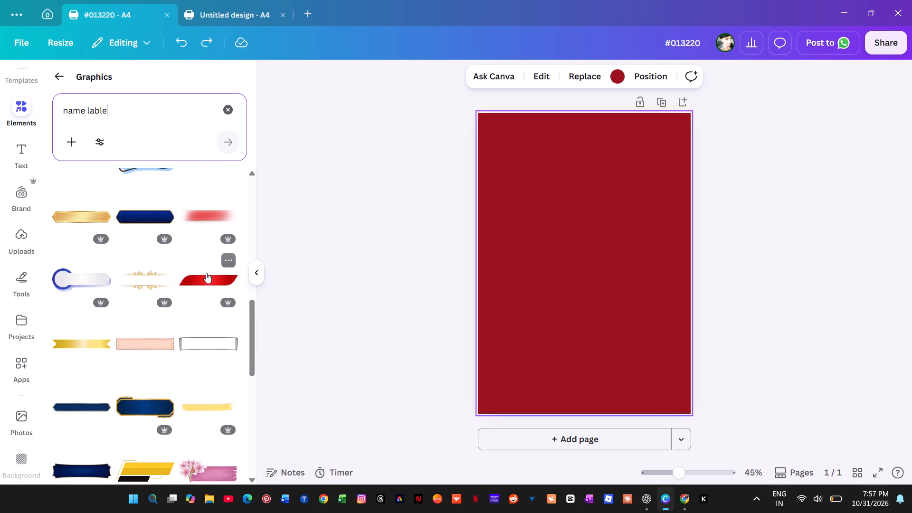
scroll(206, 271, down, 3)
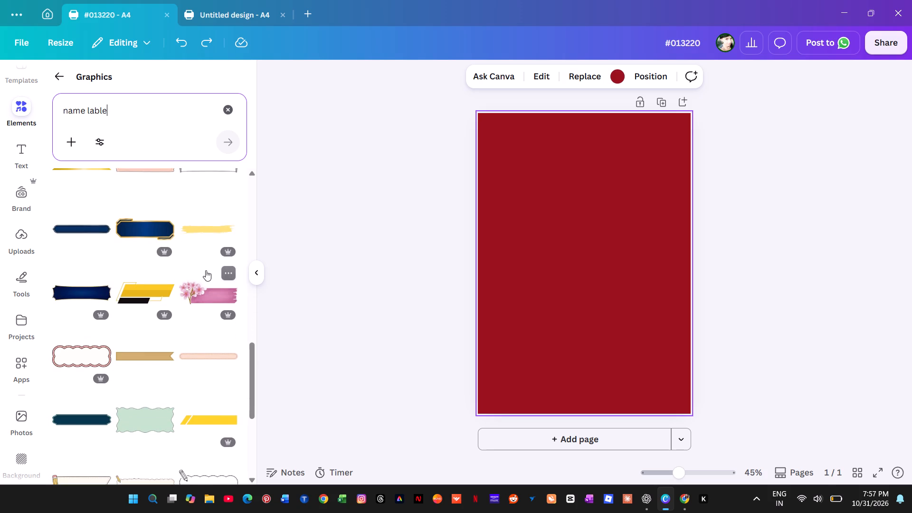
scroll(206, 270, down, 2)
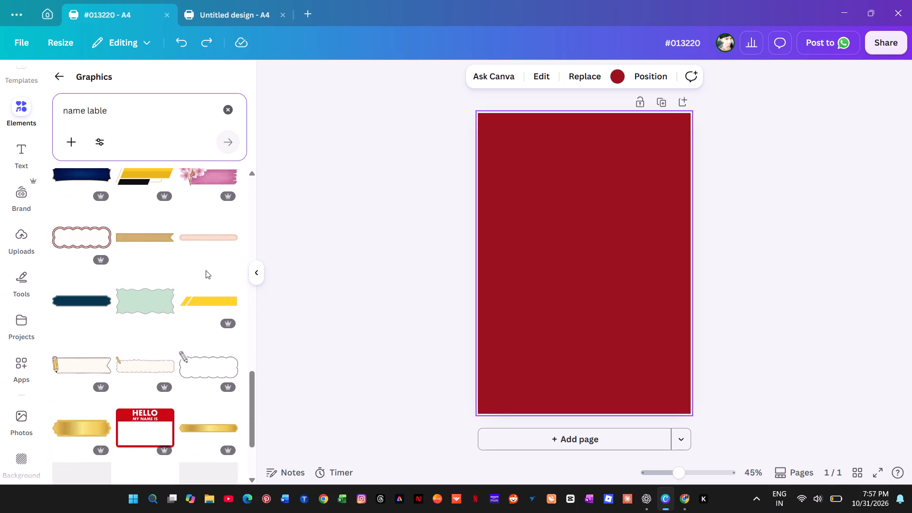
scroll(206, 270, down, 1)
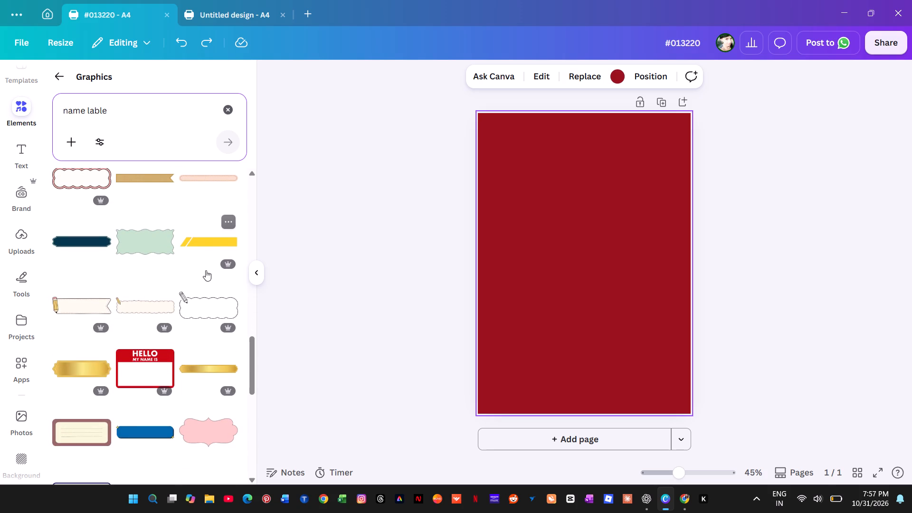
scroll(206, 270, down, 2)
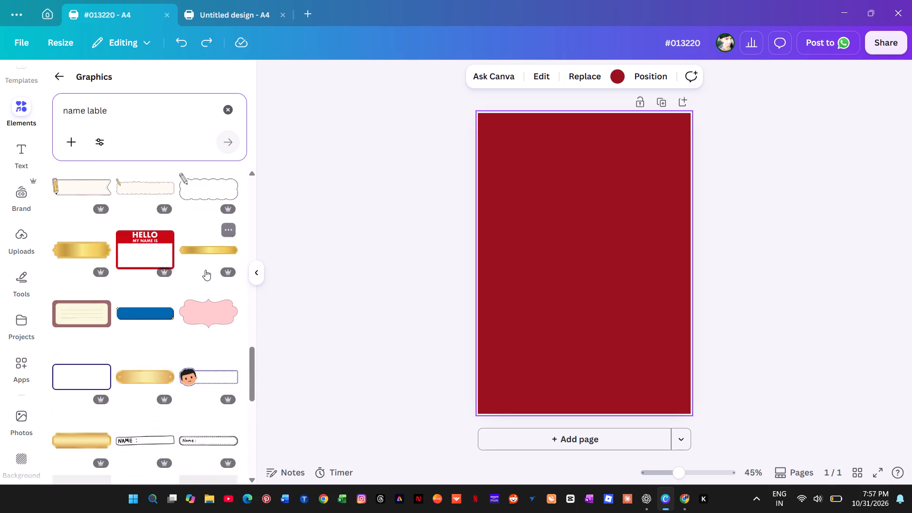
scroll(205, 270, down, 7)
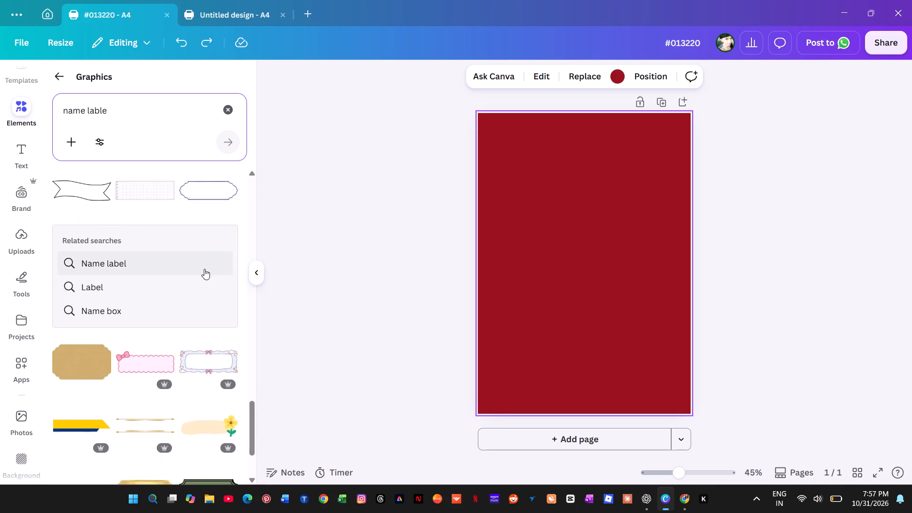
scroll(204, 269, down, 5)
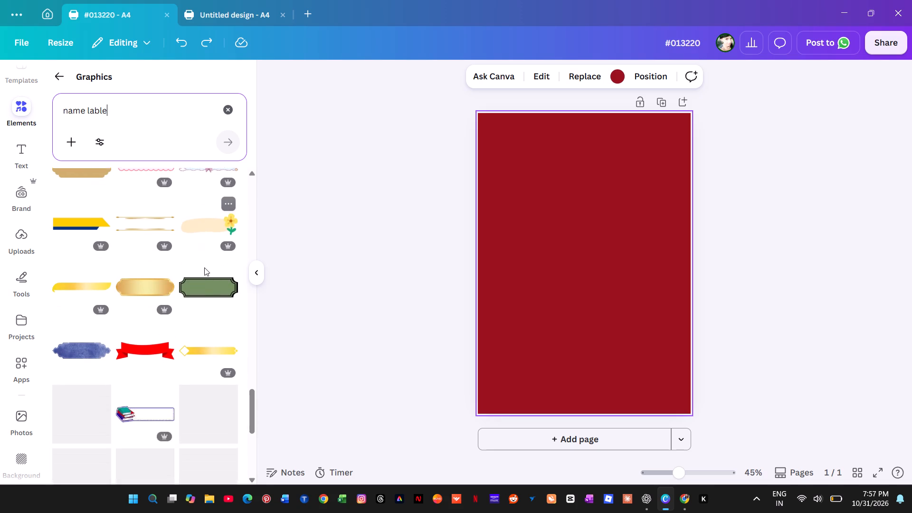
scroll(204, 267, up, 2)
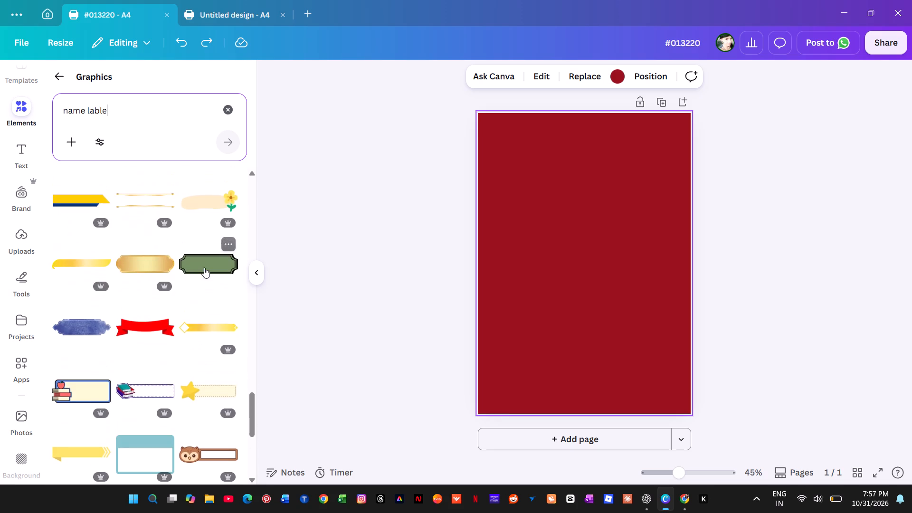
scroll(204, 267, down, 3)
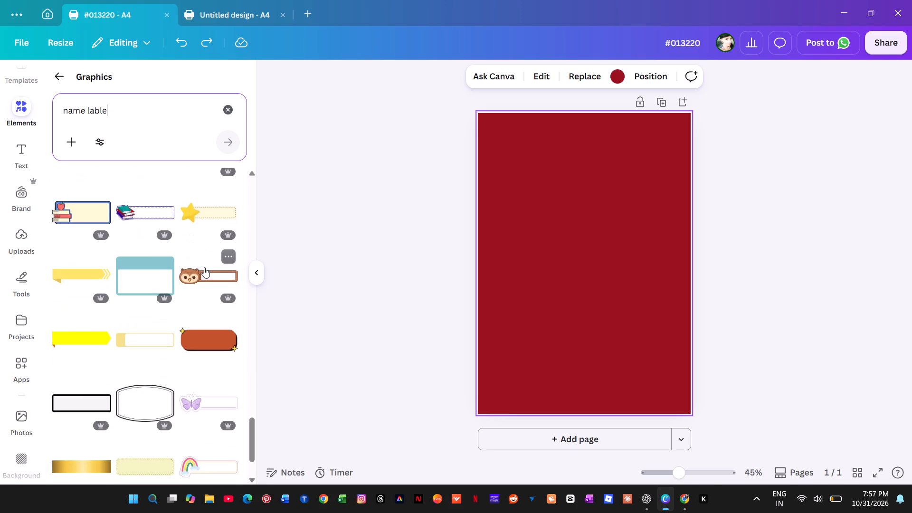
scroll(204, 267, down, 6)
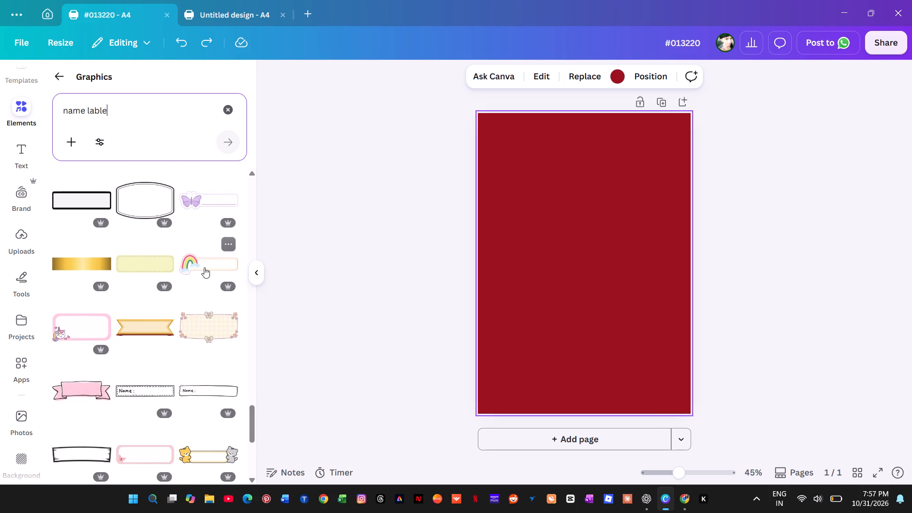
scroll(204, 267, down, 4)
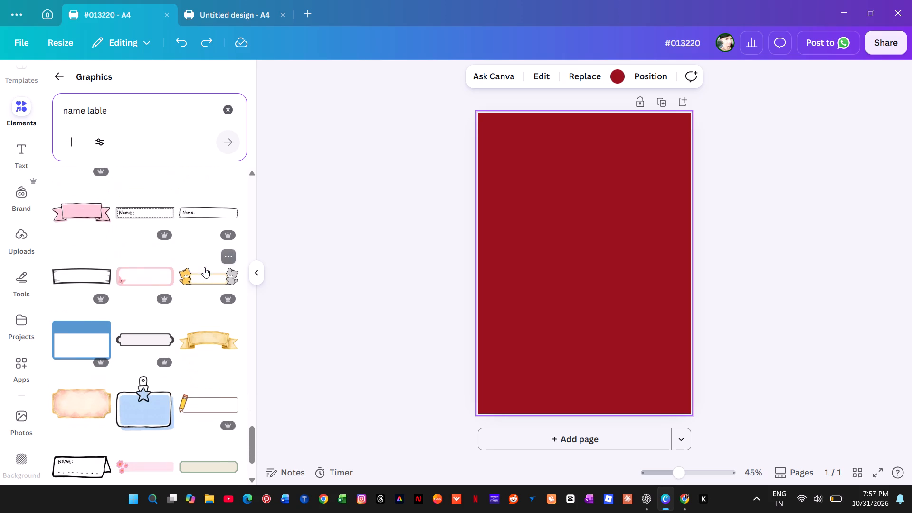
scroll(204, 267, down, 4)
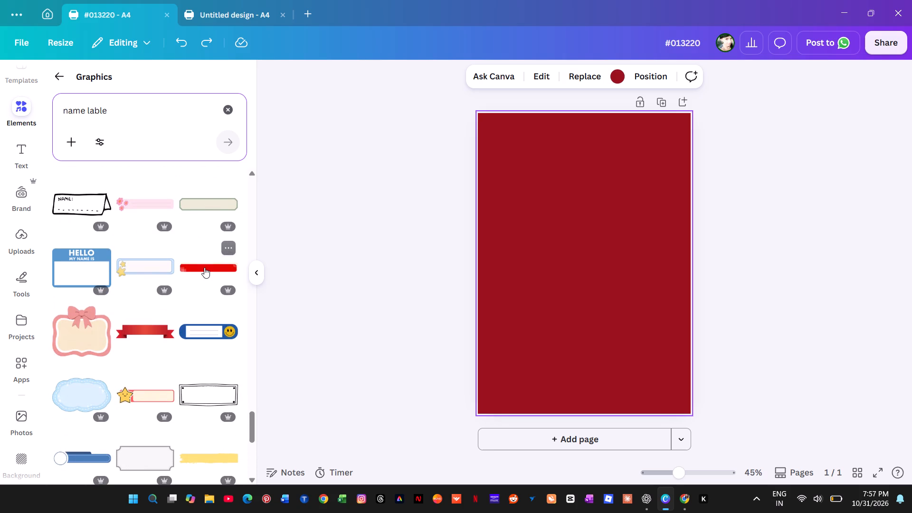
scroll(204, 267, down, 4)
scroll(204, 266, up, 1)
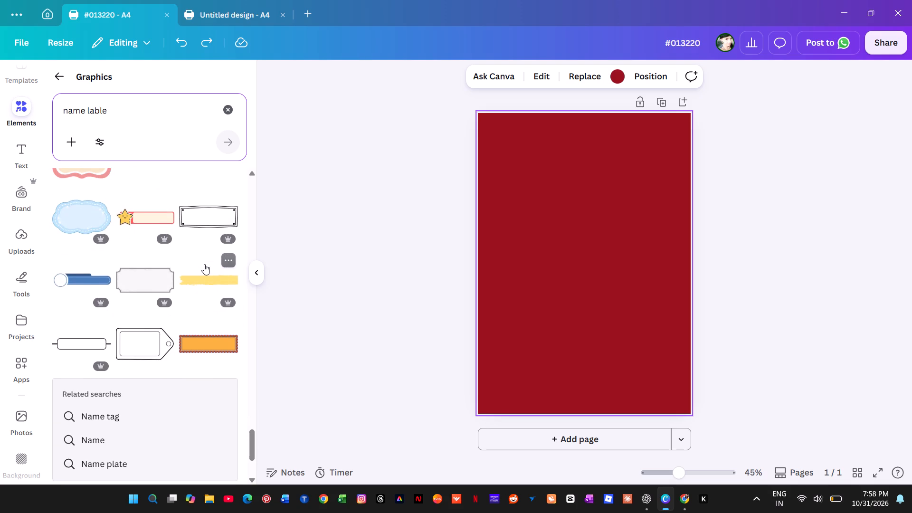
scroll(204, 264, down, 7)
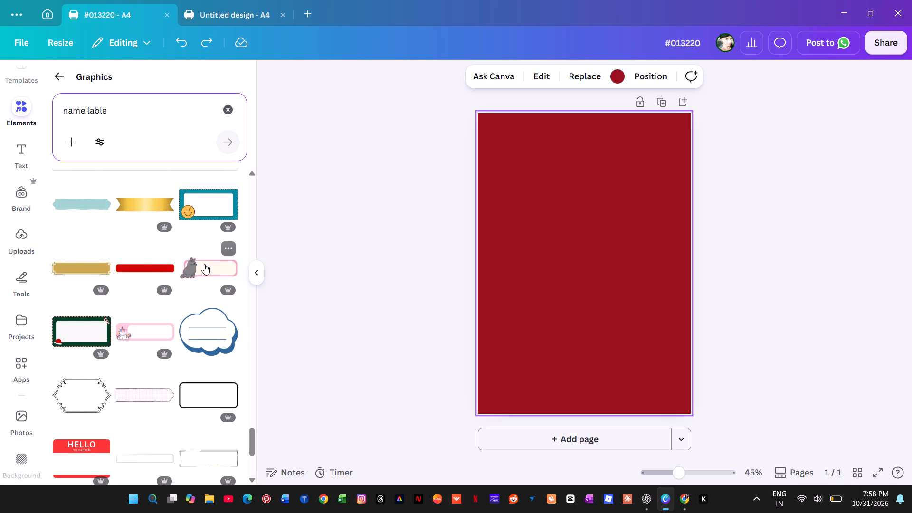
scroll(204, 262, down, 3)
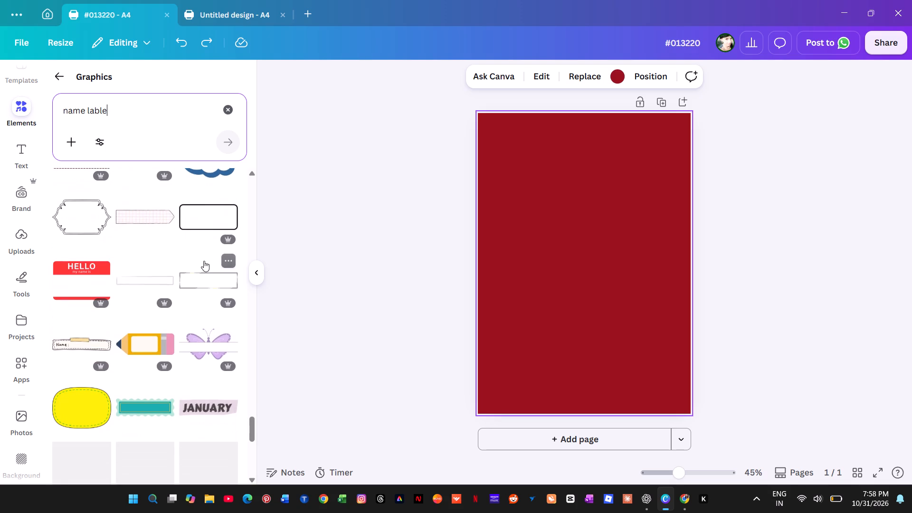
scroll(204, 261, down, 4)
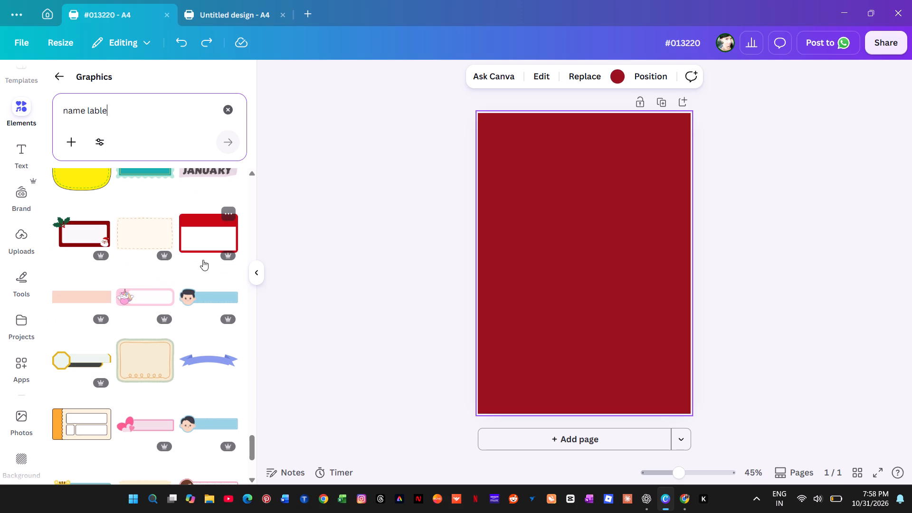
scroll(203, 260, down, 1)
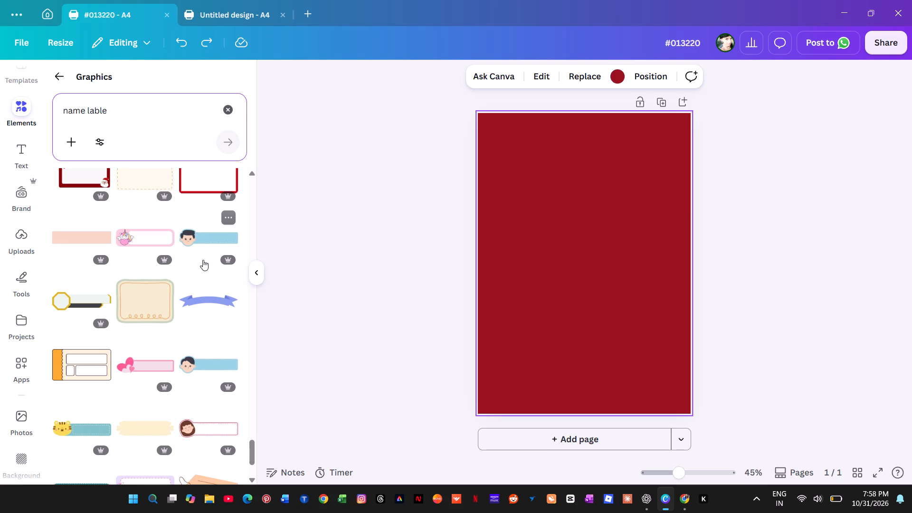
scroll(203, 260, down, 4)
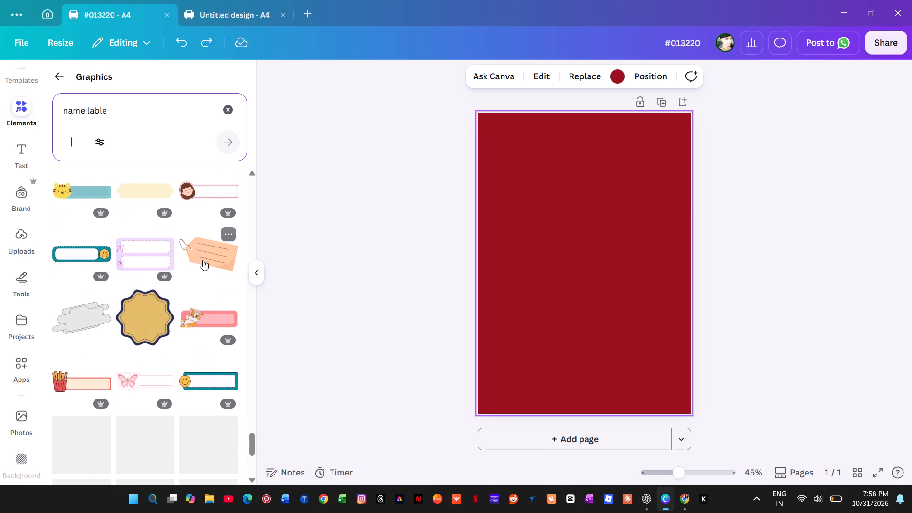
scroll(203, 259, down, 3)
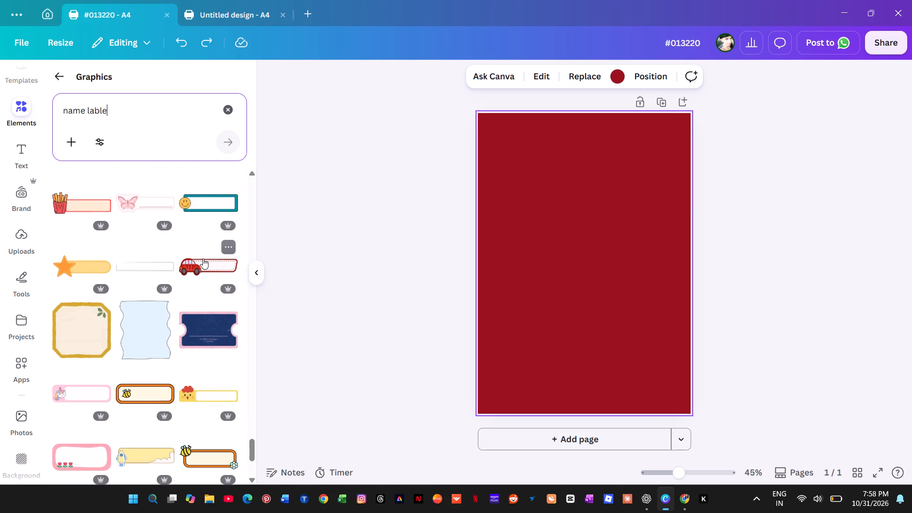
scroll(203, 258, down, 1)
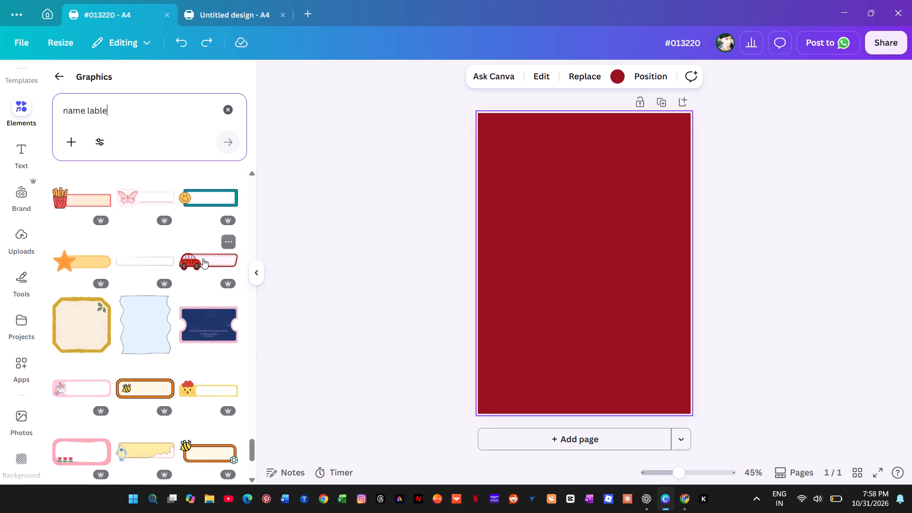
scroll(203, 258, down, 4)
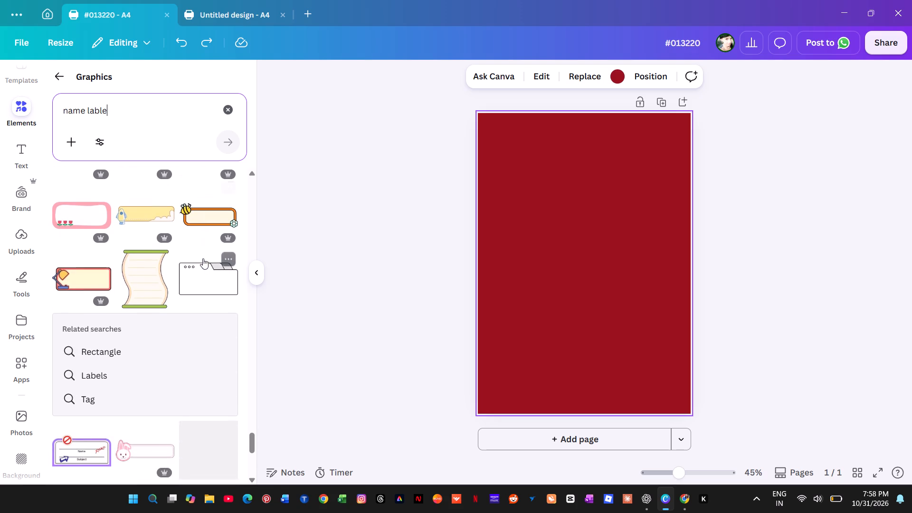
scroll(203, 258, down, 4)
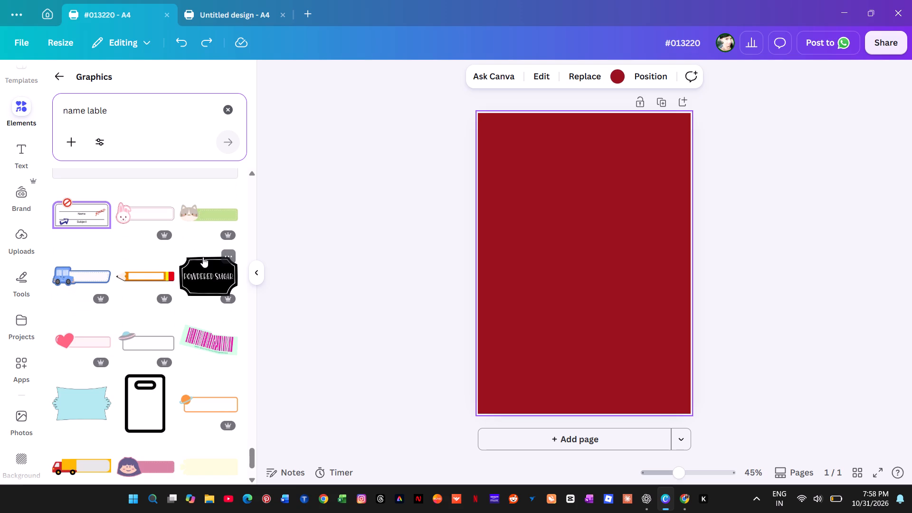
scroll(203, 257, down, 5)
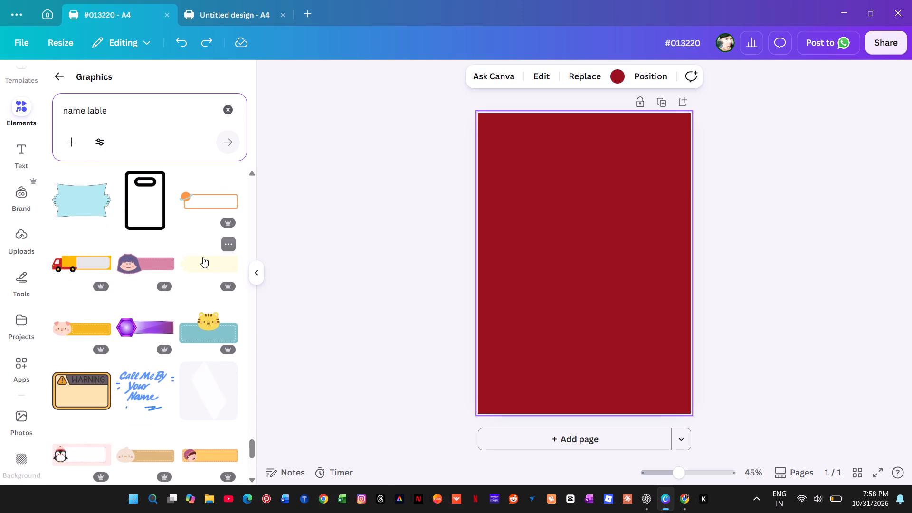
scroll(203, 257, down, 3)
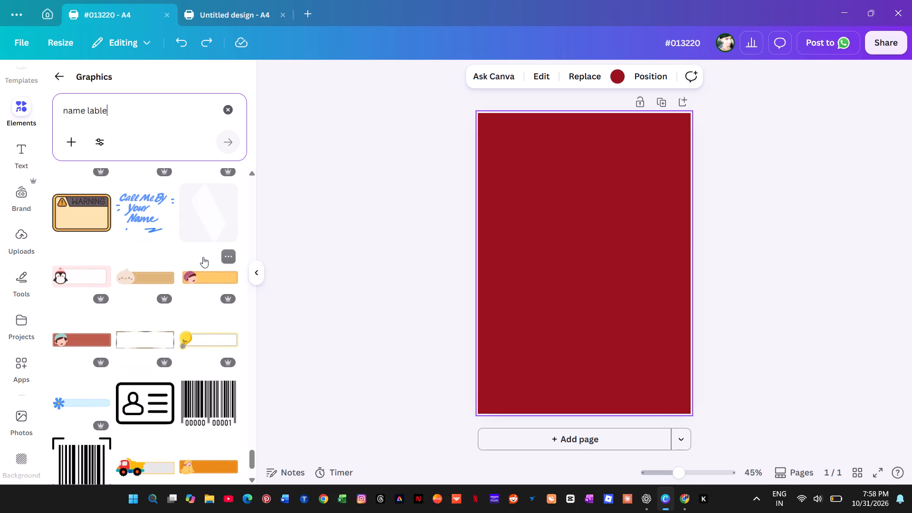
scroll(203, 257, down, 6)
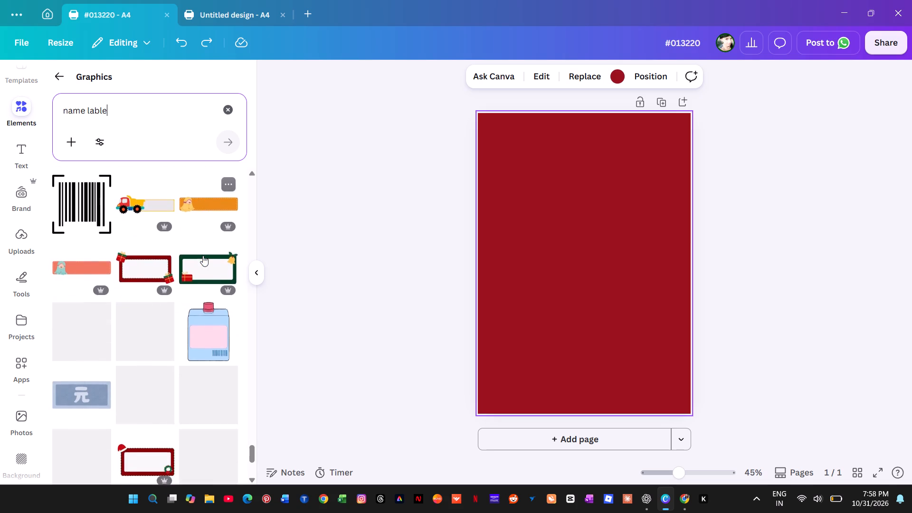
scroll(203, 256, down, 3)
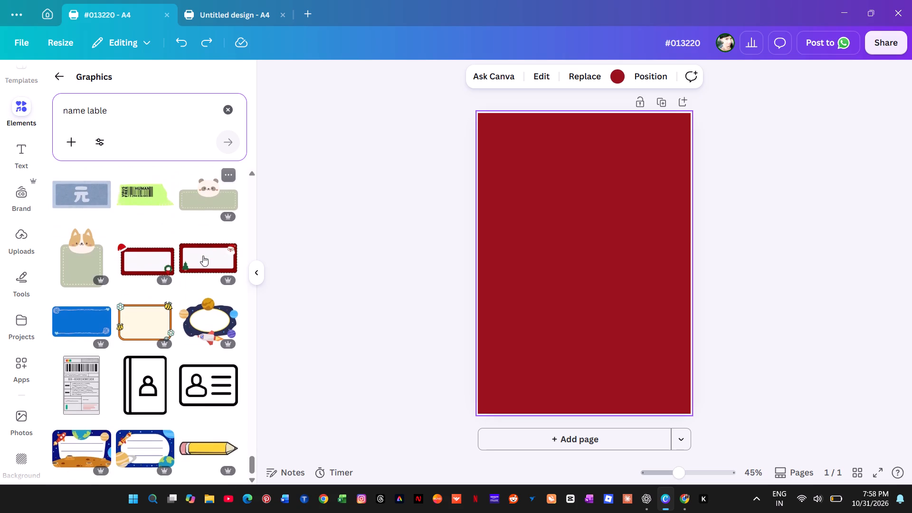
scroll(203, 256, down, 2)
scroll(203, 256, up, 6)
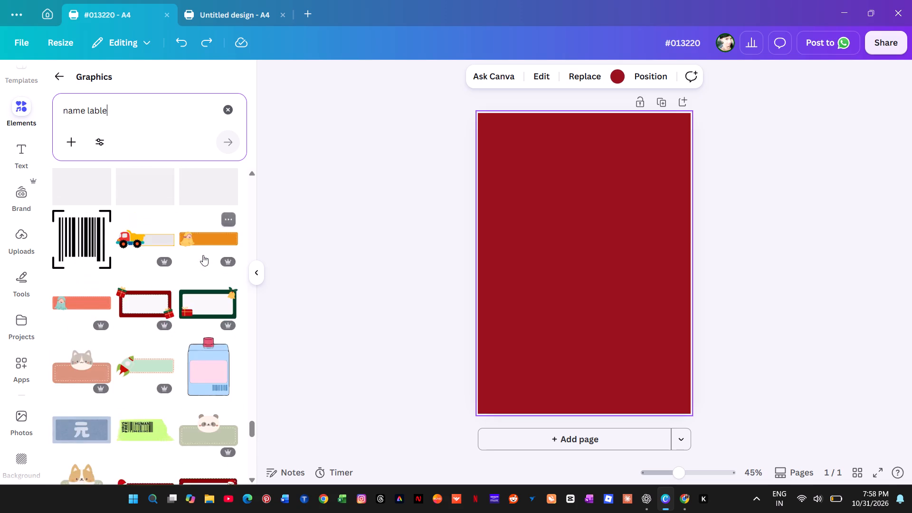
scroll(203, 255, up, 8)
scroll(203, 255, up, 20)
scroll(203, 255, up, 17)
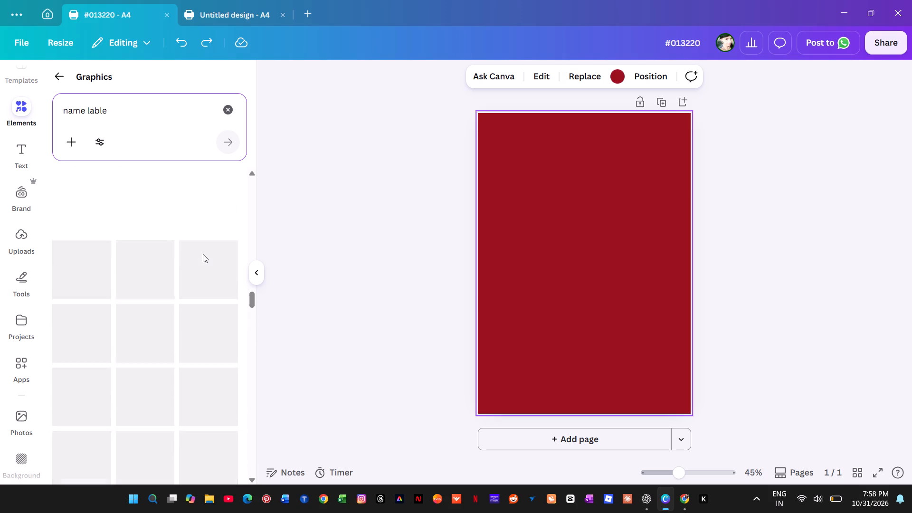
scroll(203, 254, up, 20)
scroll(203, 254, up, 15)
scroll(203, 254, up, 6)
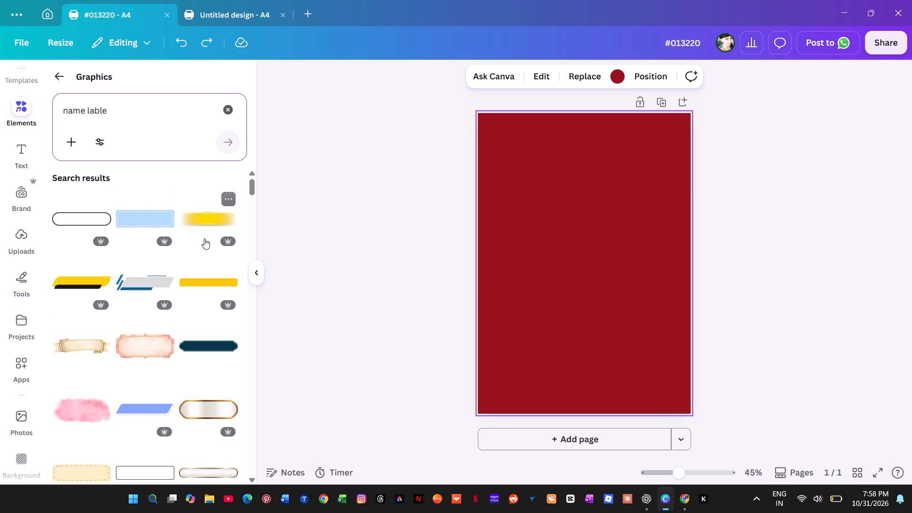
Add the pink watercolor brush-stroke label to the red cover and recolor it white (#ffffff).
click(83, 402)
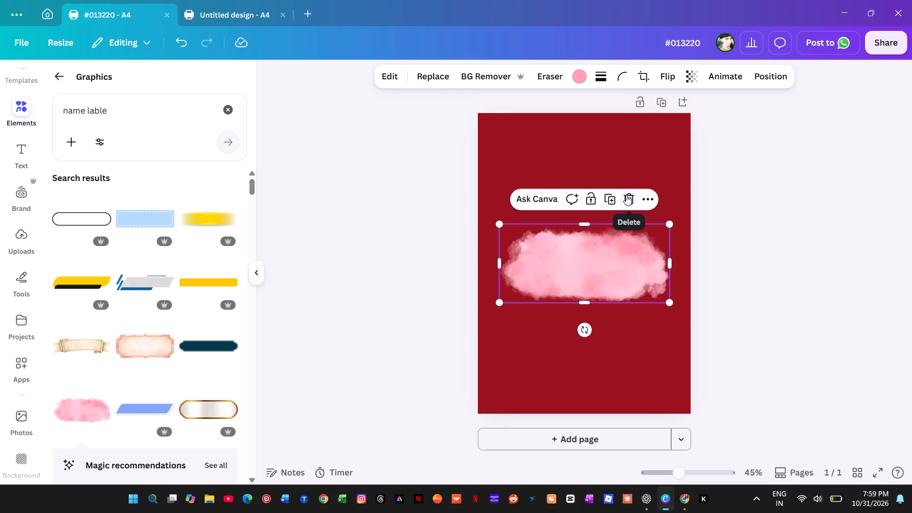
click(576, 75)
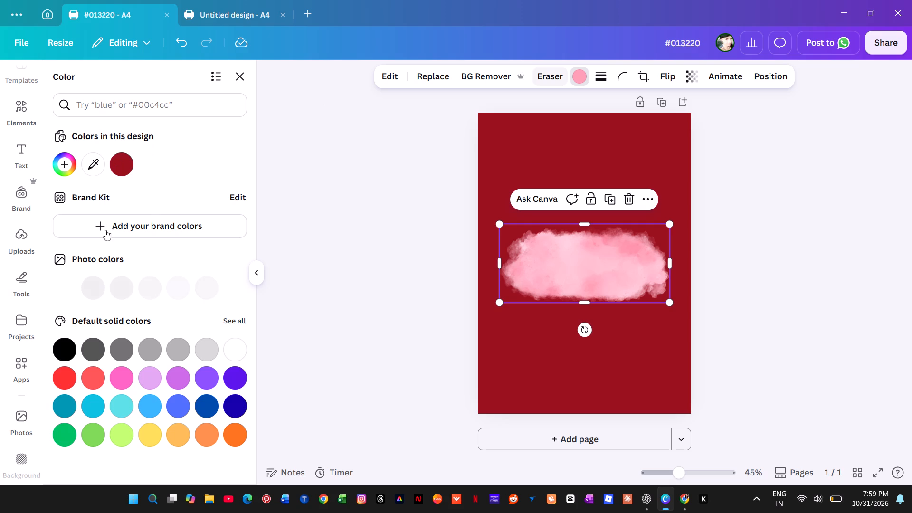
click(238, 347)
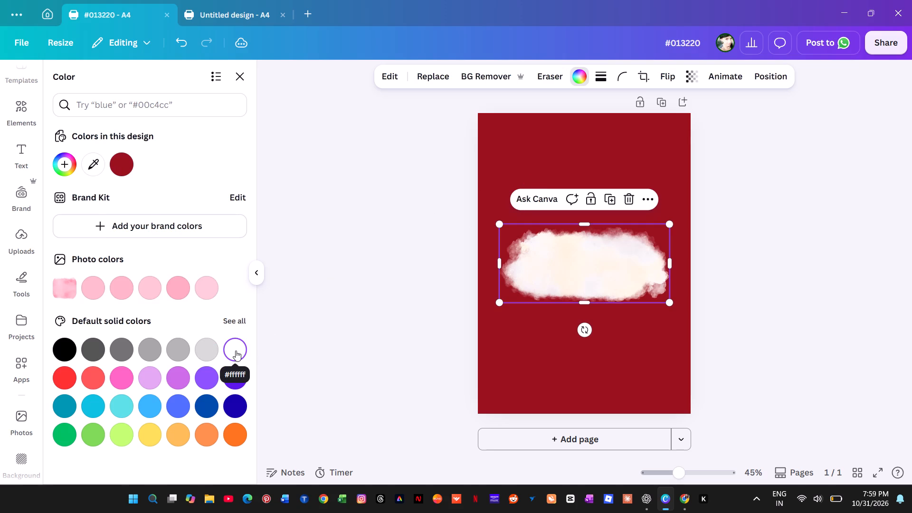
Delete the white watercolor brush-stroke label from the red cover.
click(631, 199)
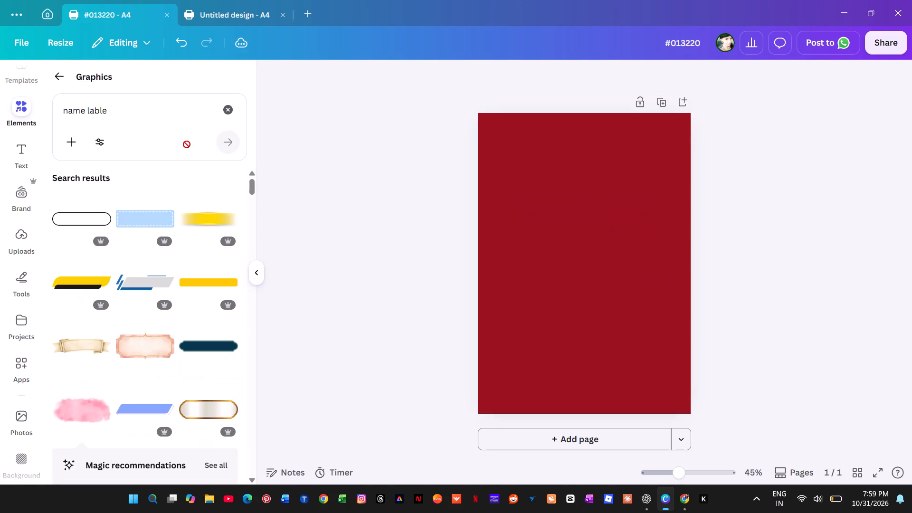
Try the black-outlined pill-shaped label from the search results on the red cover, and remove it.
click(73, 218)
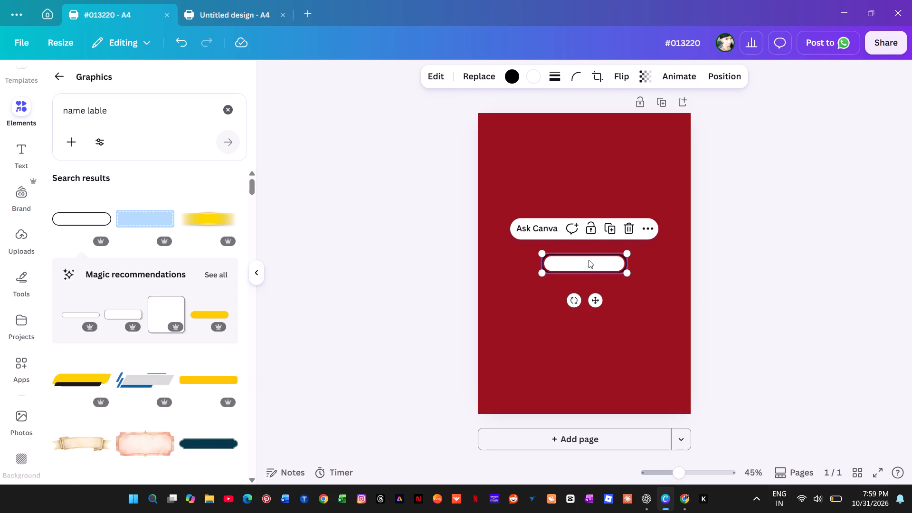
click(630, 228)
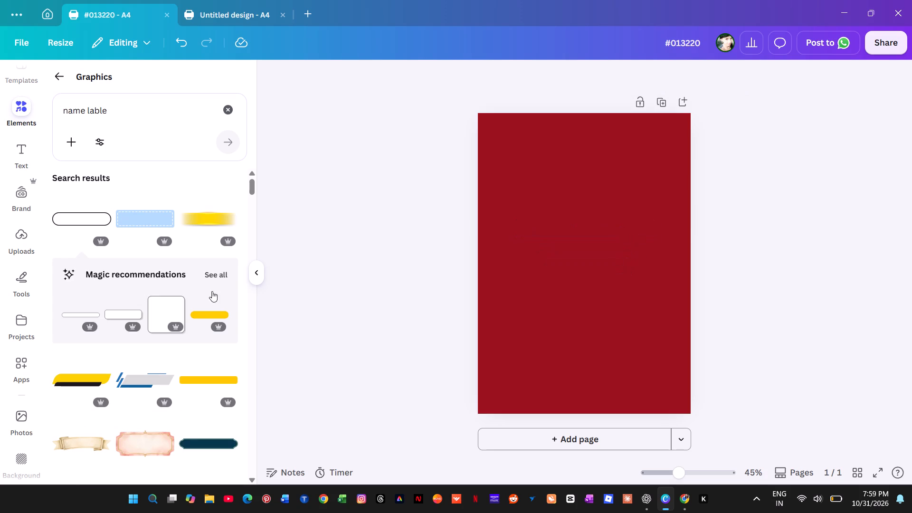
Add the recommended white rounded label with the grey shadow, enlarge it to about two-thirds of the page width, and centre it near the cover's top.
click(120, 313)
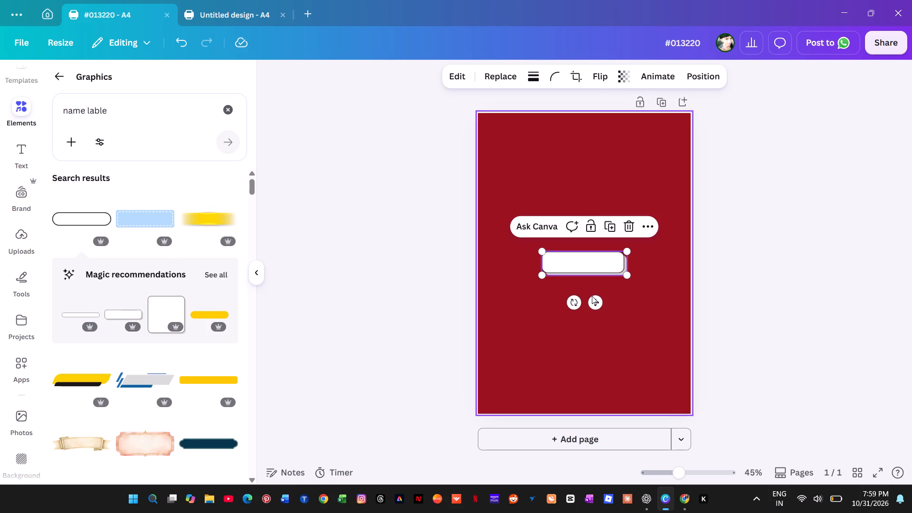
drag(593, 304, 601, 188)
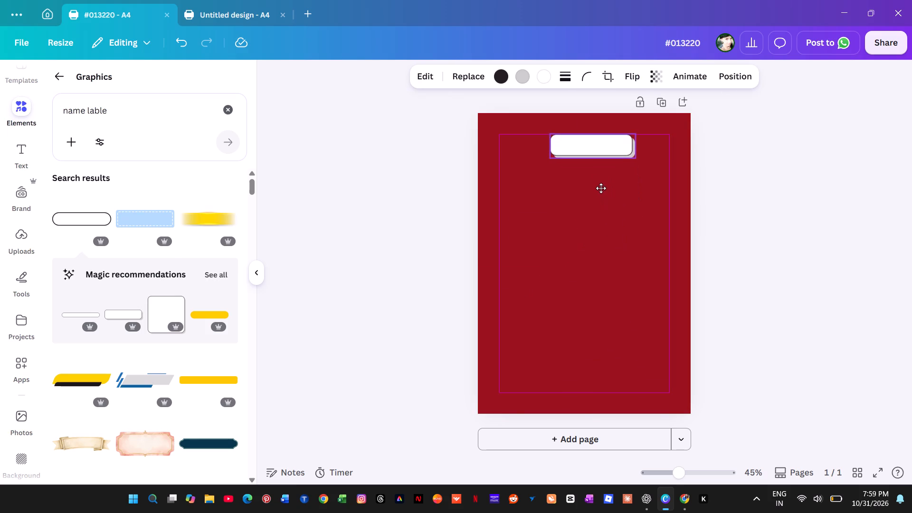
drag(601, 188, 598, 195)
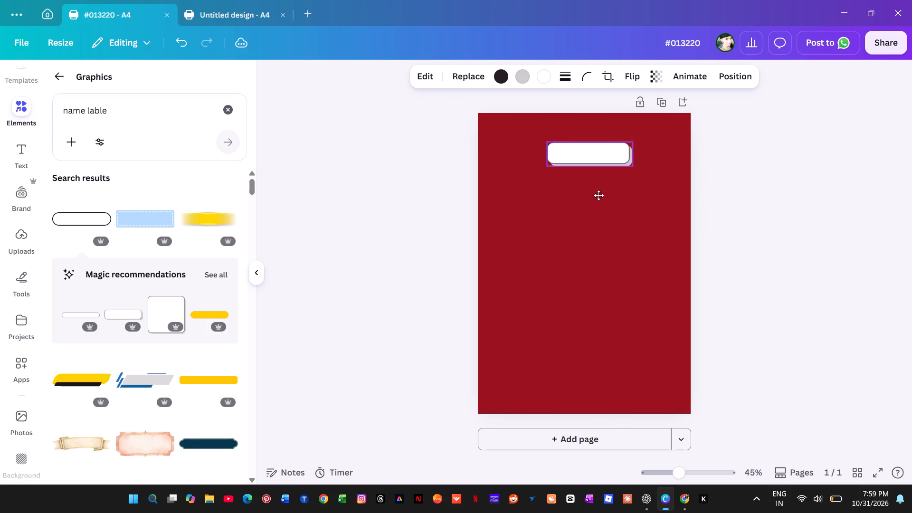
drag(598, 195, 608, 205)
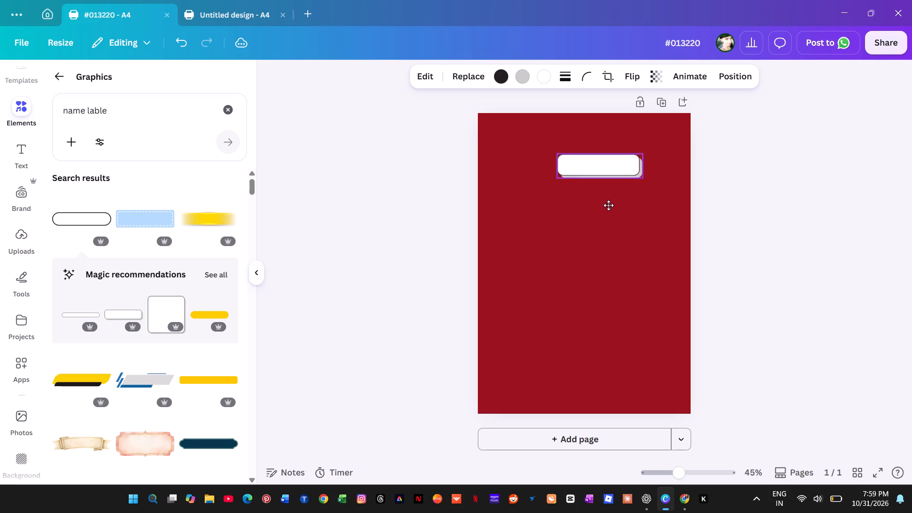
drag(608, 205, 608, 205)
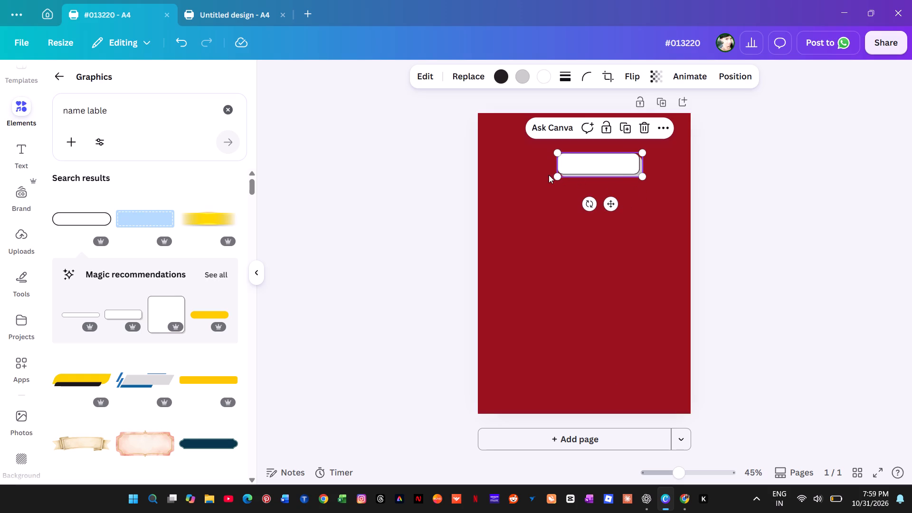
drag(554, 178, 515, 195)
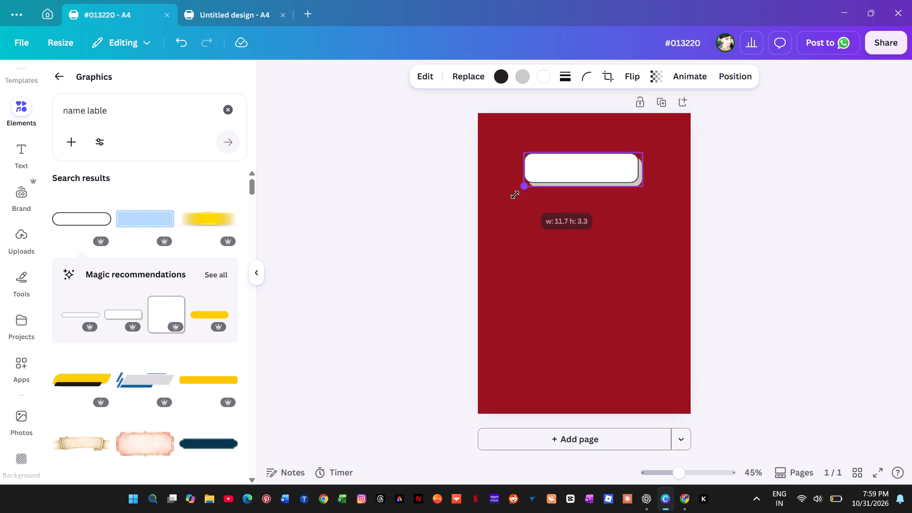
drag(515, 195, 501, 201)
drag(569, 174, 578, 170)
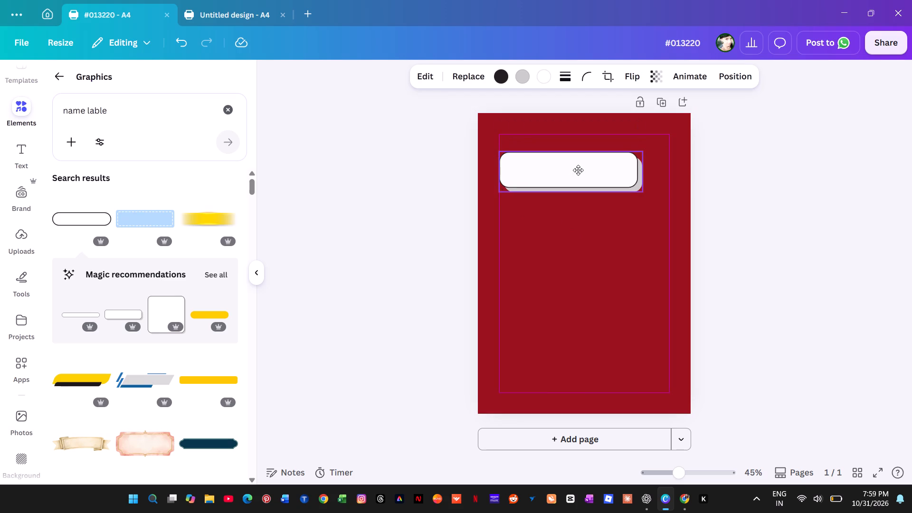
drag(578, 170, 581, 162)
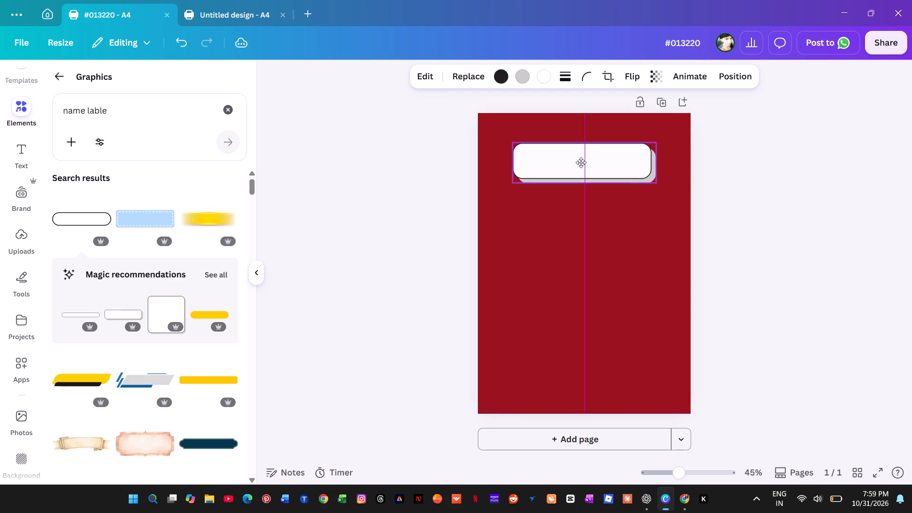
drag(581, 162, 580, 158)
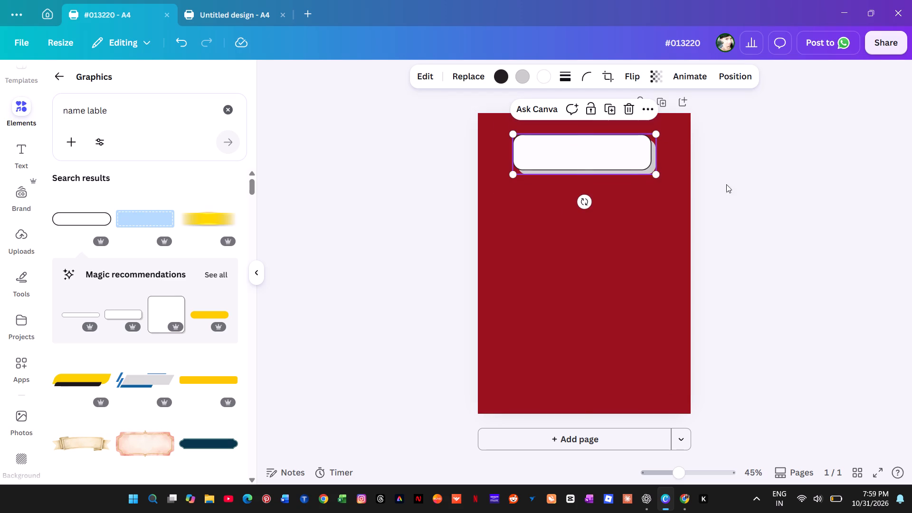
click(740, 187)
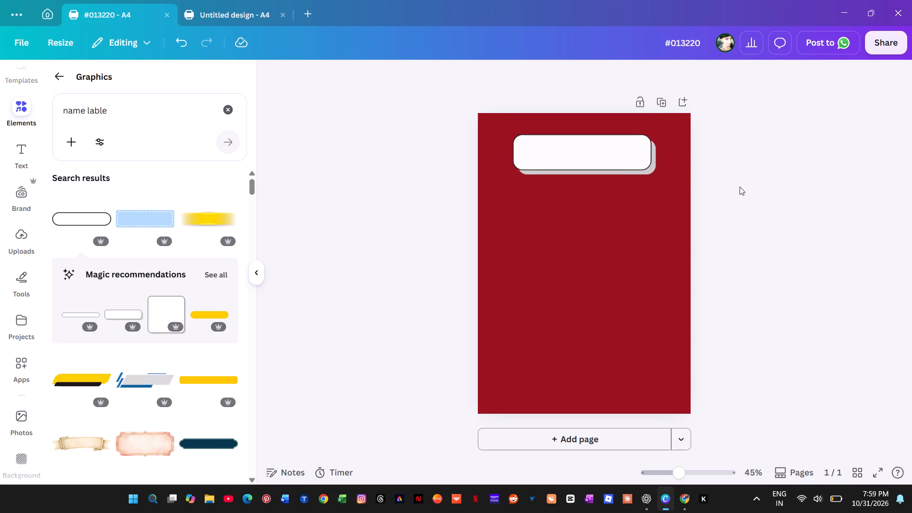
Look further through the "name lable" graphics results.
scroll(131, 298, down, 1)
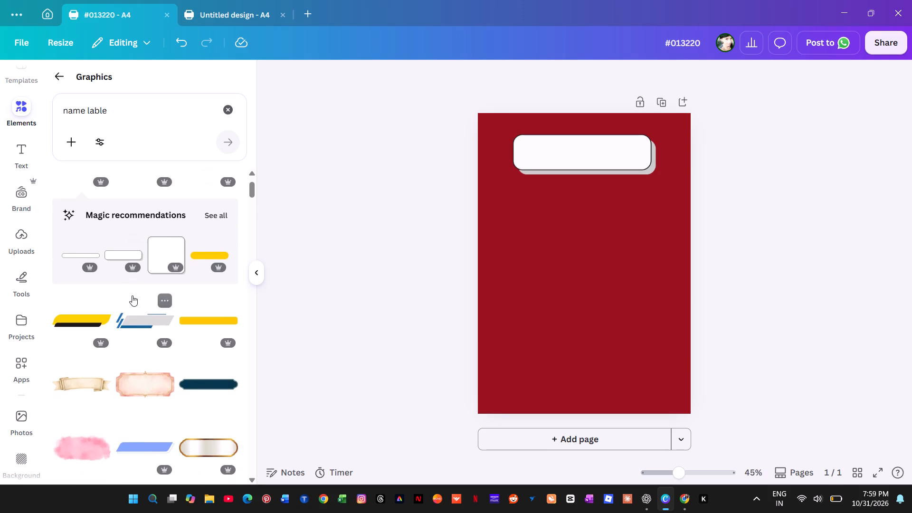
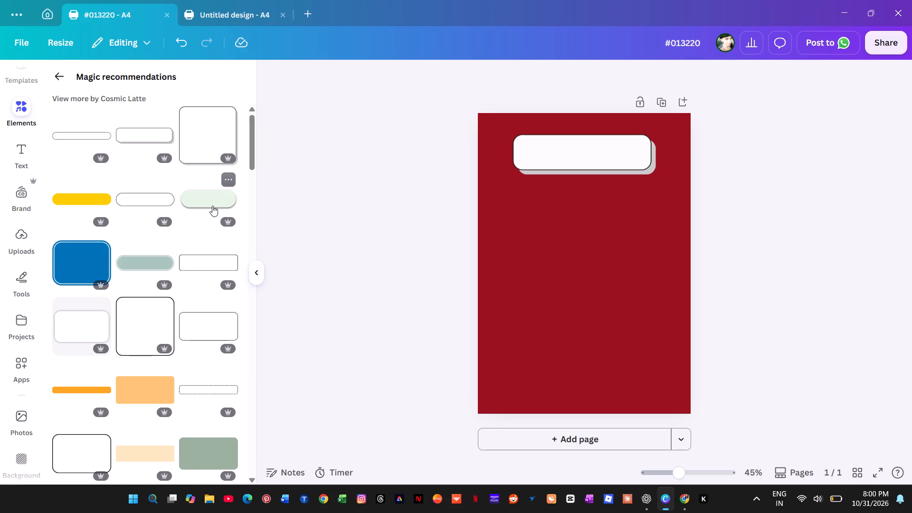
Add the pale green pill-shaped label from the recommendations to the cover and recolour it white.
click(214, 201)
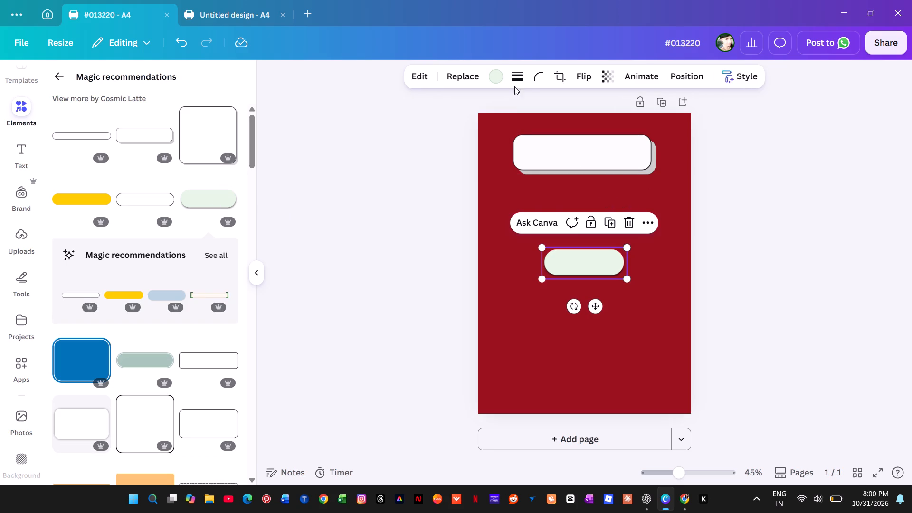
click(496, 81)
click(148, 167)
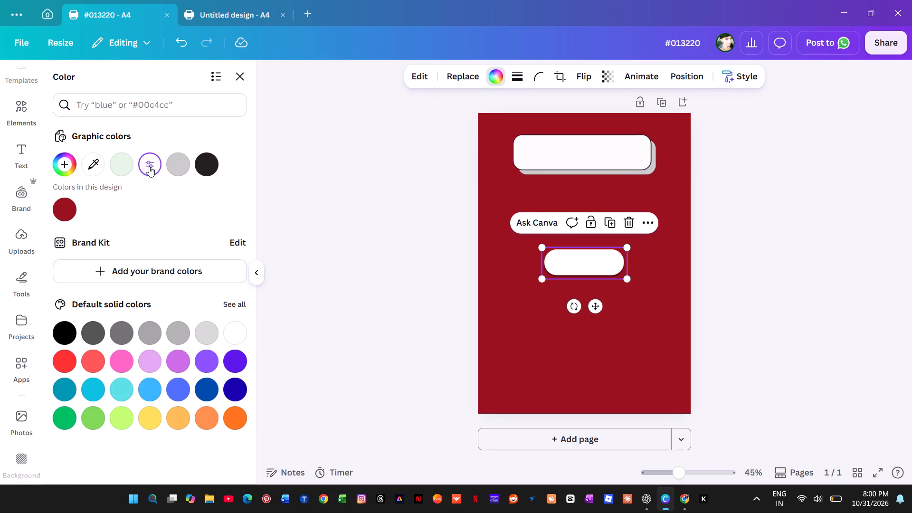
Delete the white rounded label with the grey shadow from the top of the cover.
click(595, 160)
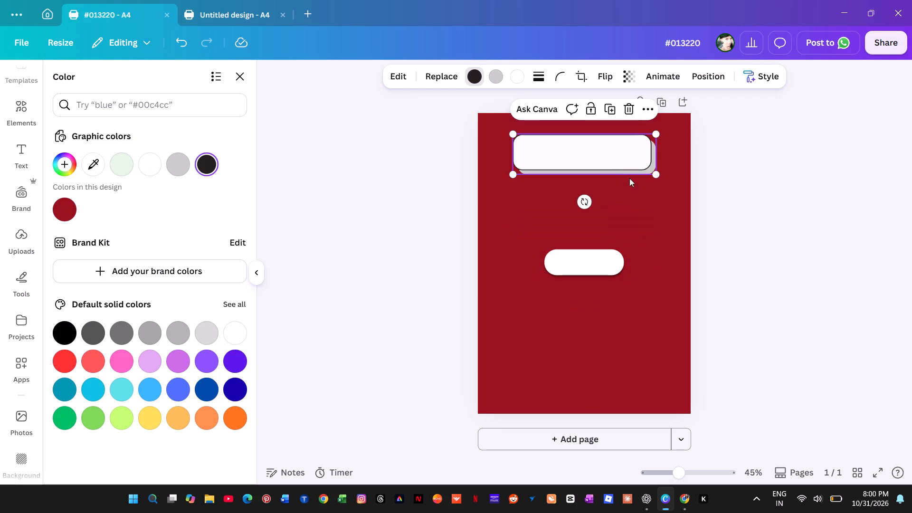
click(630, 104)
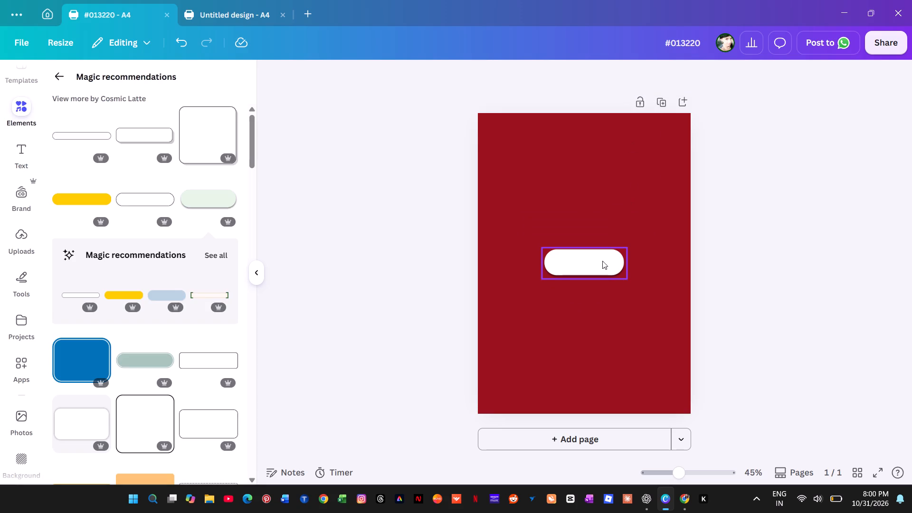
Move the white pill label near the cover's top, enlarge it to about 70% of the page width, and centre it horizontally.
drag(593, 266, 602, 180)
drag(602, 177, 592, 155)
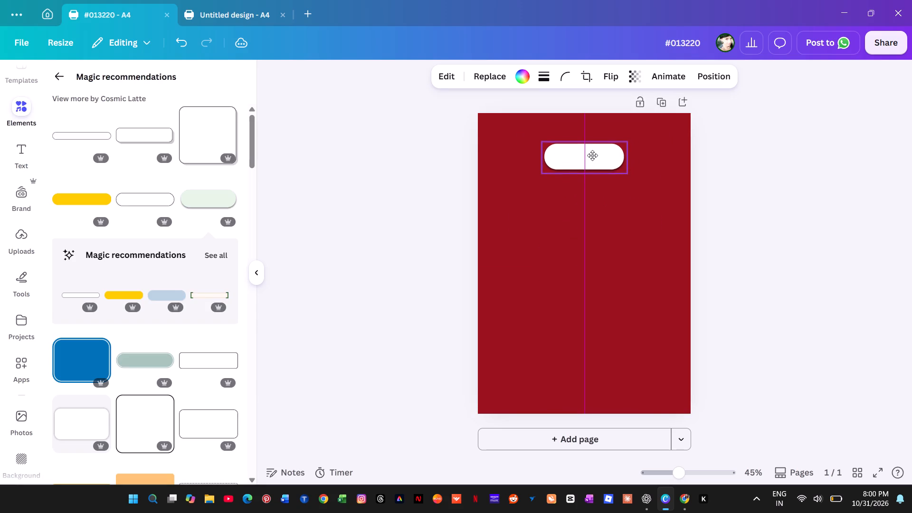
drag(592, 155, 595, 150)
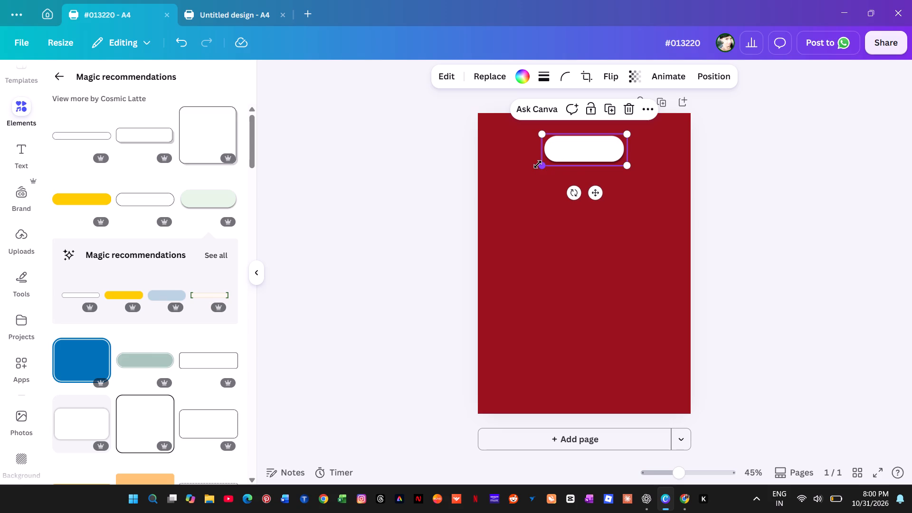
drag(538, 164, 510, 187)
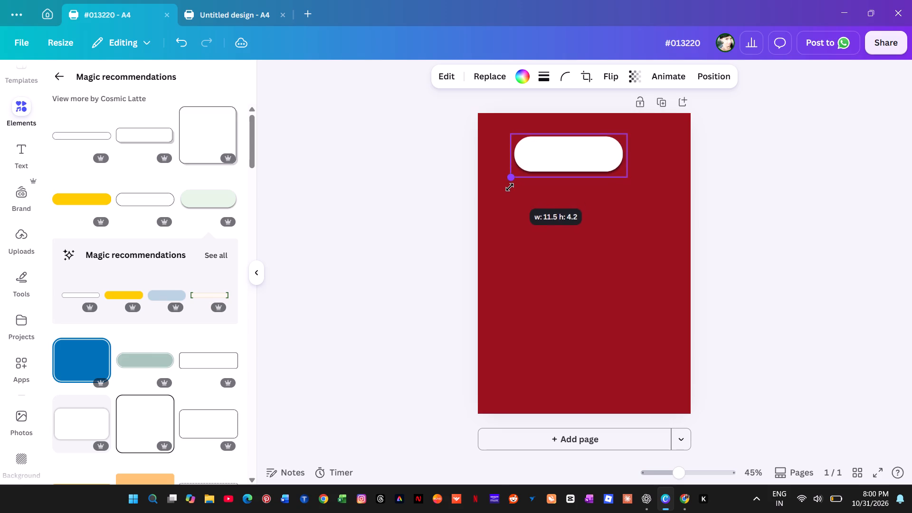
drag(510, 187, 501, 191)
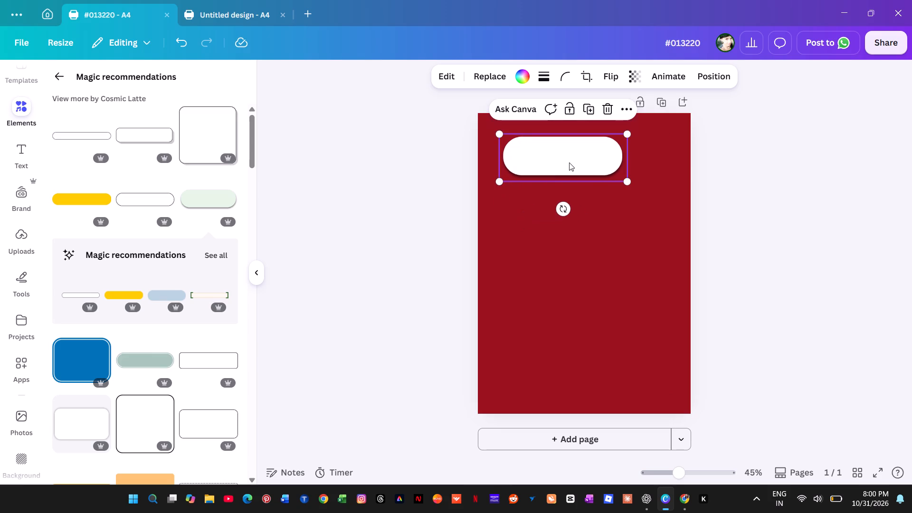
drag(570, 161, 589, 159)
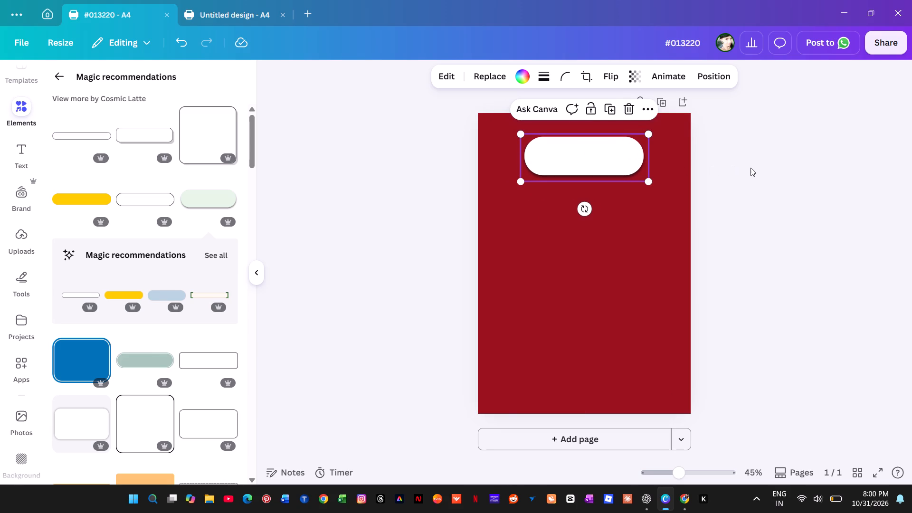
click(750, 168)
click(598, 155)
drag(521, 185, 500, 196)
drag(588, 166, 601, 168)
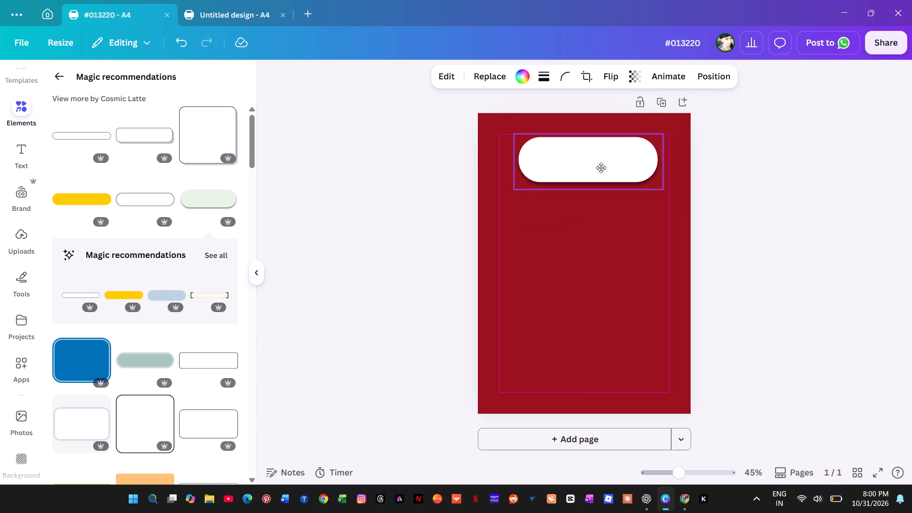
drag(601, 168, 598, 169)
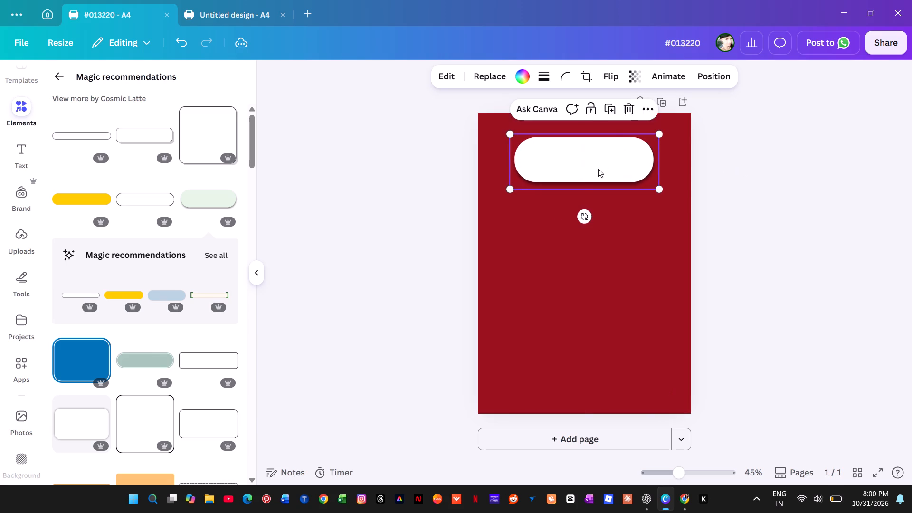
click(740, 159)
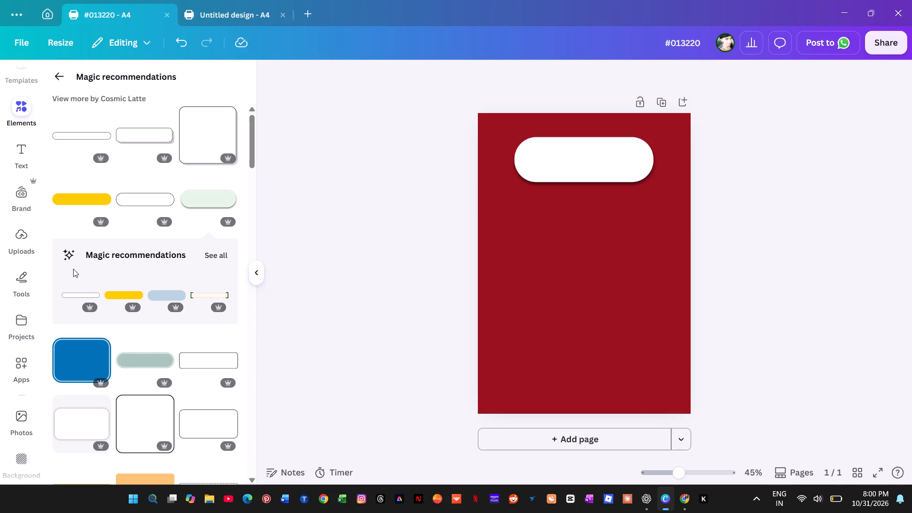
Look through the remaining recommended label graphics for alternatives to the white pill label.
scroll(160, 264, down, 3)
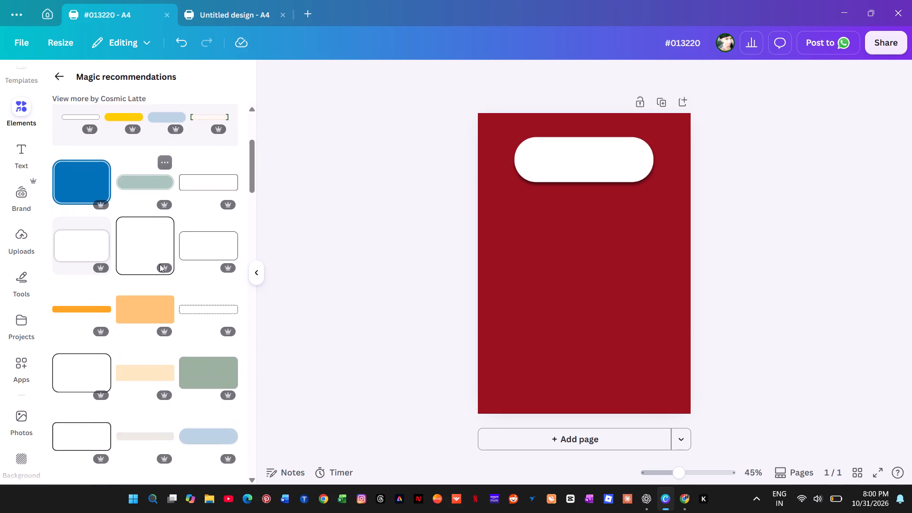
scroll(160, 264, down, 6)
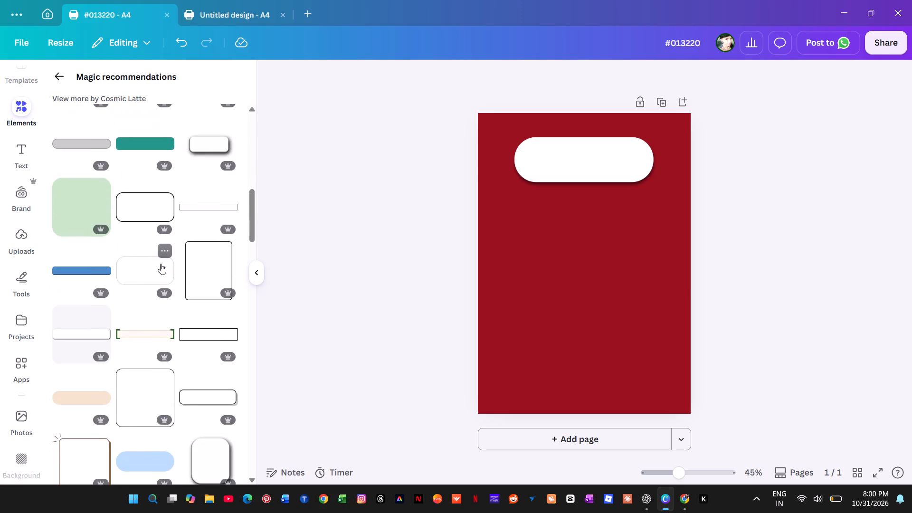
scroll(161, 264, down, 5)
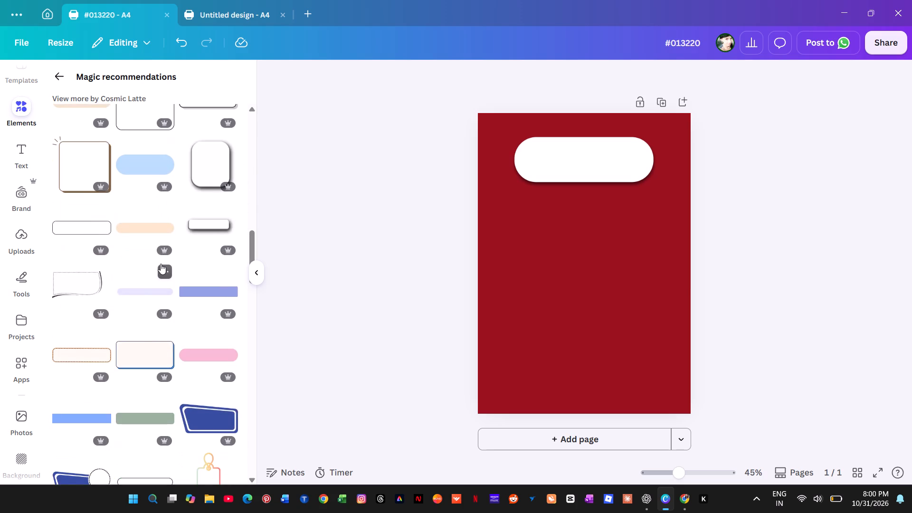
scroll(161, 263, down, 2)
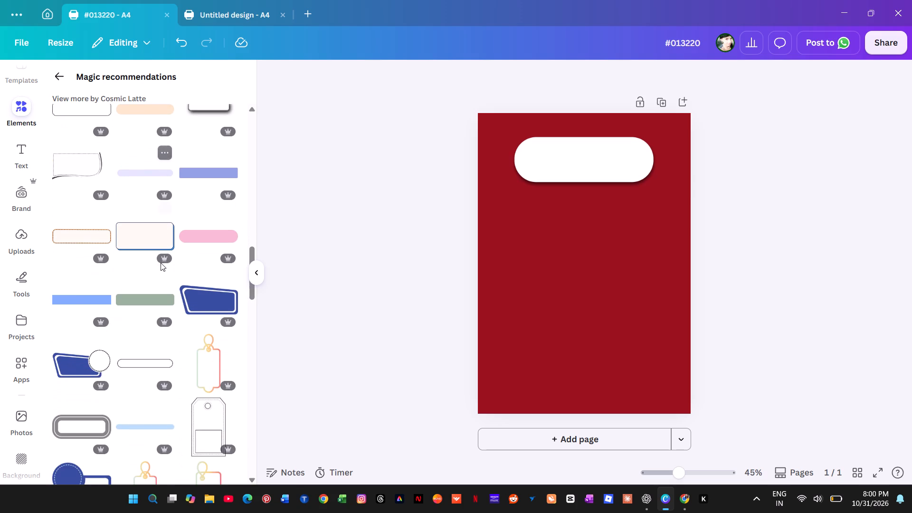
scroll(161, 263, down, 4)
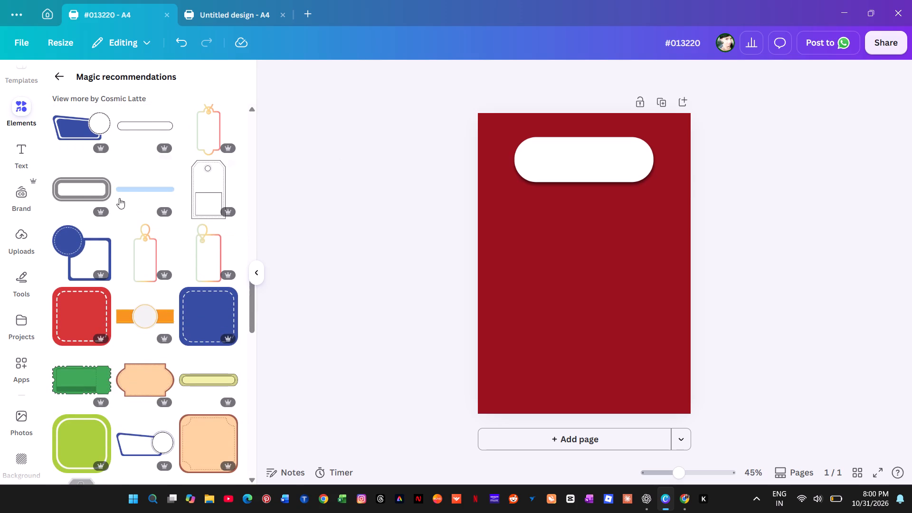
scroll(125, 197, down, 9)
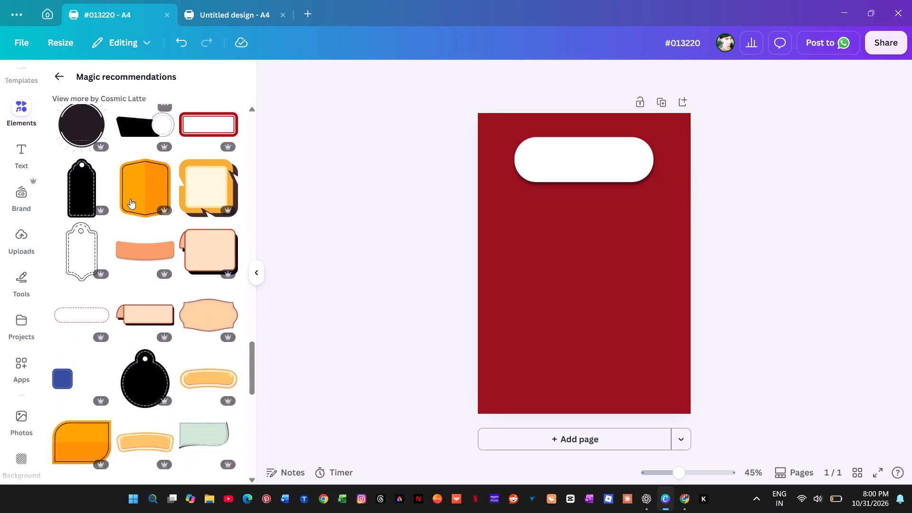
scroll(130, 199, down, 3)
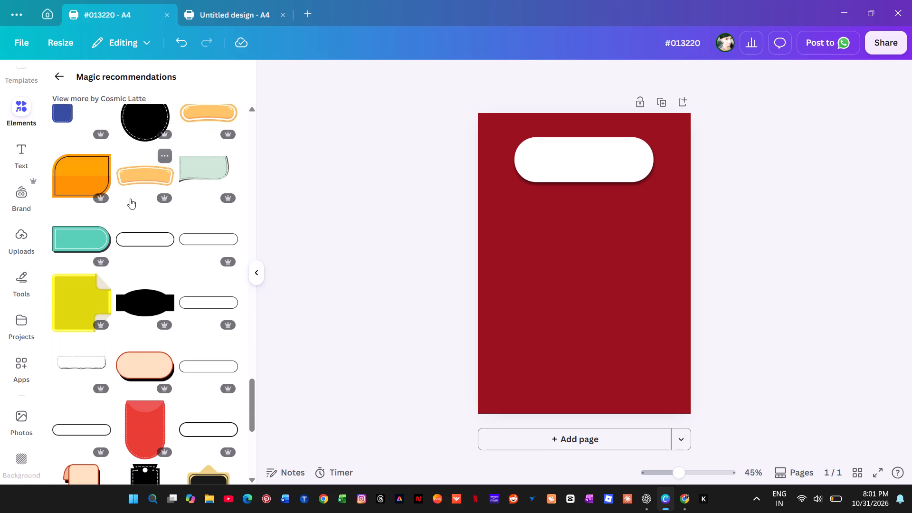
scroll(130, 199, down, 2)
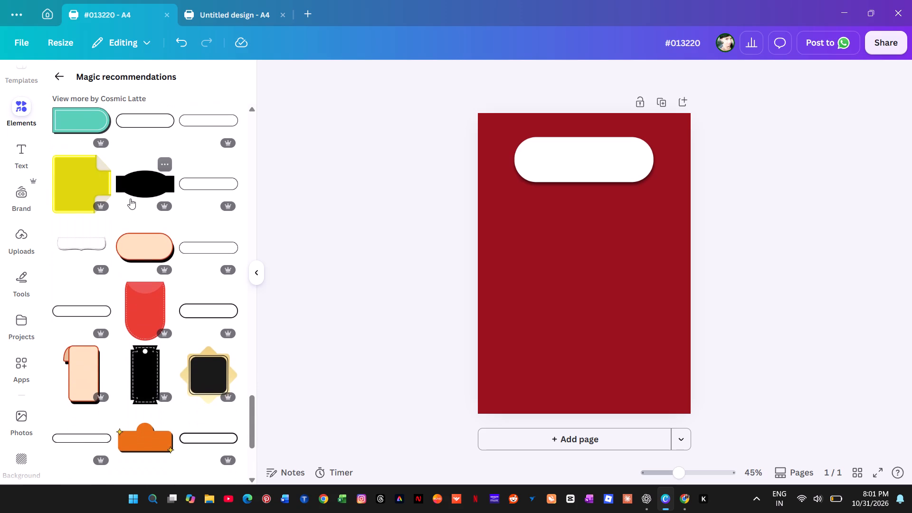
scroll(130, 199, down, 6)
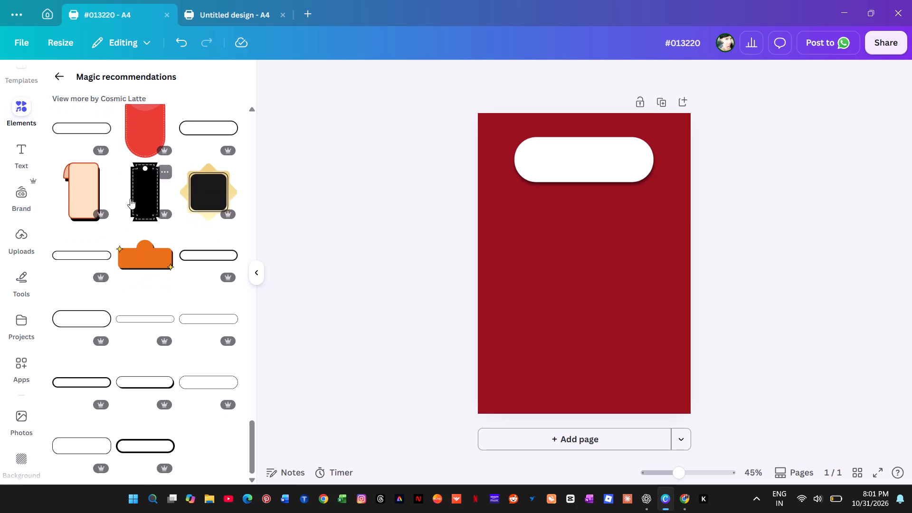
scroll(131, 198, up, 8)
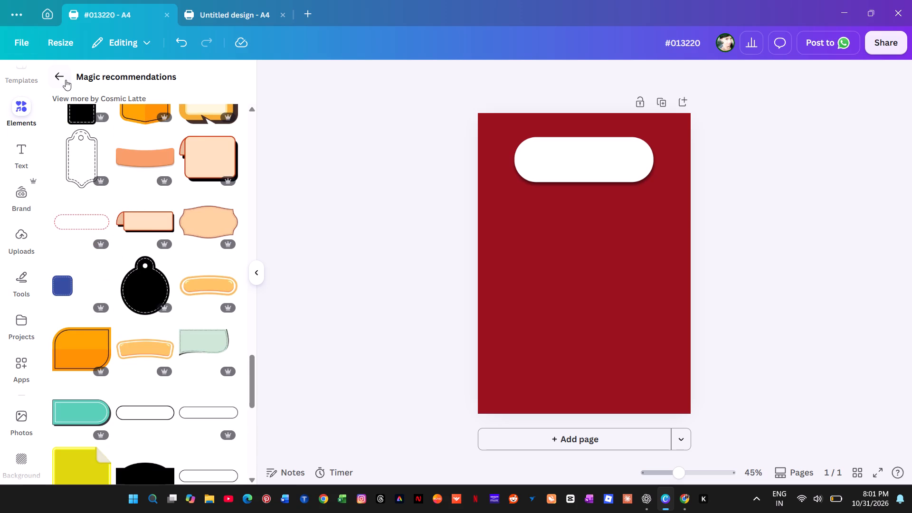
Replace the "name lable" graphics search with a search for "white peonies".
click(62, 78)
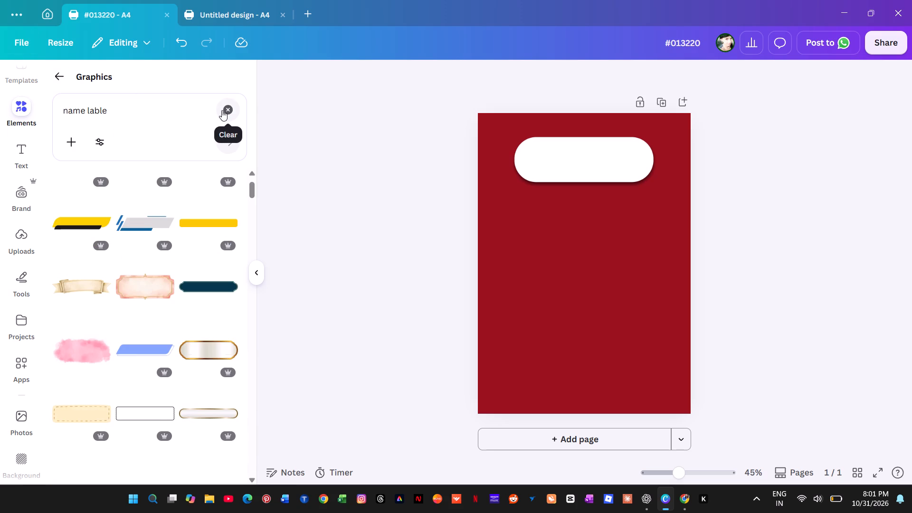
click(222, 110)
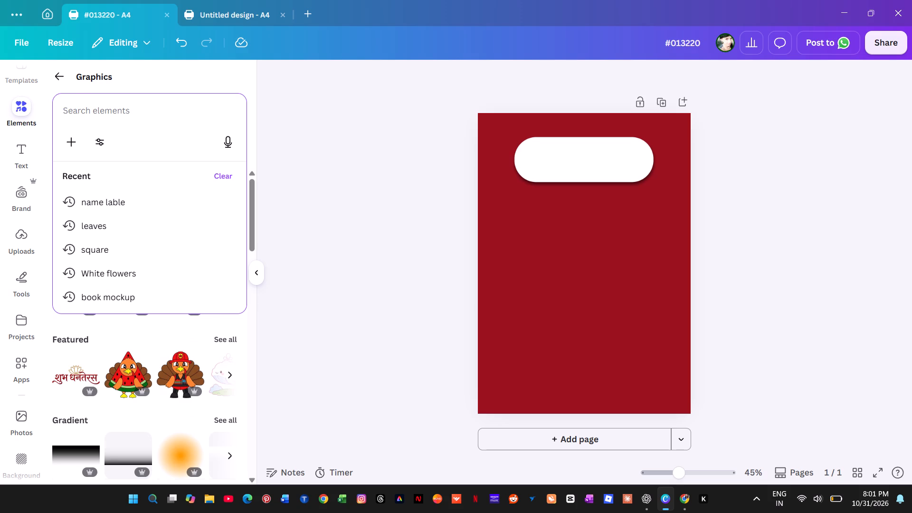
click(85, 114)
text(Peonies)
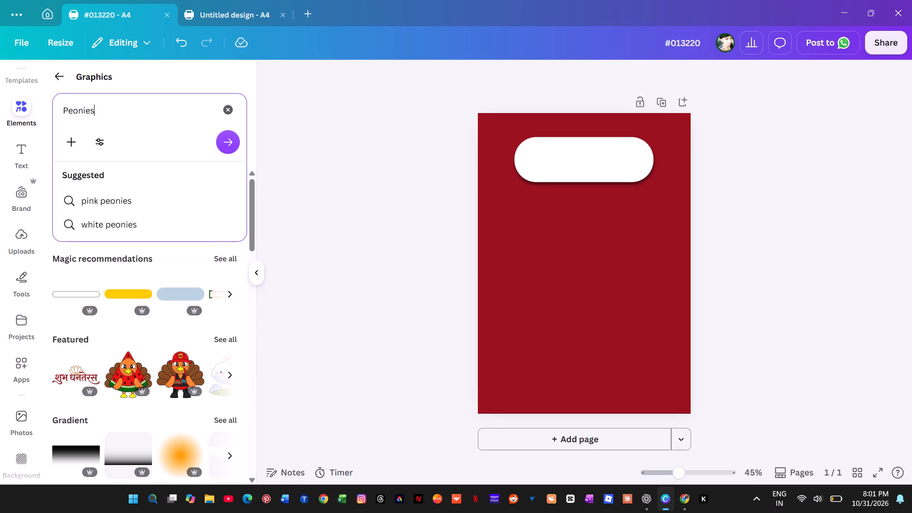
click(142, 223)
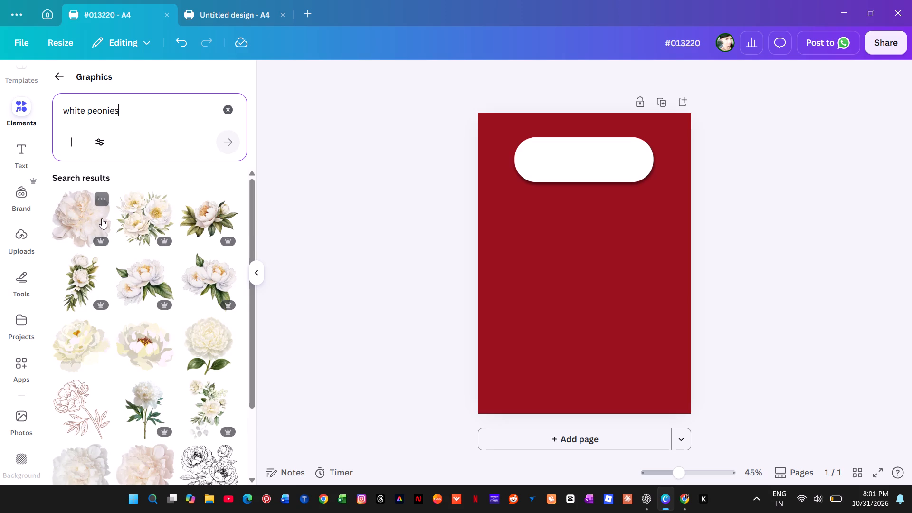
Add the bouquet of white and red peonies with green leaves from the search results to the cover.
scroll(114, 228, down, 5)
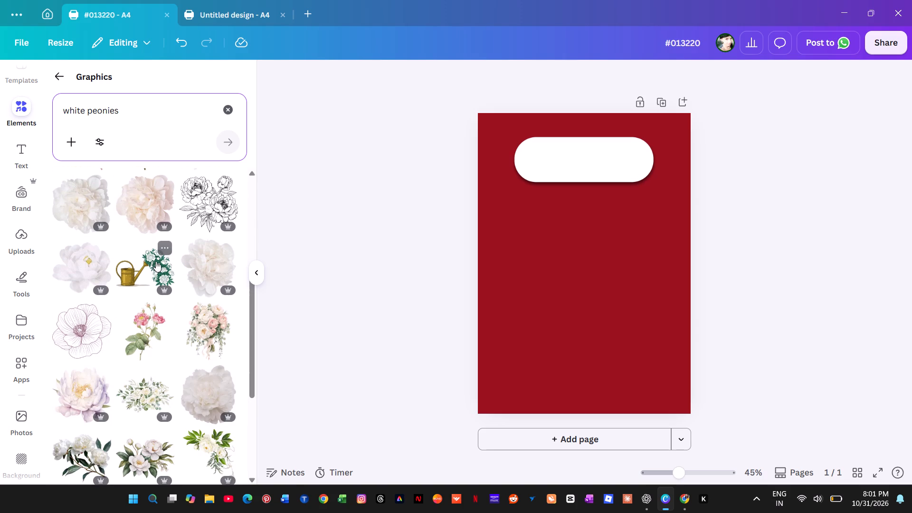
scroll(156, 261, up, 12)
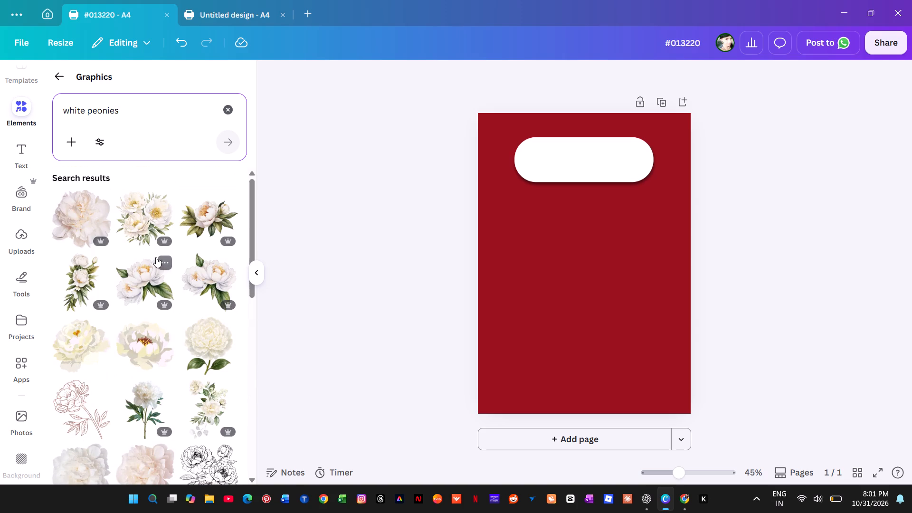
scroll(156, 257, up, 1)
scroll(156, 257, down, 4)
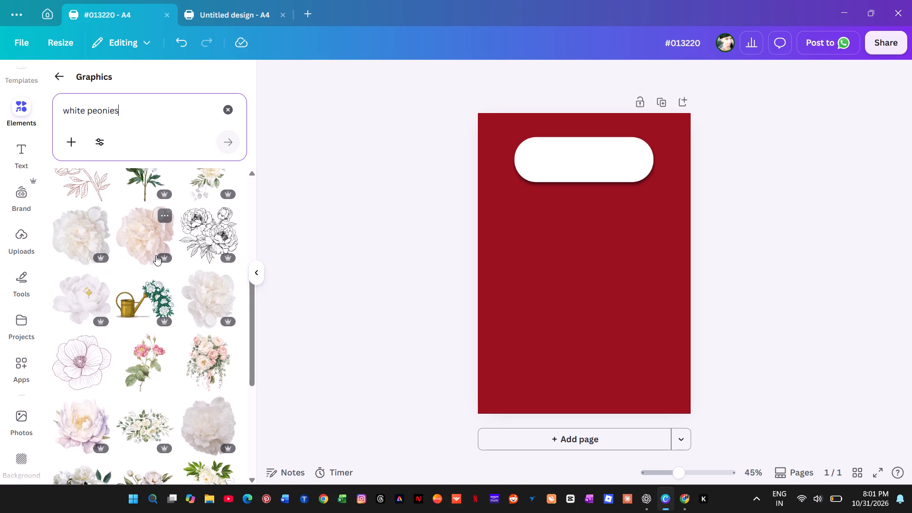
scroll(156, 255, down, 4)
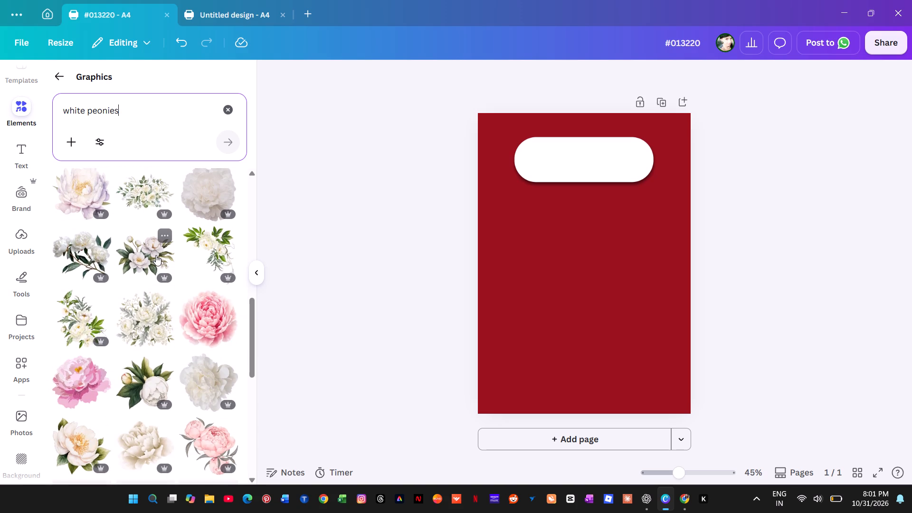
scroll(156, 255, down, 1)
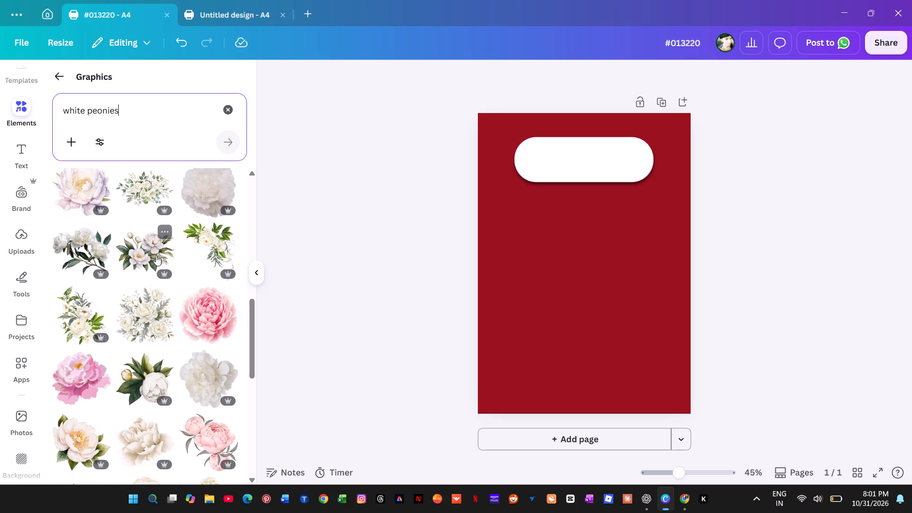
scroll(156, 255, down, 2)
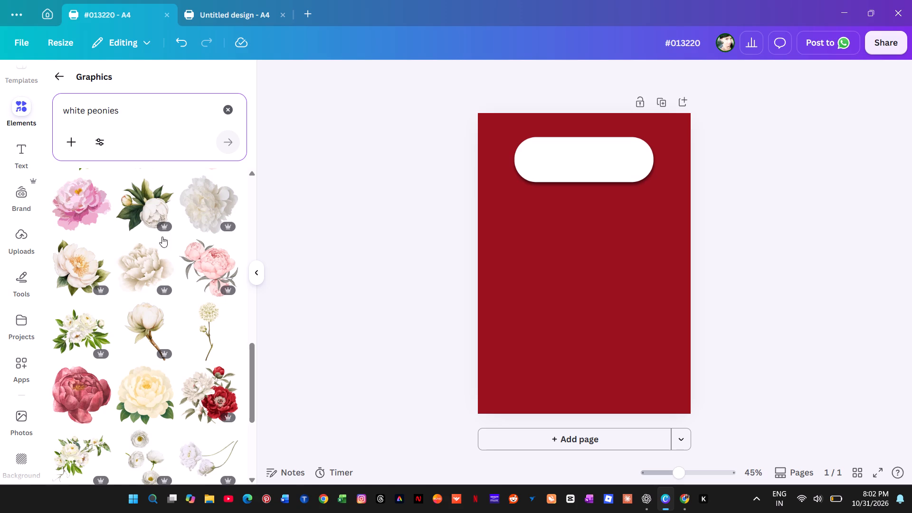
click(221, 398)
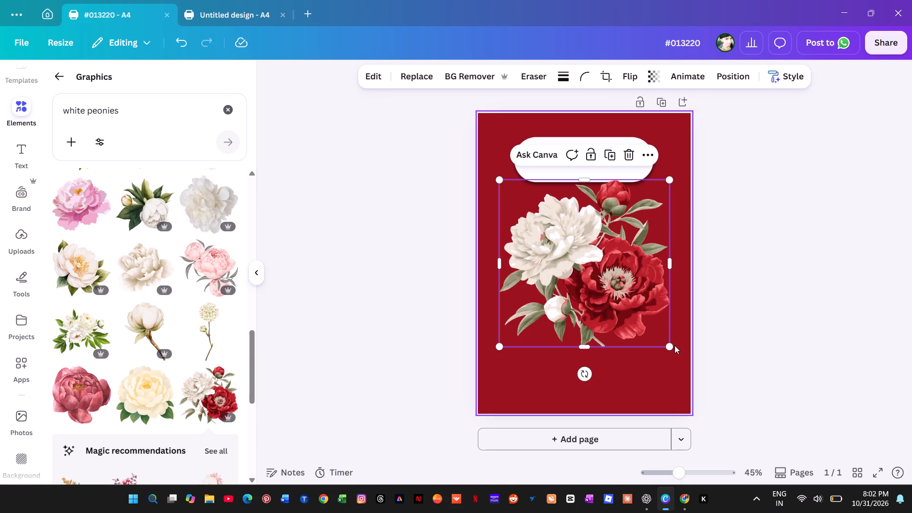
Shrink the white and red peony bouquet to about 43% of the page width and place it in the cover's bottom-left corner.
drag(599, 275, 581, 304)
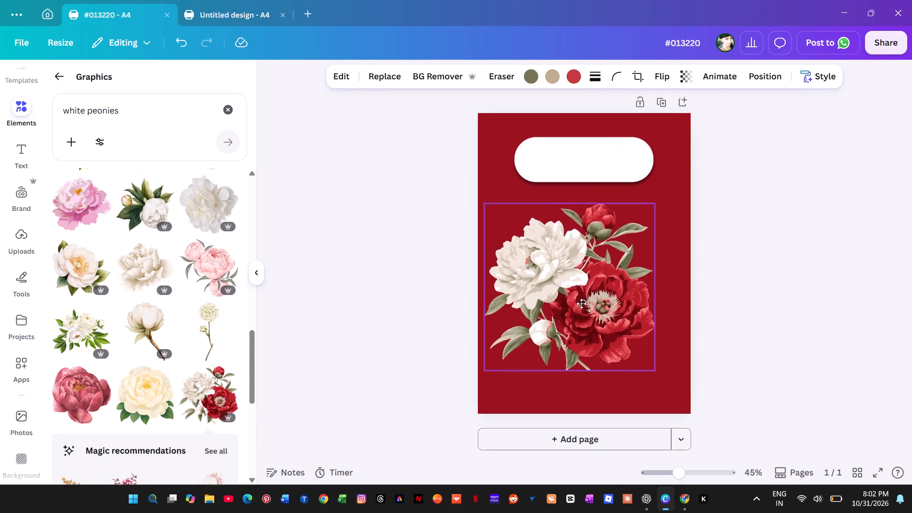
drag(581, 304, 577, 343)
drag(648, 244, 632, 257)
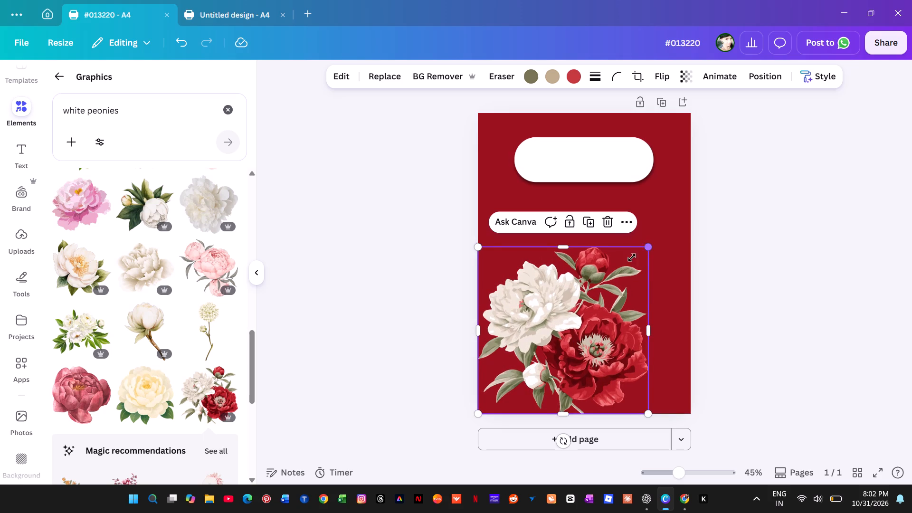
drag(632, 257, 556, 307)
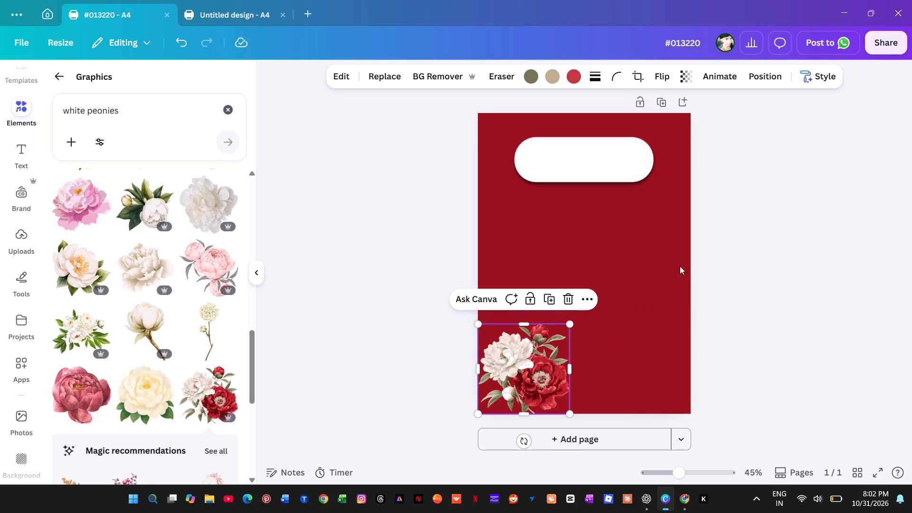
click(735, 256)
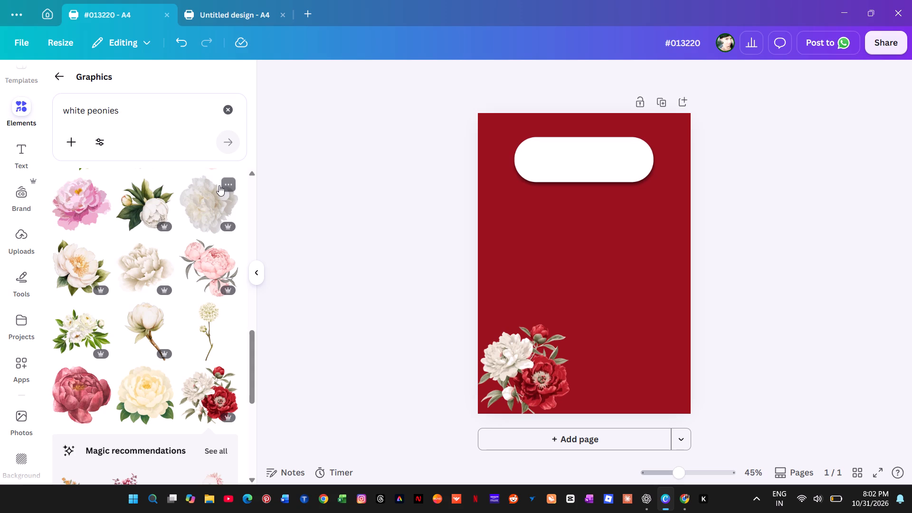
Reposition the white pill label slightly lower, about 20% down the cover, keeping it horizontally centred.
click(589, 161)
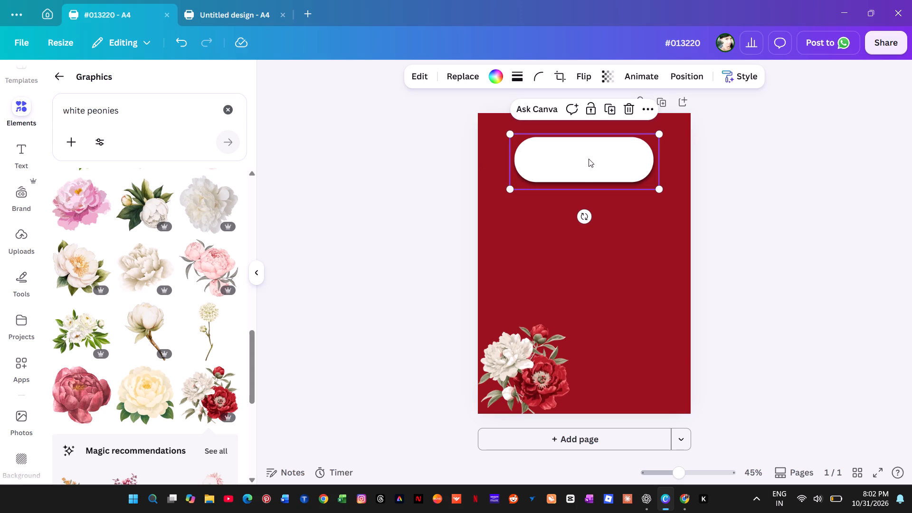
drag(589, 159, 589, 194)
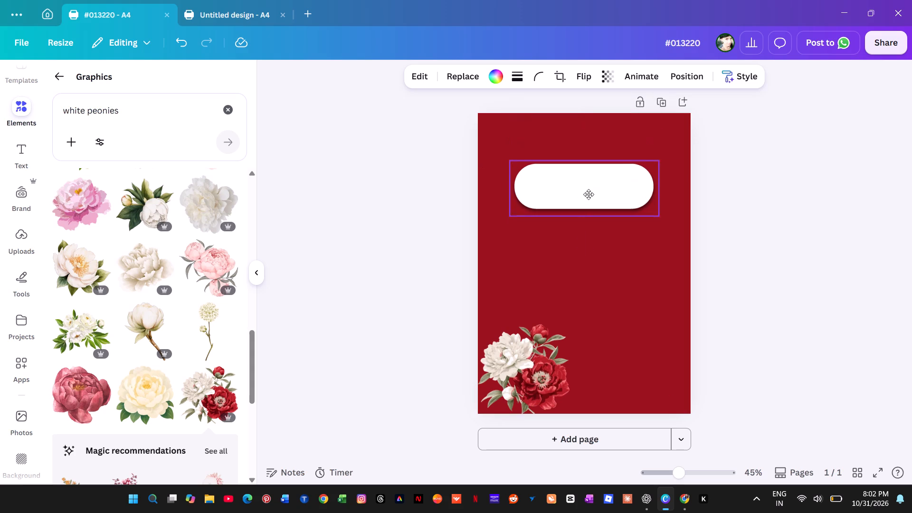
drag(589, 194, 587, 253)
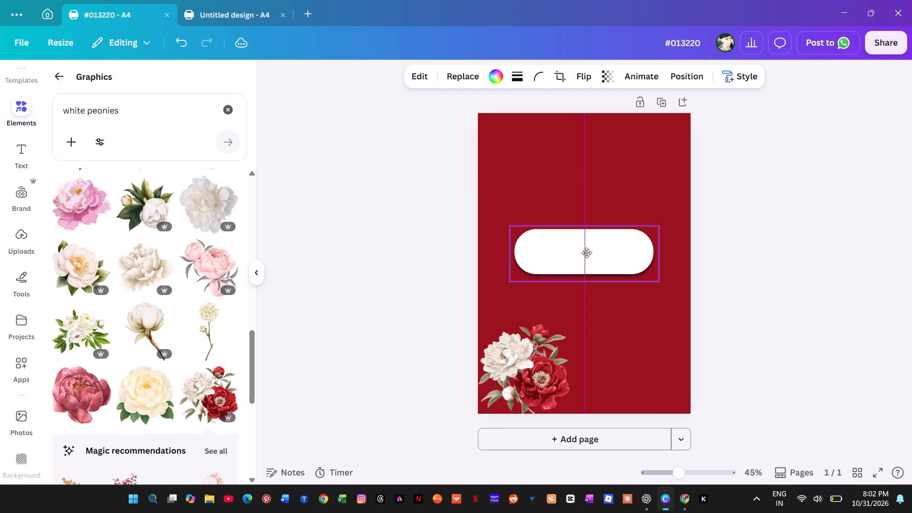
drag(587, 253, 586, 262)
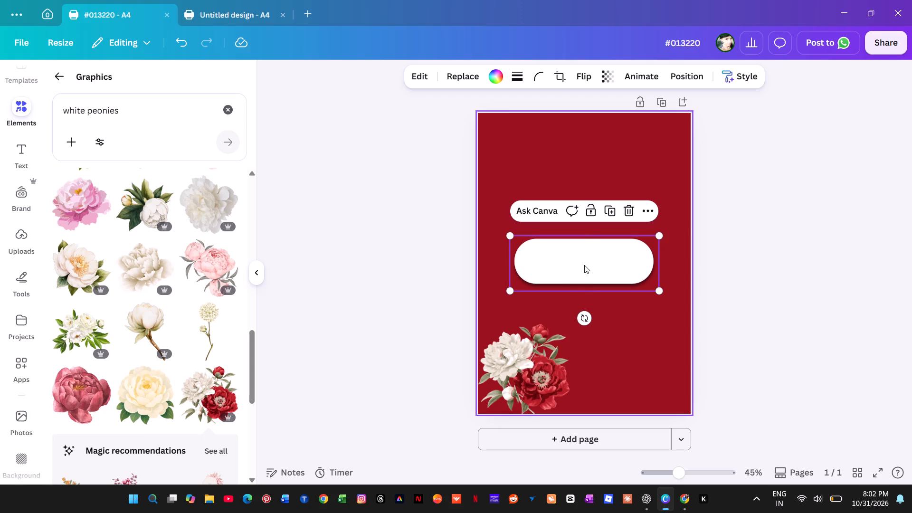
drag(584, 265, 579, 187)
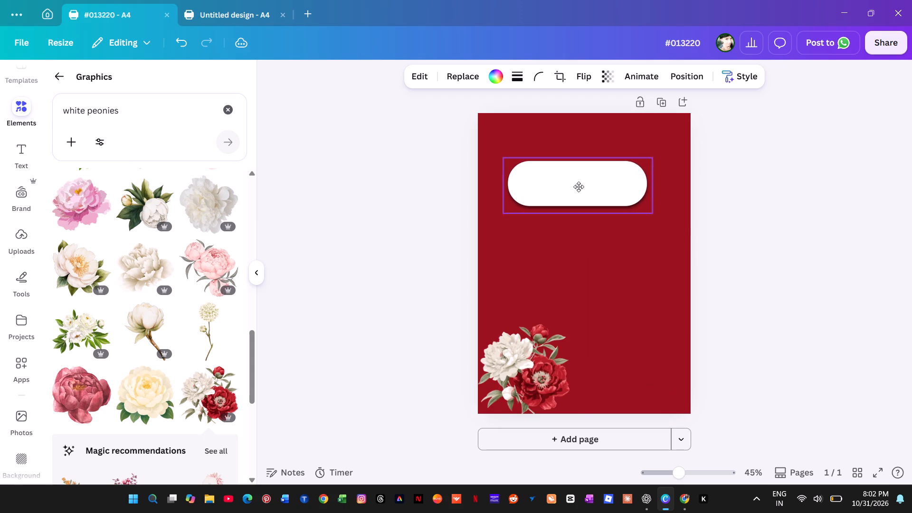
drag(579, 187, 586, 179)
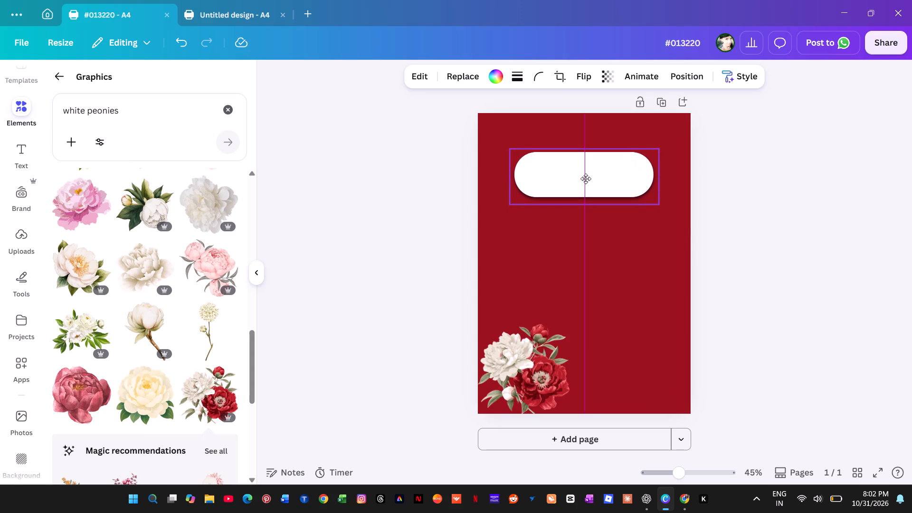
drag(586, 179, 587, 191)
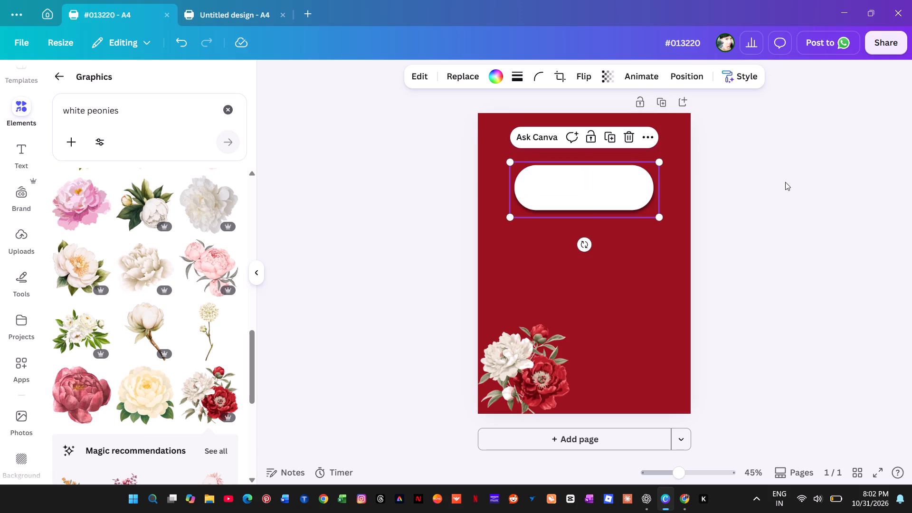
click(787, 182)
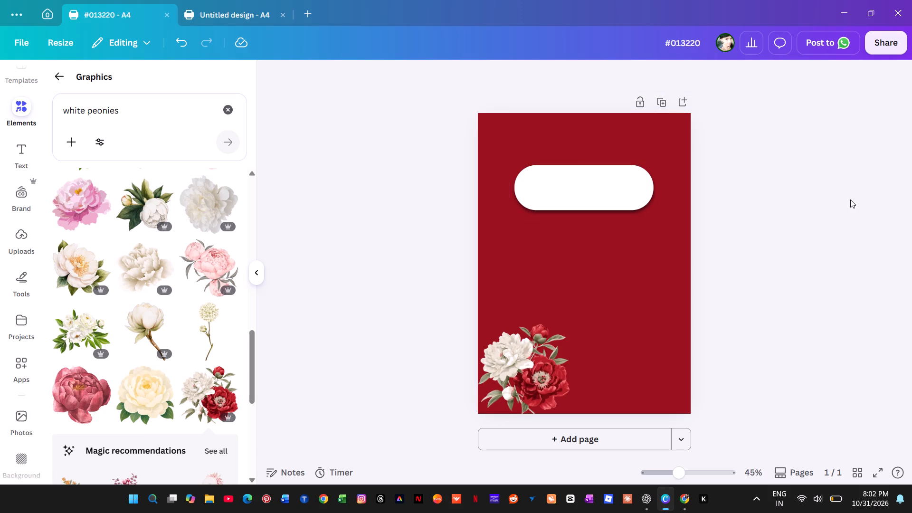
click(578, 184)
drag(583, 186, 582, 172)
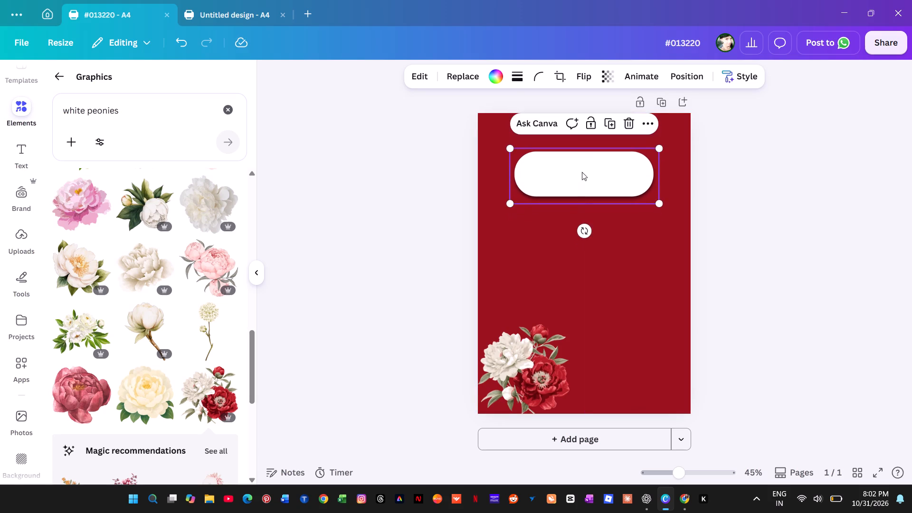
click(807, 153)
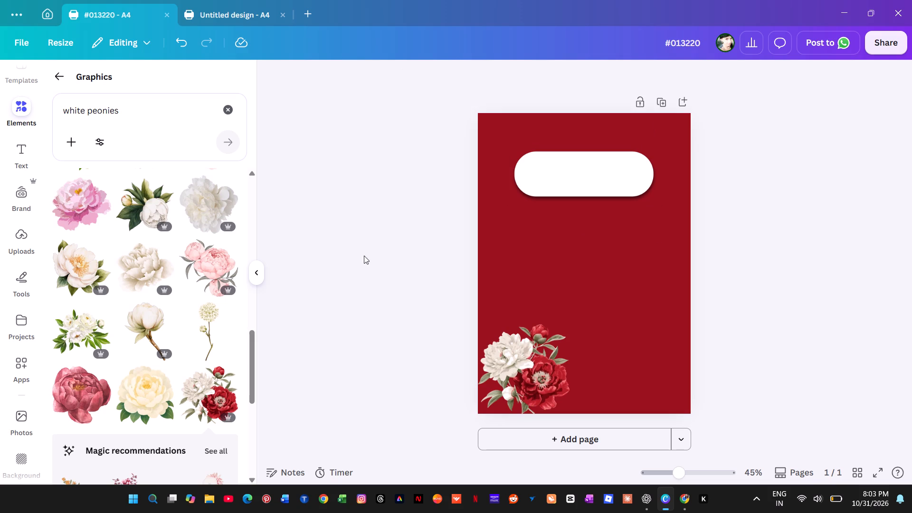
Look through the "white peonies" graphics results for more flowers that suit the cover.
scroll(173, 262, up, 2)
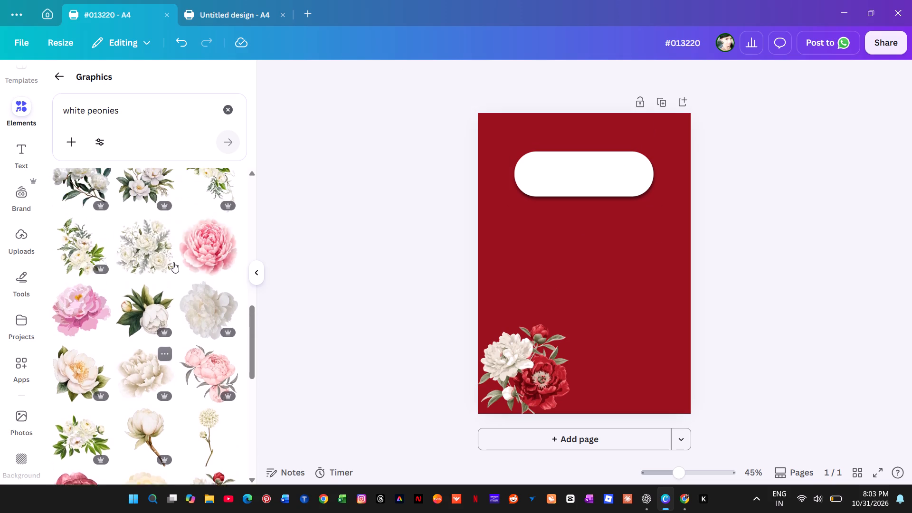
scroll(173, 262, up, 2)
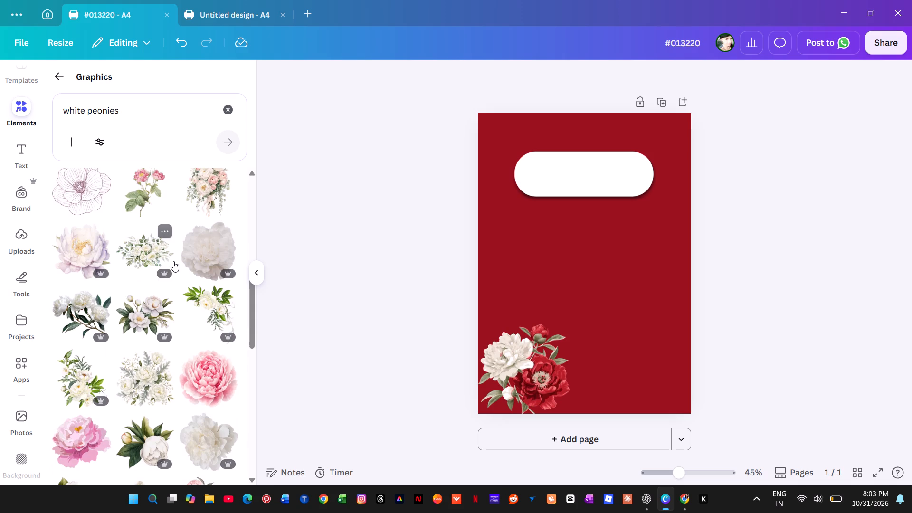
scroll(173, 261, up, 2)
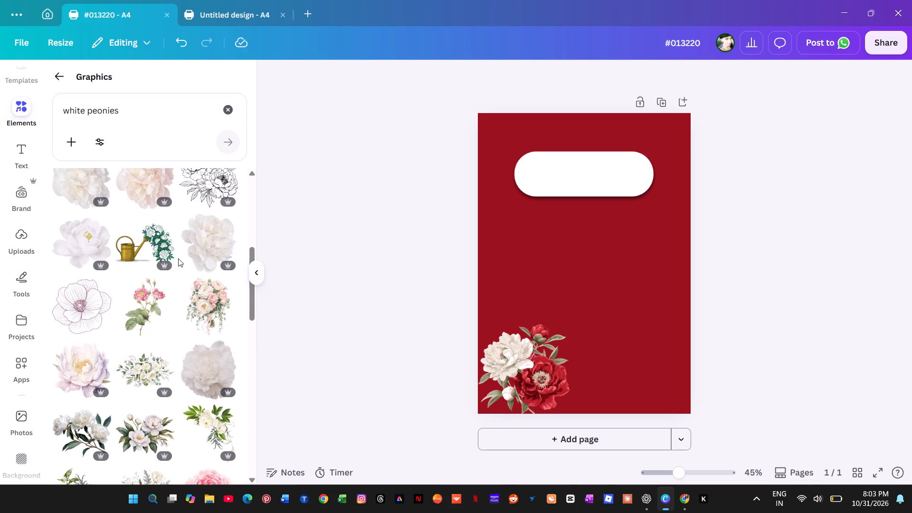
scroll(178, 258, up, 1)
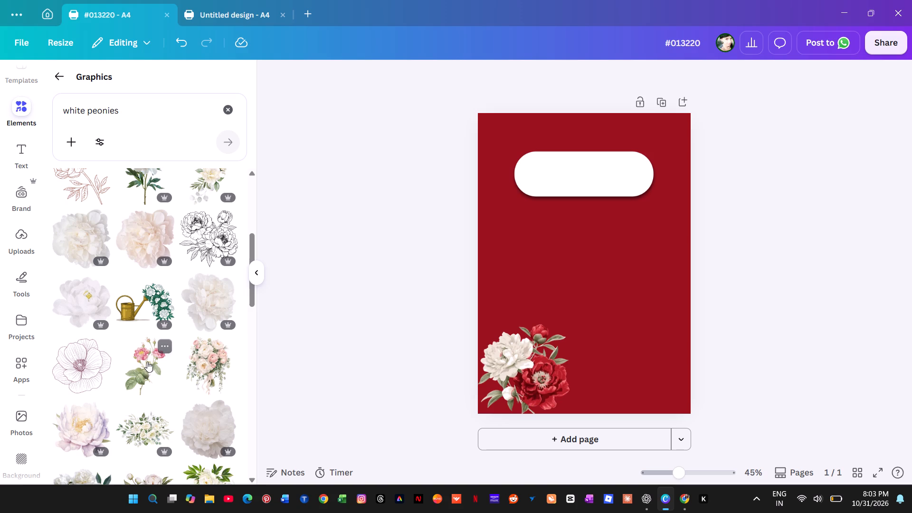
scroll(150, 359, up, 6)
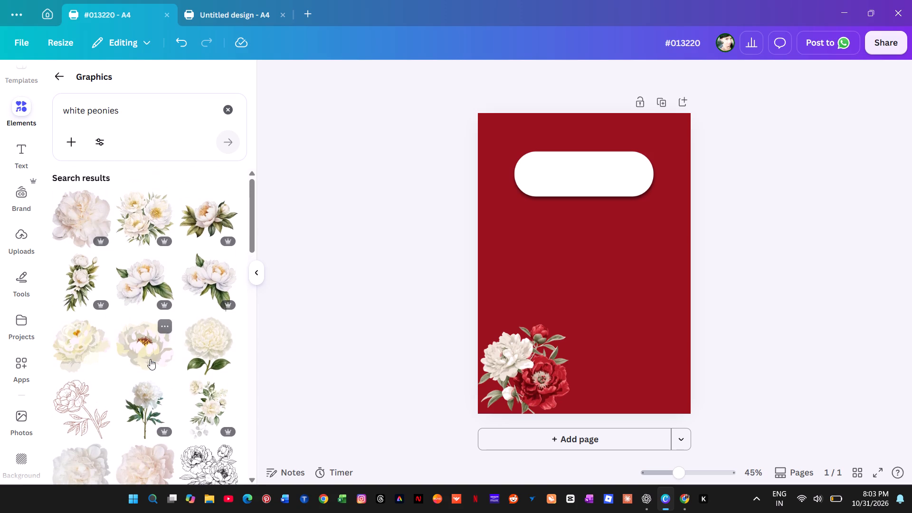
scroll(150, 359, down, 7)
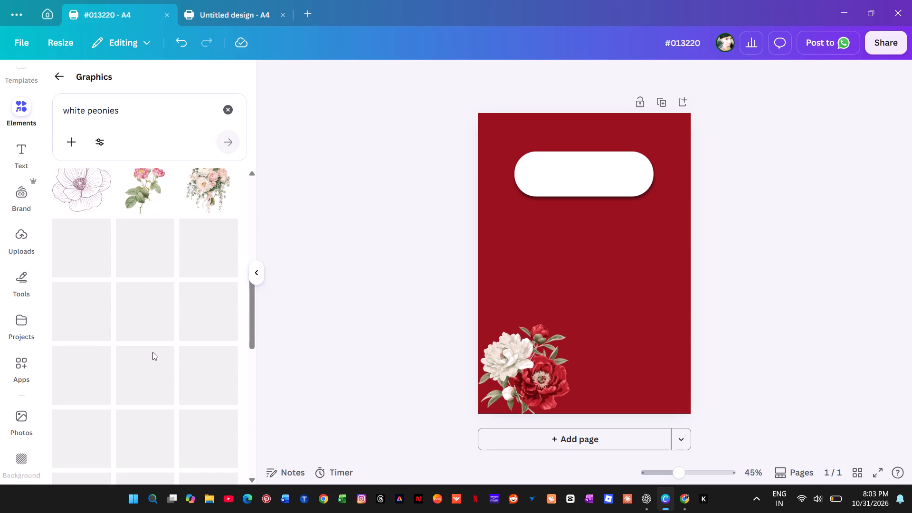
scroll(153, 349, down, 3)
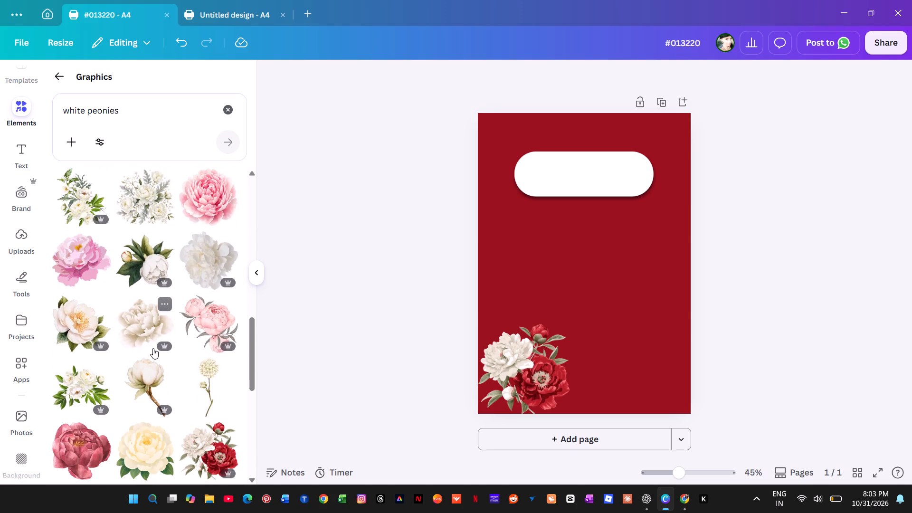
scroll(153, 348, down, 3)
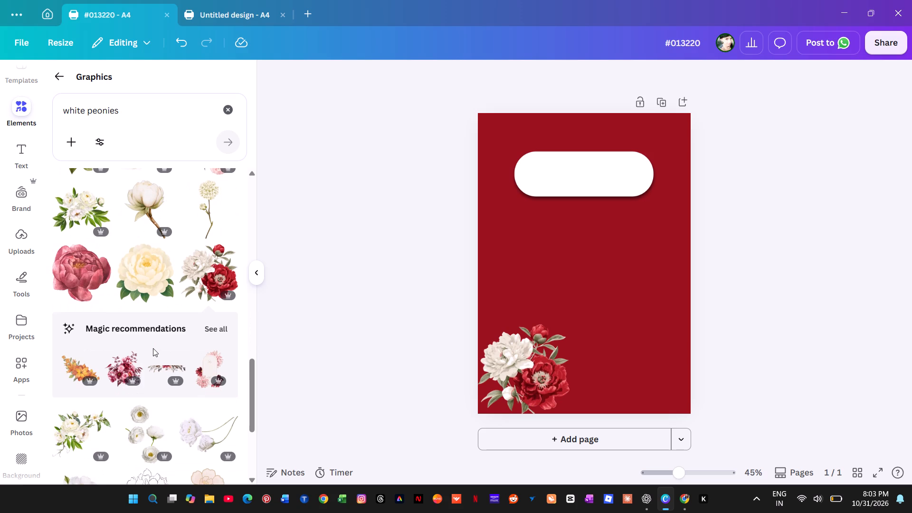
scroll(153, 348, down, 2)
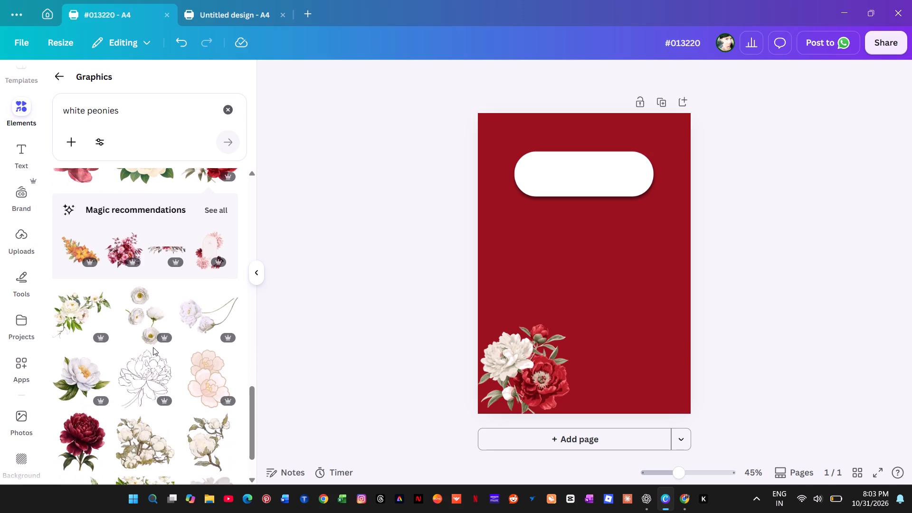
scroll(153, 347, down, 1)
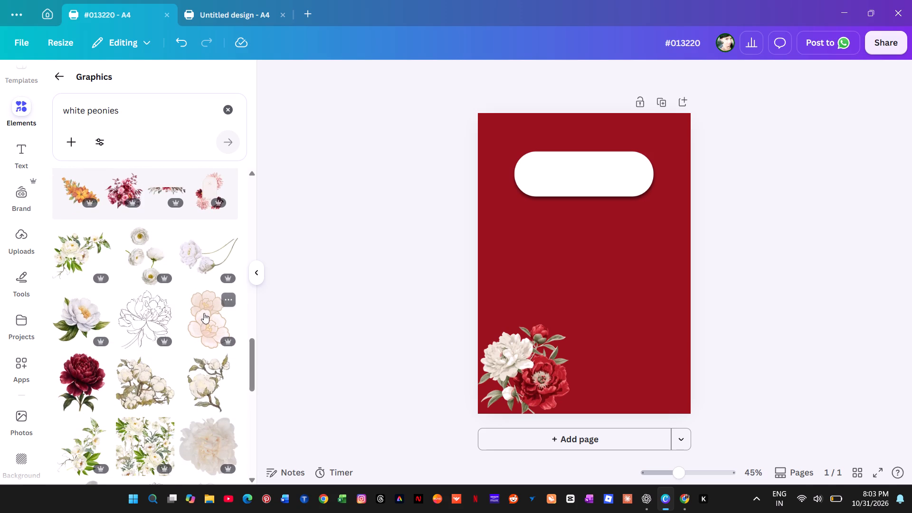
scroll(204, 313, up, 2)
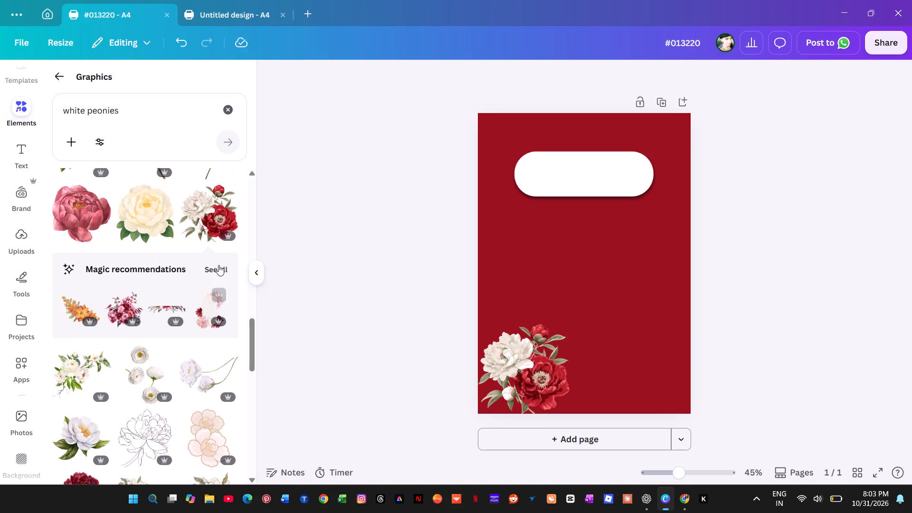
Add the hanging red-flower and leaf garland from the full Magic recommendations and align it with the cover's top edge, centred above the label.
click(222, 270)
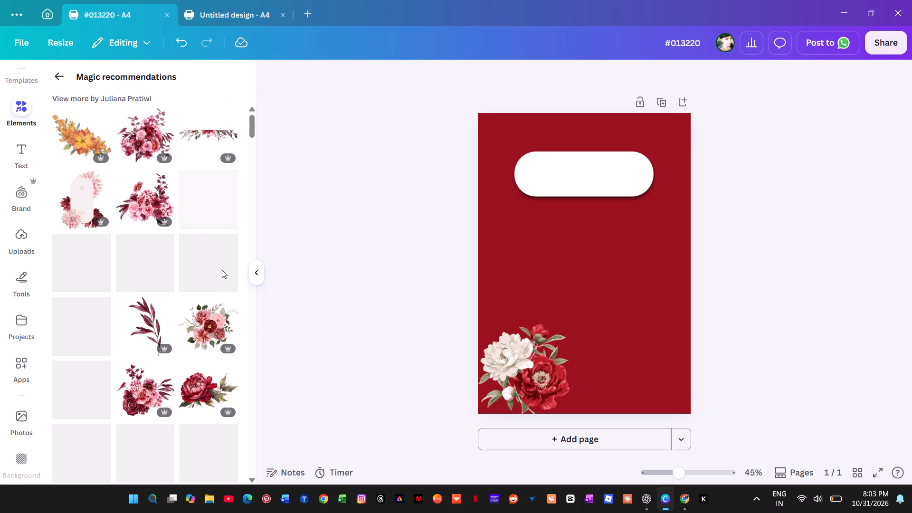
click(217, 136)
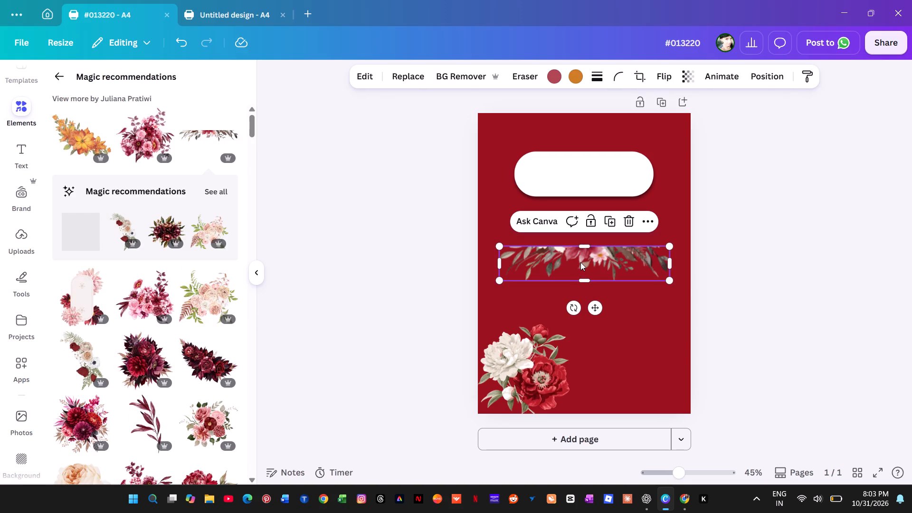
drag(591, 263, 591, 263)
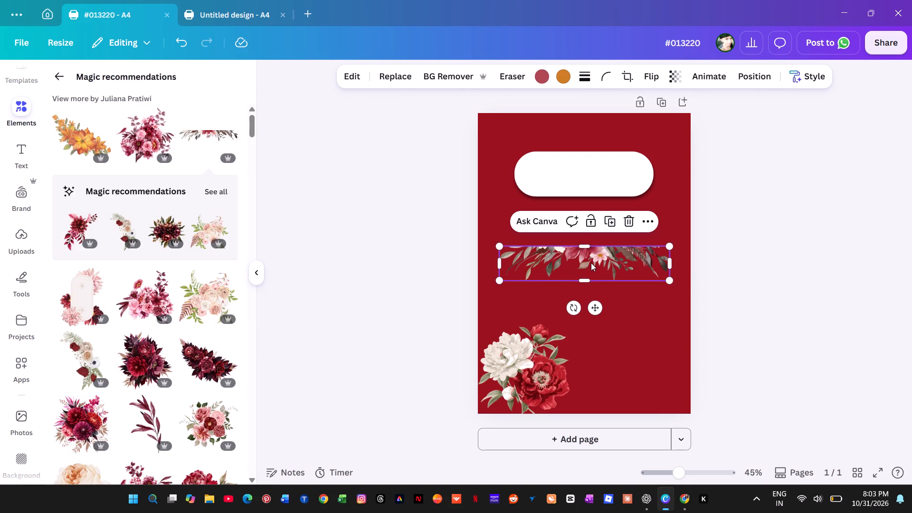
drag(591, 263, 590, 130)
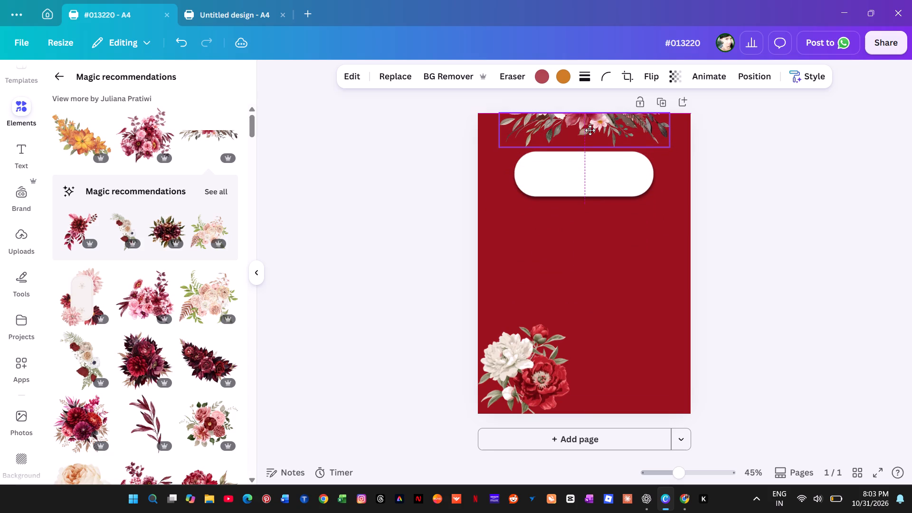
drag(590, 130, 591, 132)
click(765, 158)
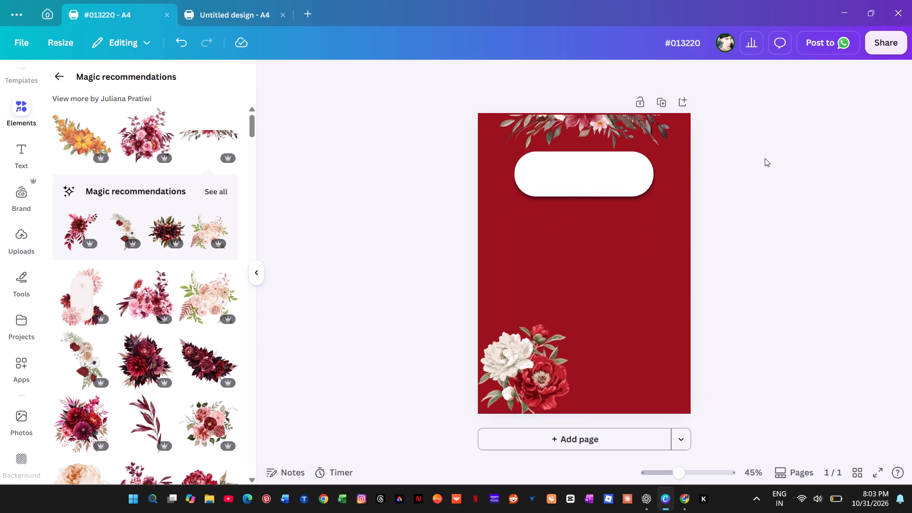
click(600, 124)
drag(589, 124, 589, 120)
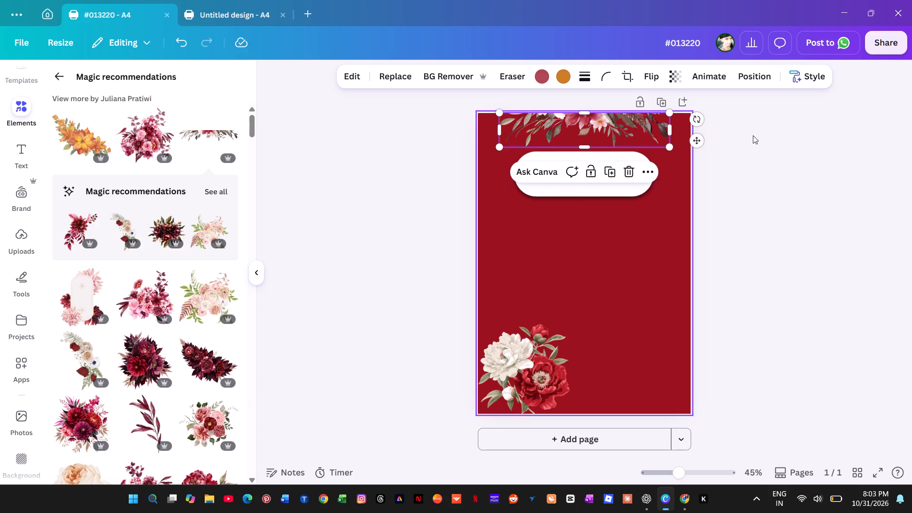
click(767, 138)
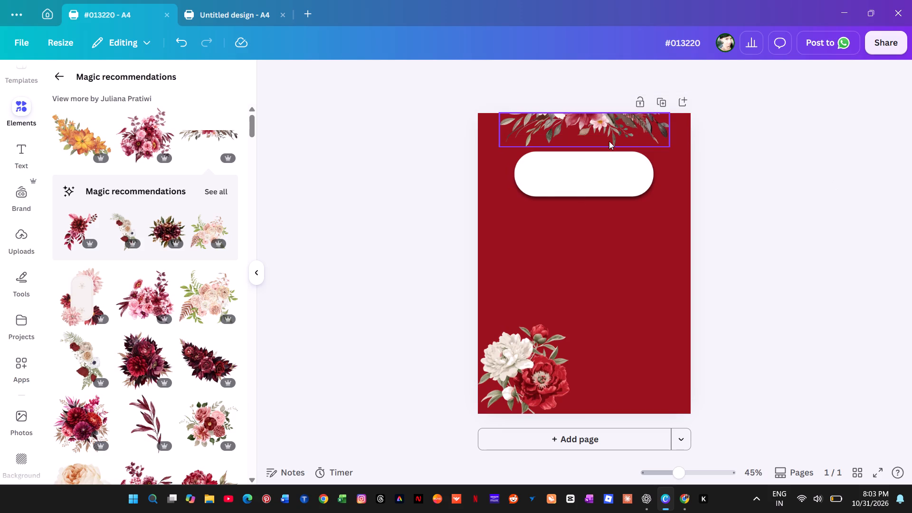
click(580, 120)
click(582, 122)
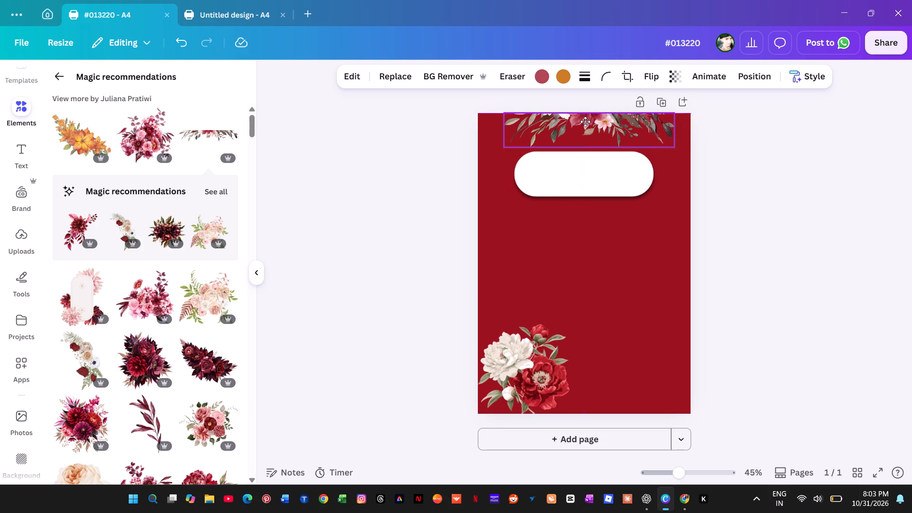
click(732, 139)
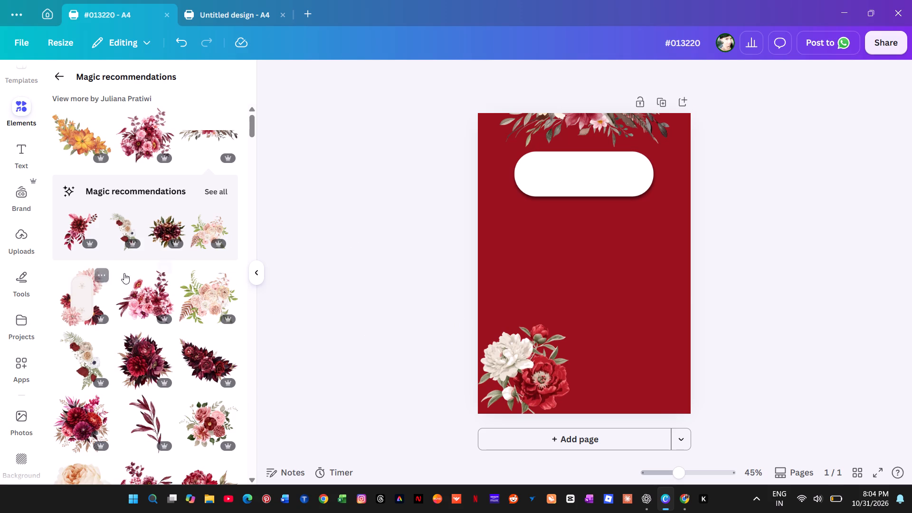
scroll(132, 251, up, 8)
Add the red rose bouquet with a pink blossom, red berries and grey-green leaves from the Magic recommendations to the cover.
scroll(150, 348, down, 4)
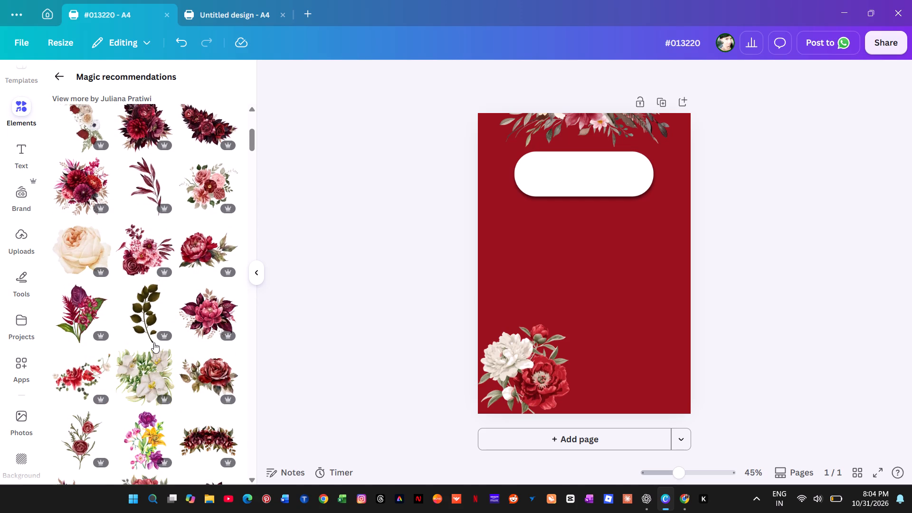
scroll(154, 338, down, 1)
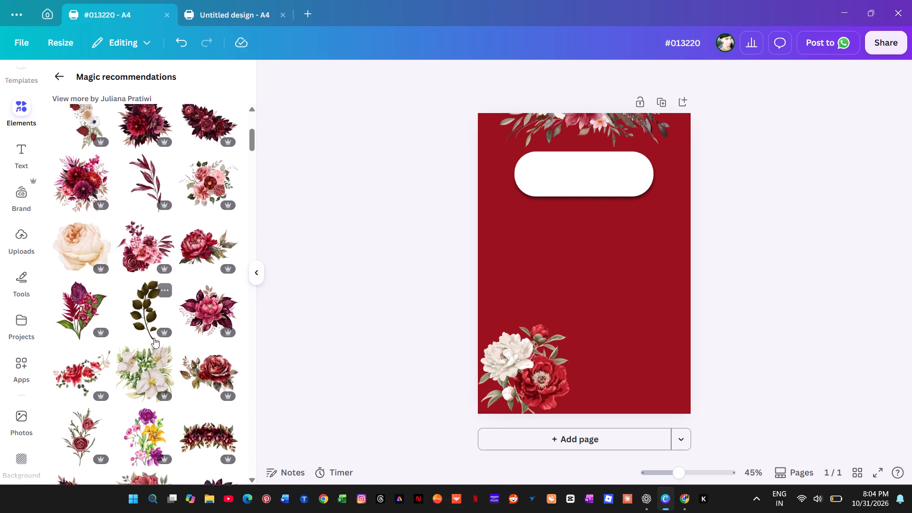
scroll(154, 338, down, 3)
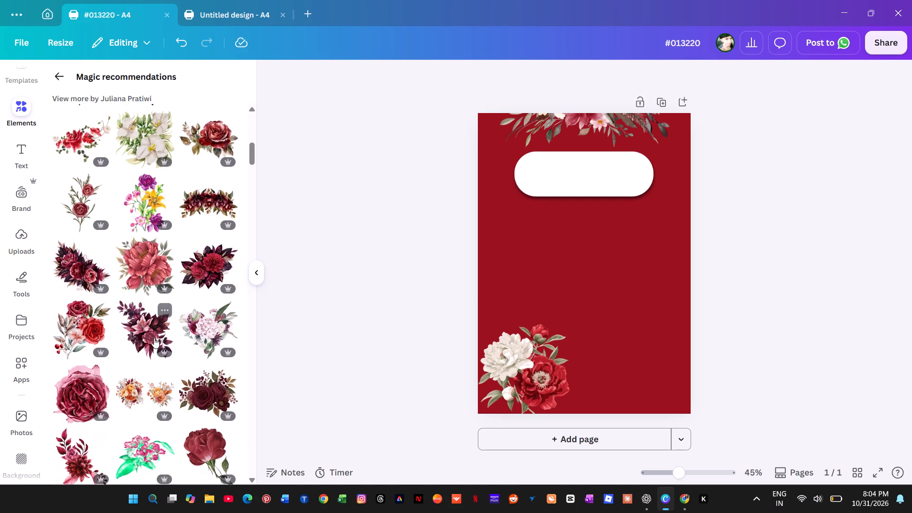
scroll(154, 338, down, 1)
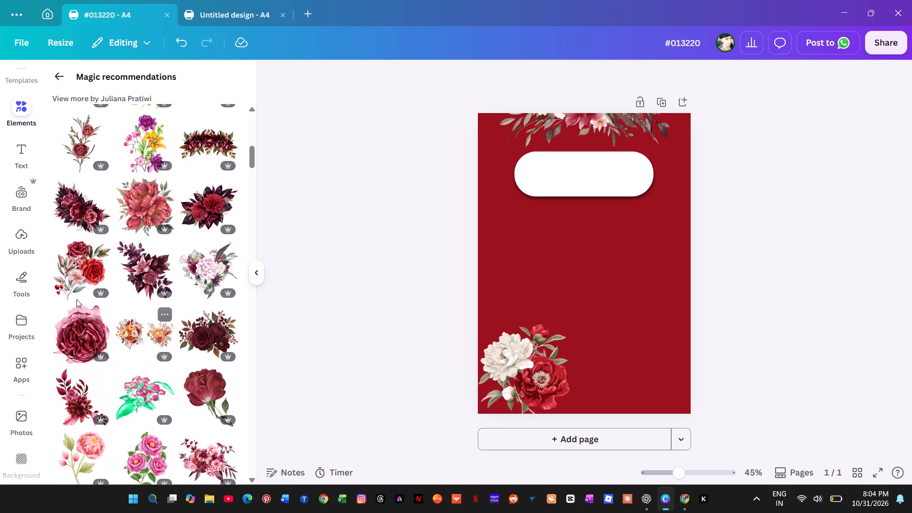
click(77, 264)
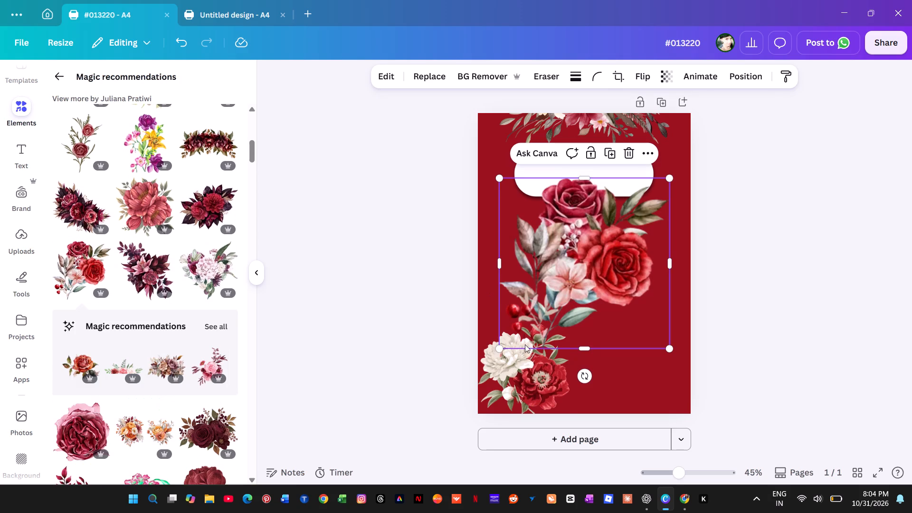
Move the white and red peony bouquet across to the cover's lower-right area to free the bottom-left corner.
drag(525, 380, 635, 371)
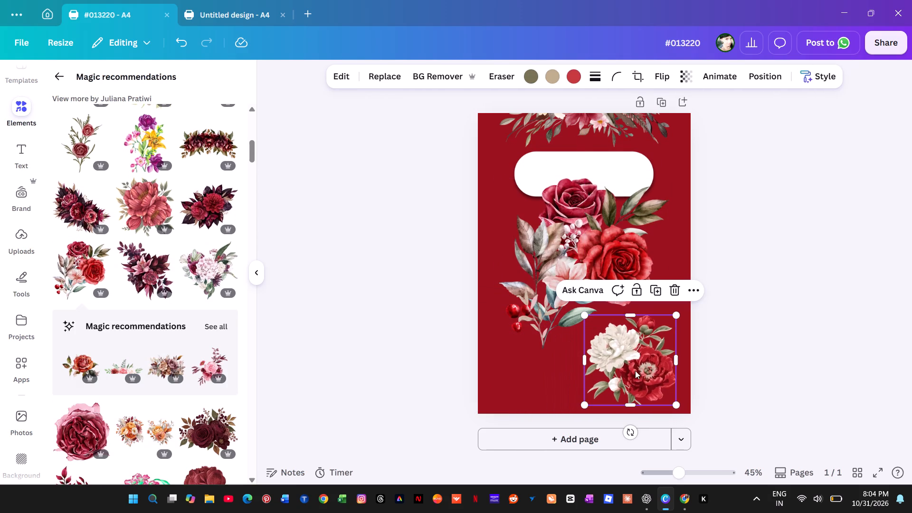
Place the red rose bouquet in the cover's bottom-left corner, aligned with the page's left and bottom edges.
drag(581, 243, 555, 307)
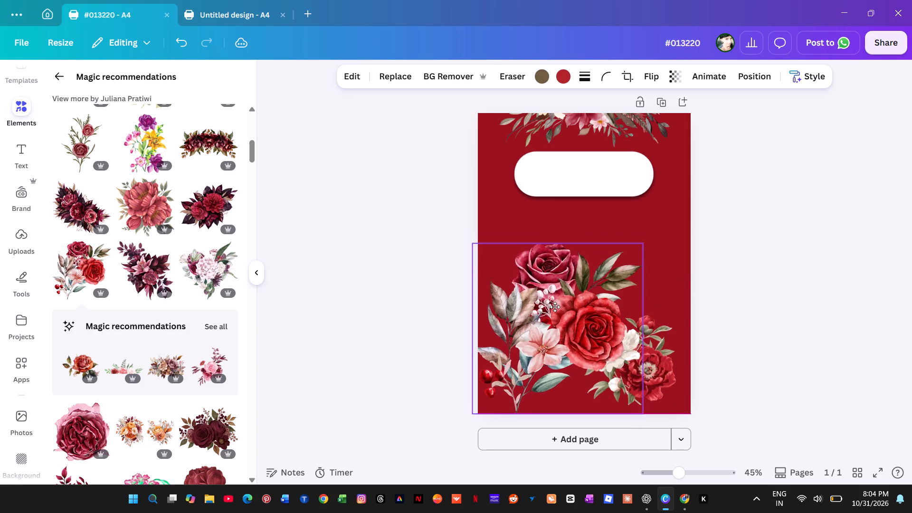
drag(555, 307, 558, 307)
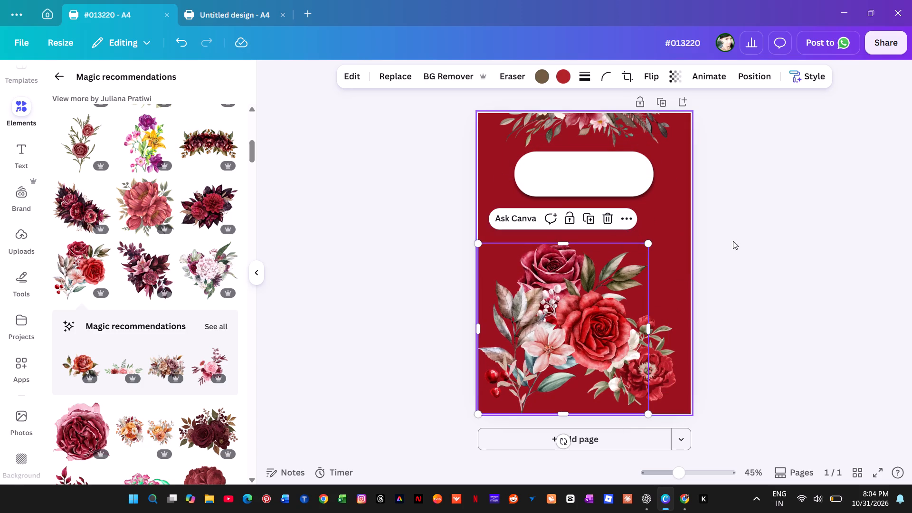
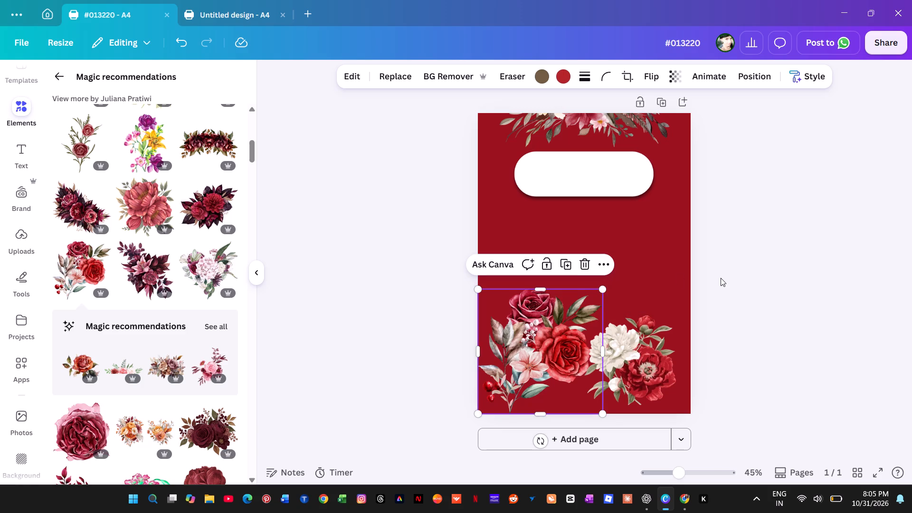
Align the white and red peony bouquet with the cover's bottom-right corner and enlarge it until it overlaps the rose bouquet.
click(640, 353)
drag(634, 354, 649, 360)
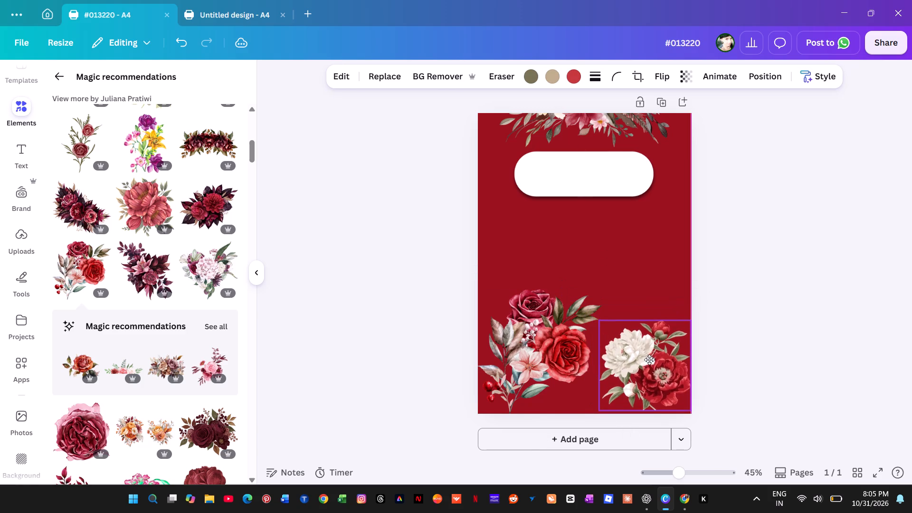
drag(649, 360, 649, 361)
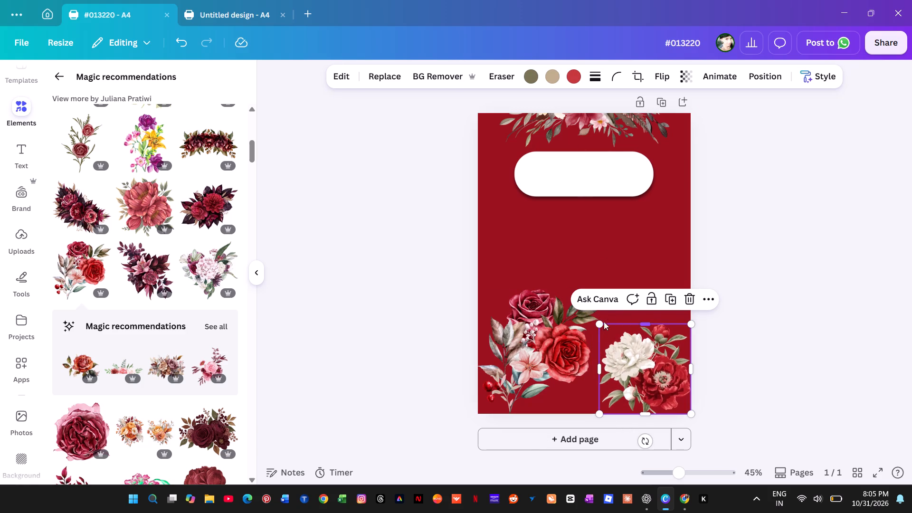
drag(598, 324, 580, 293)
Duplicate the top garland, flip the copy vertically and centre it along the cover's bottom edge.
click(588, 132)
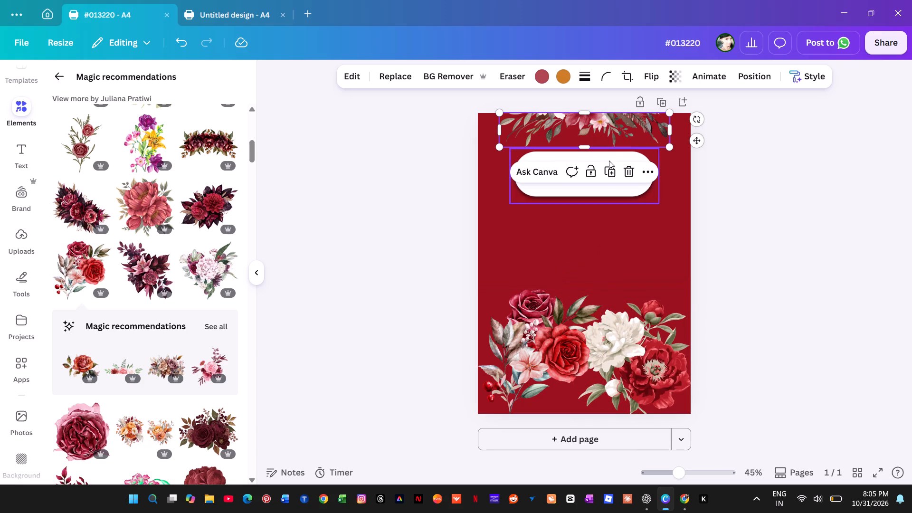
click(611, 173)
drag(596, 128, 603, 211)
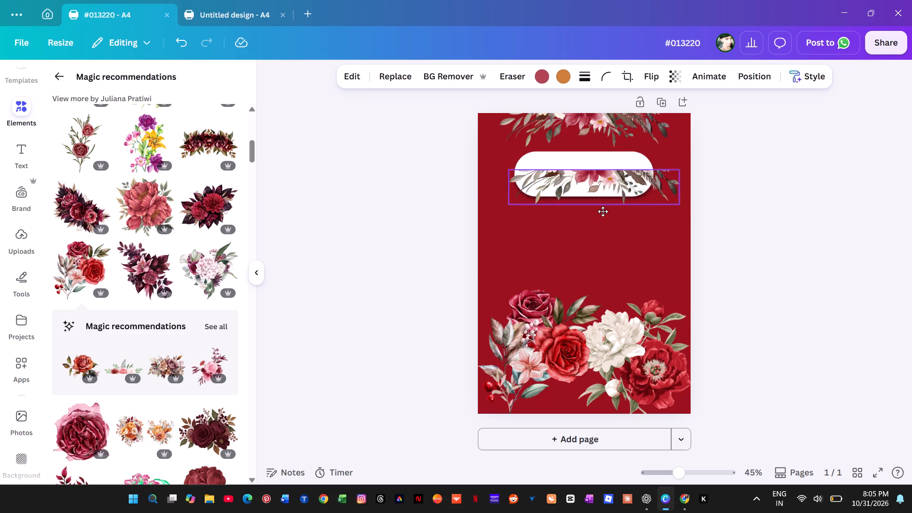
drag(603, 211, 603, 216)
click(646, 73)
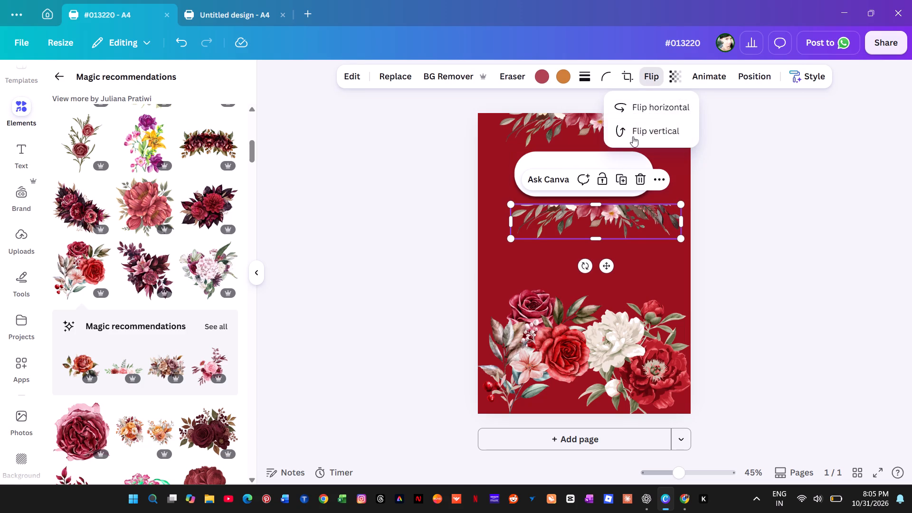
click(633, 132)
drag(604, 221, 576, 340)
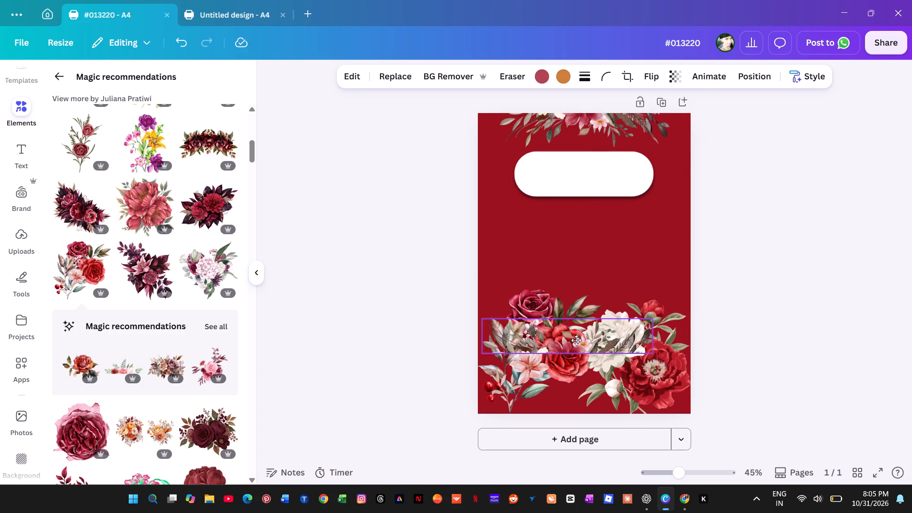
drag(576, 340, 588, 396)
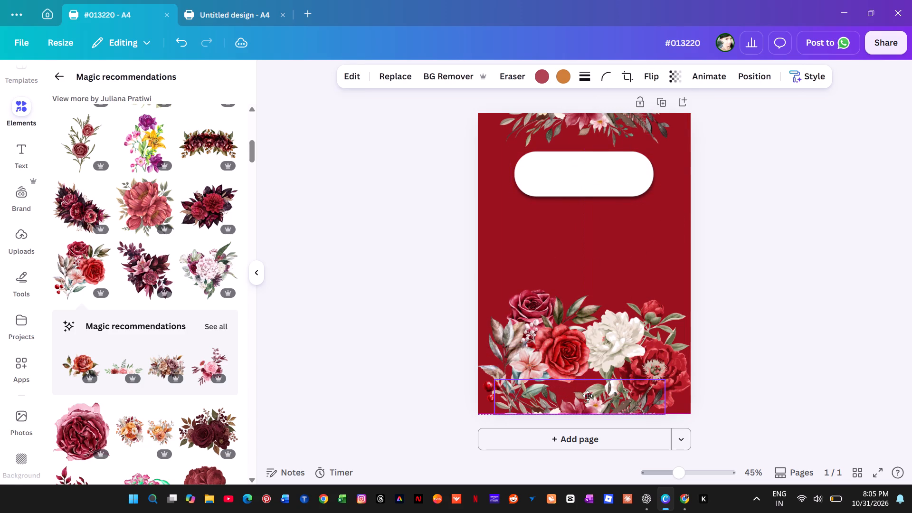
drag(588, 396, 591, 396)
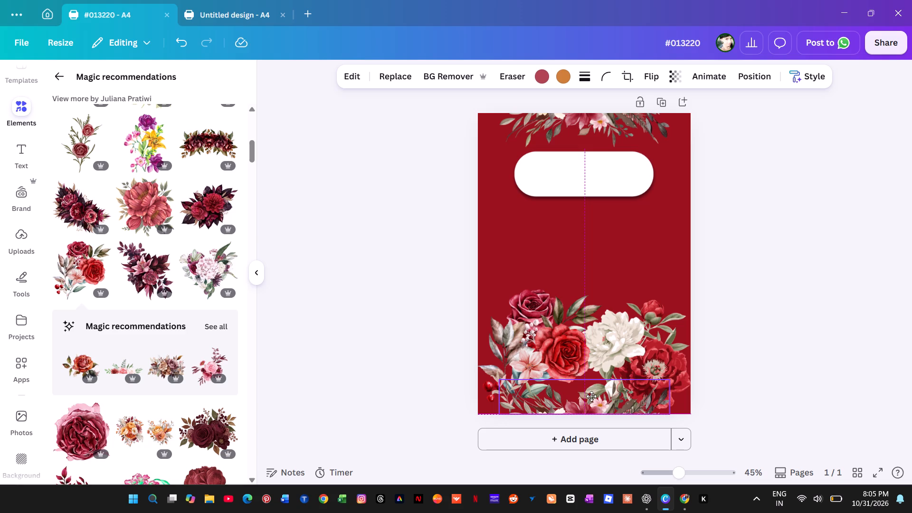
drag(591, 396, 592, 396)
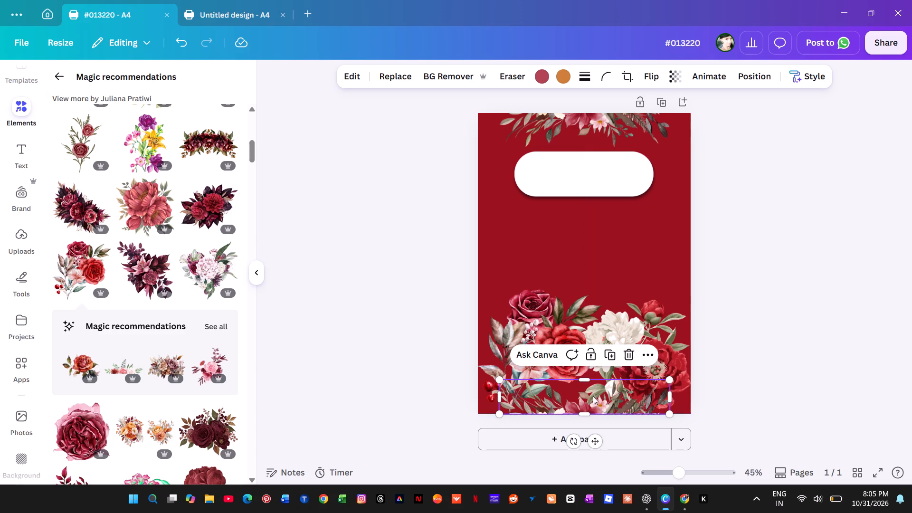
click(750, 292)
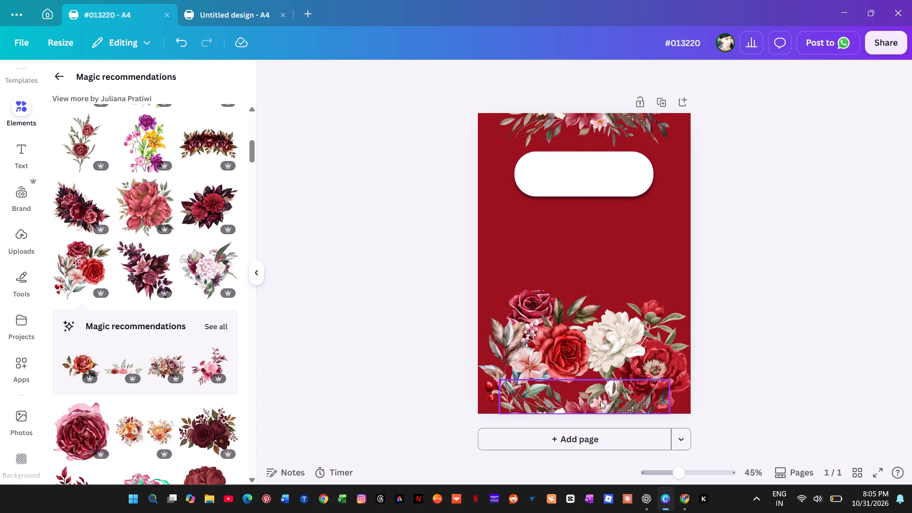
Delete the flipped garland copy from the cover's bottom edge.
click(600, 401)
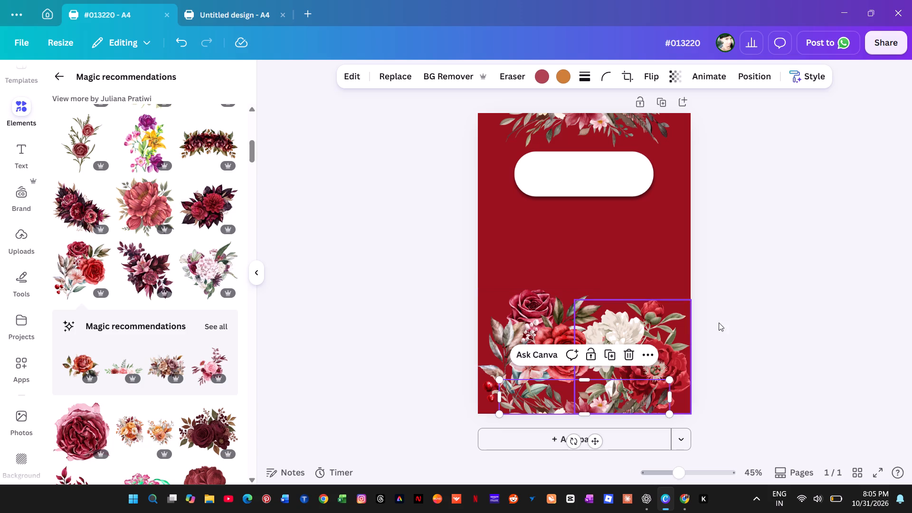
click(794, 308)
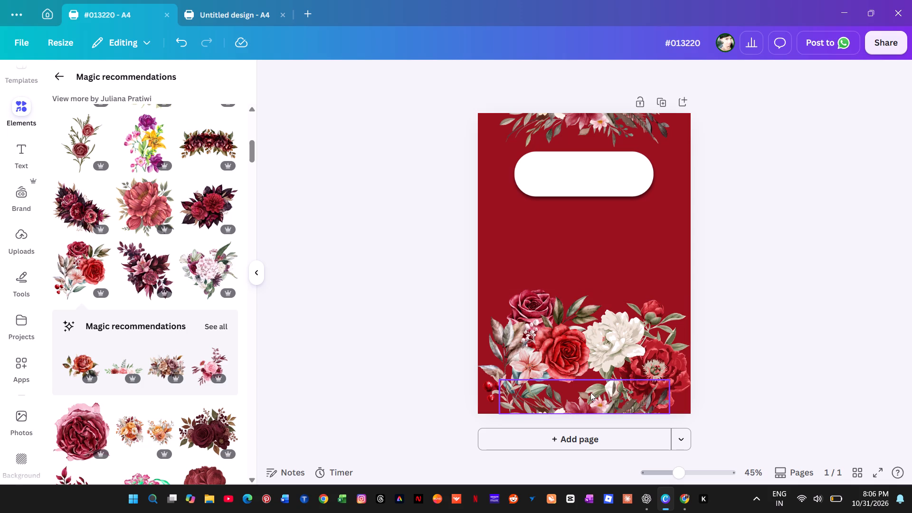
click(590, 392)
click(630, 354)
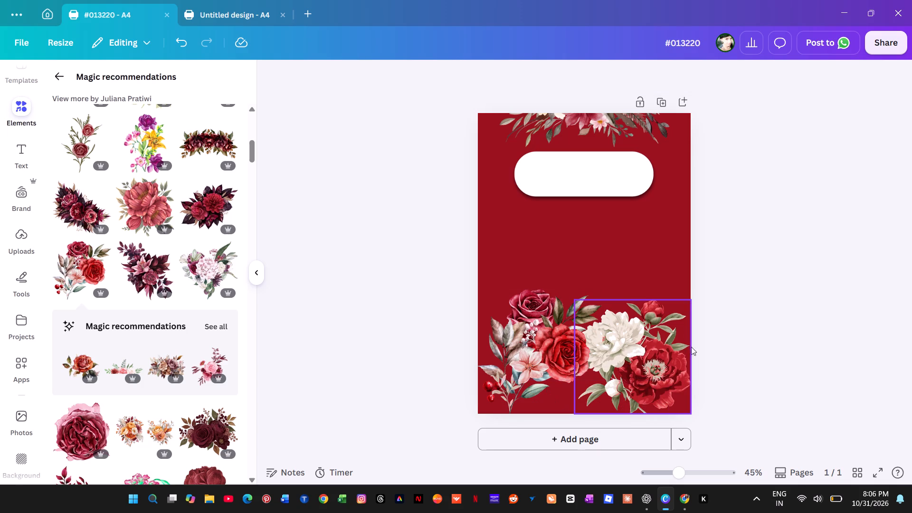
Shrink the rose and peony bouquets within their bottom corners, leaving a clear gap between them.
click(625, 368)
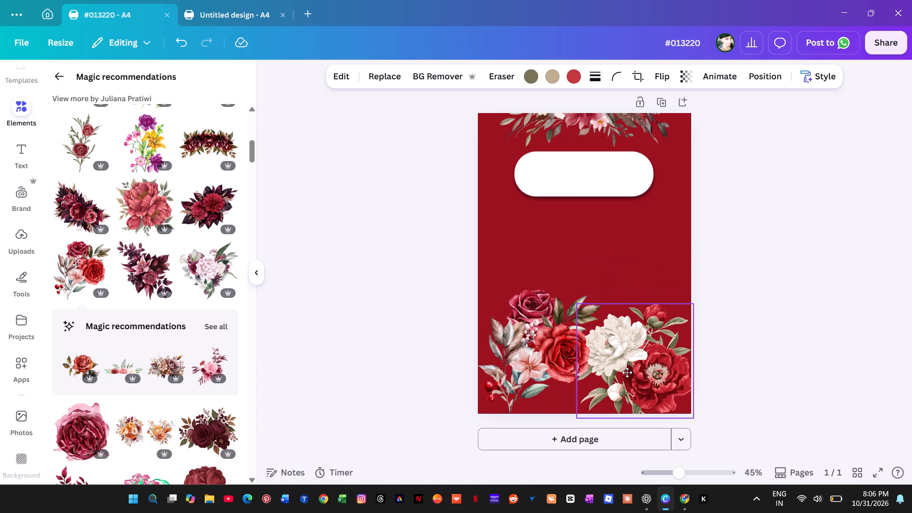
click(782, 312)
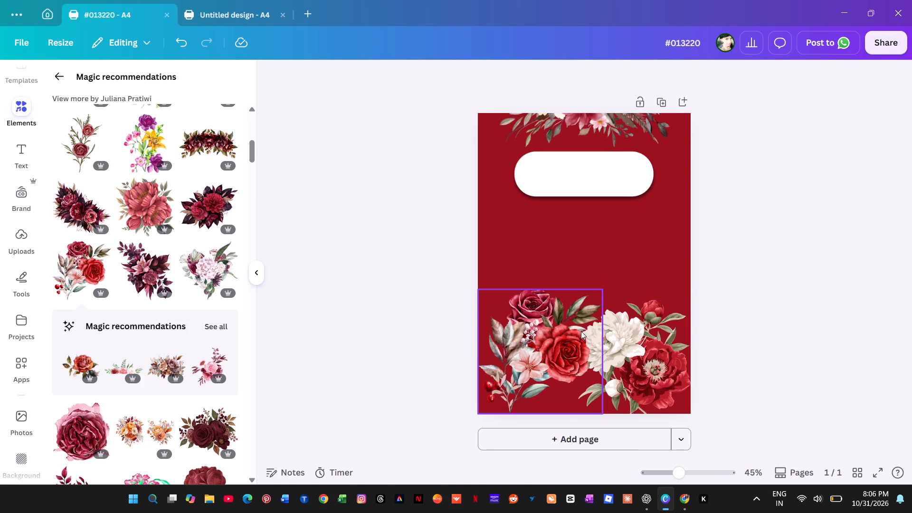
click(560, 334)
drag(603, 289, 562, 318)
click(644, 335)
drag(577, 302, 581, 304)
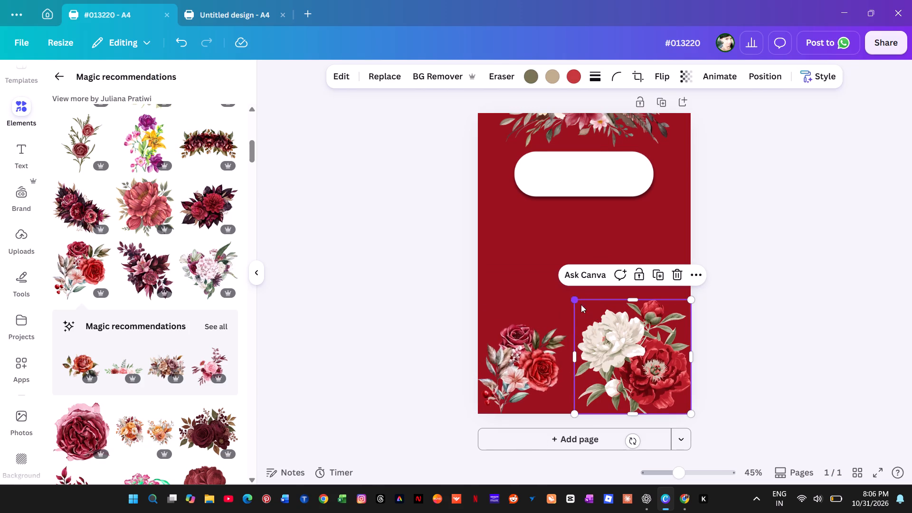
drag(581, 304, 593, 327)
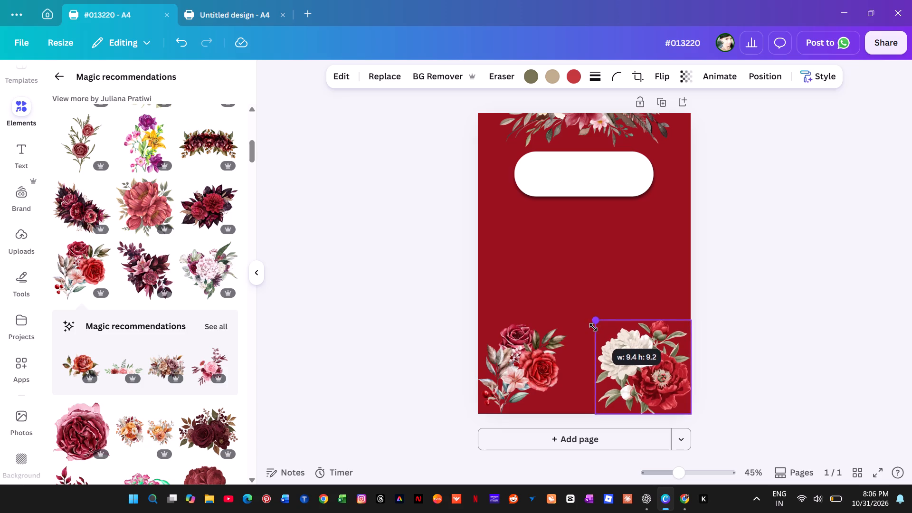
drag(593, 327, 601, 332)
click(783, 314)
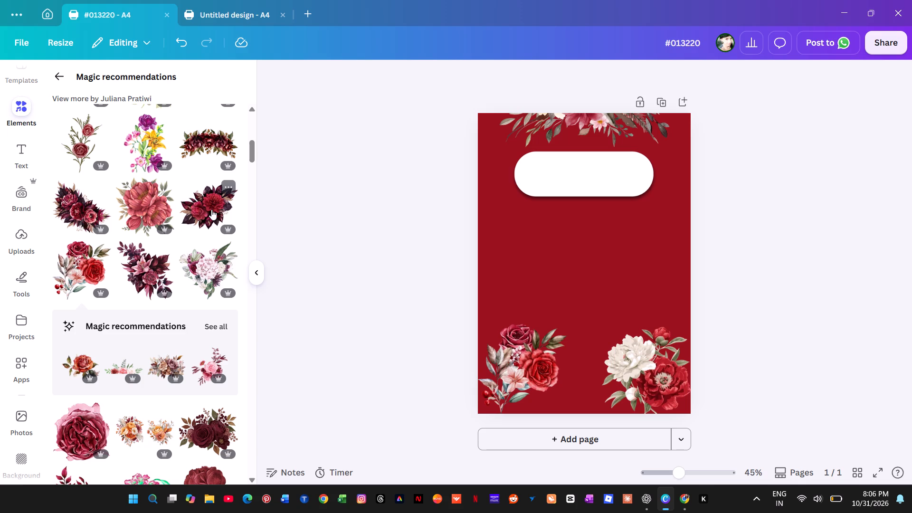
Add the dark red peony with a bud and green leaves from the Magic recommendations to the cover.
scroll(170, 269, down, 3)
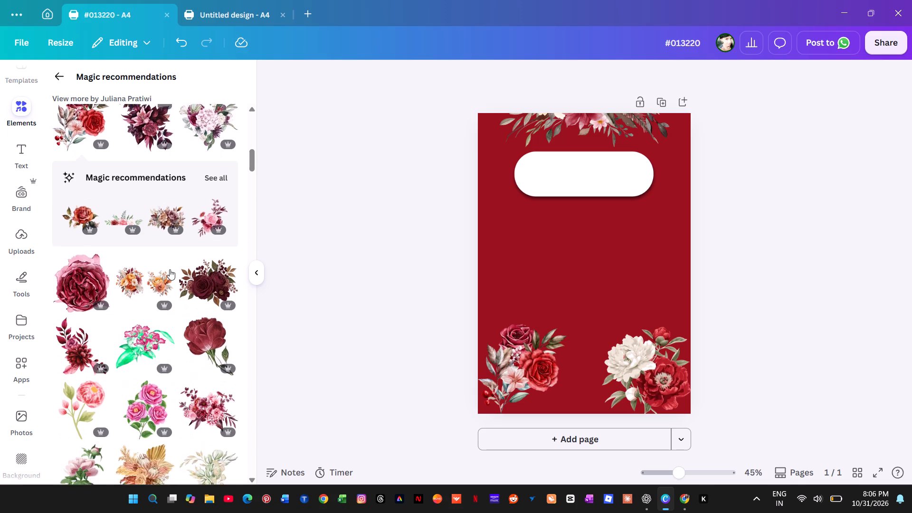
scroll(170, 269, down, 4)
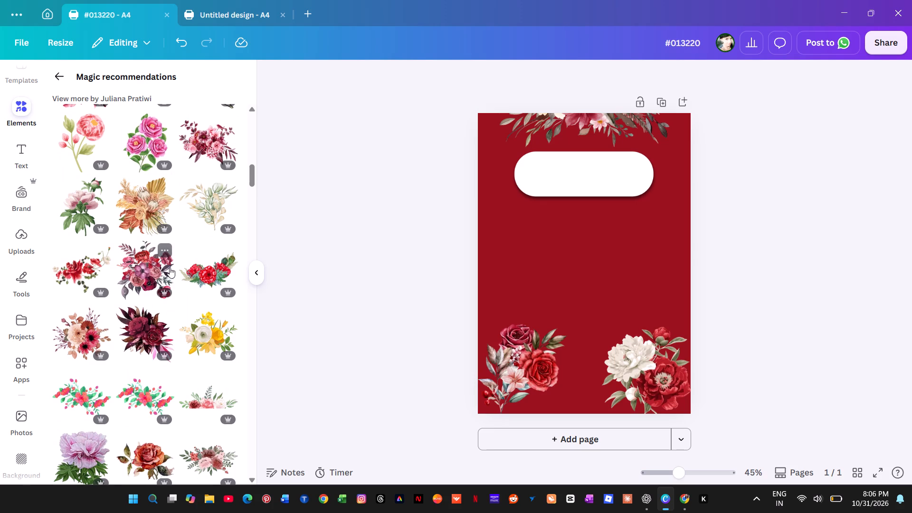
scroll(170, 267, down, 4)
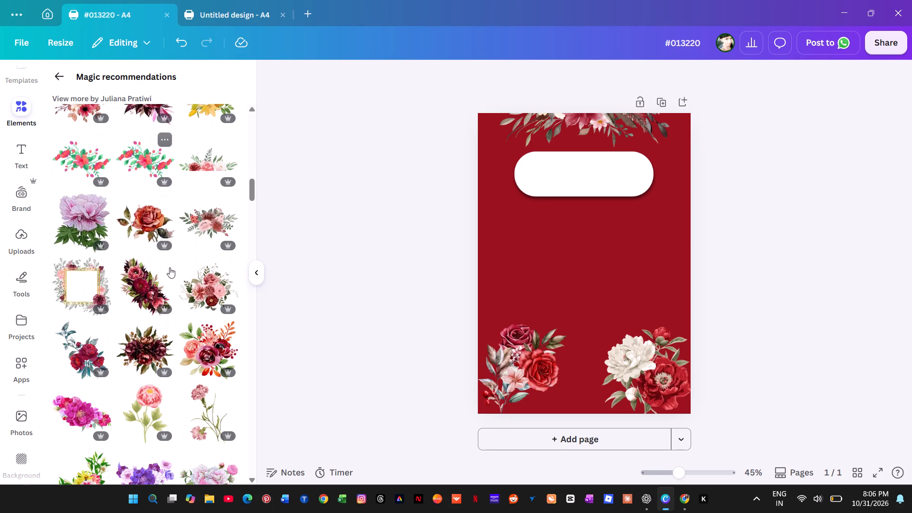
scroll(170, 266, down, 3)
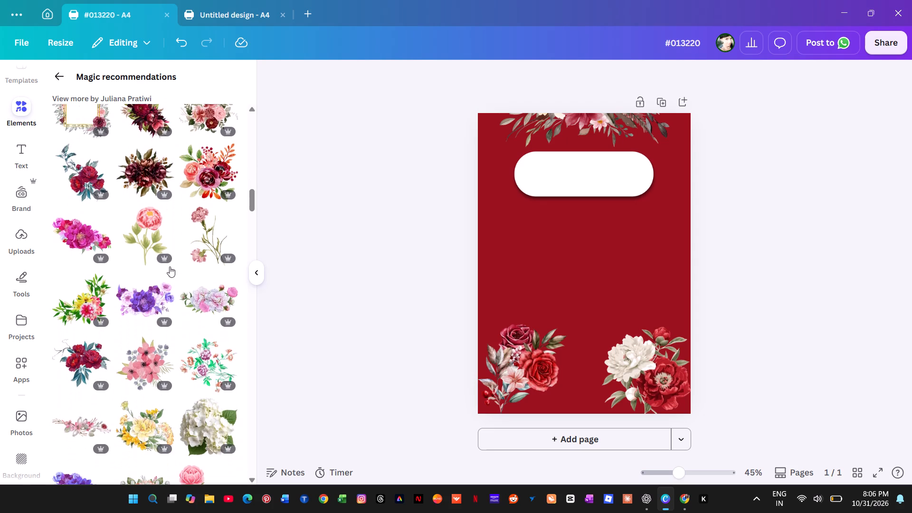
scroll(170, 266, down, 2)
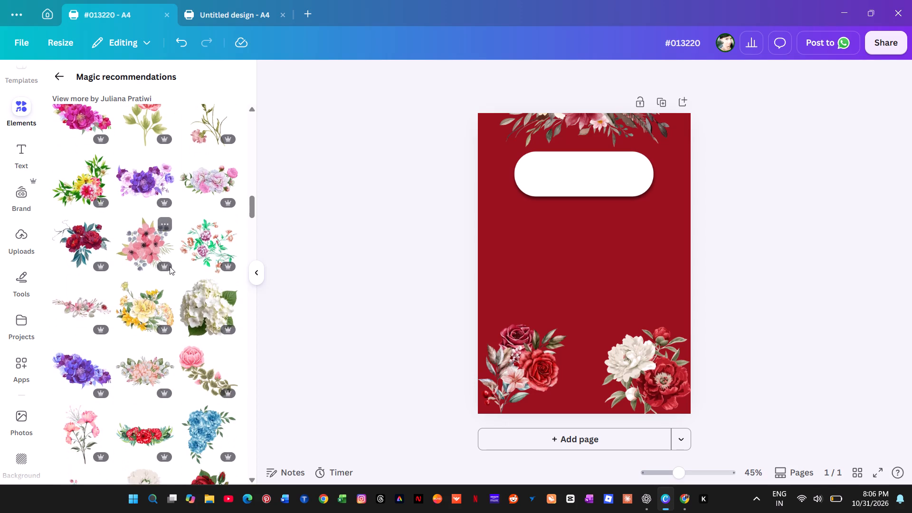
scroll(170, 266, down, 1)
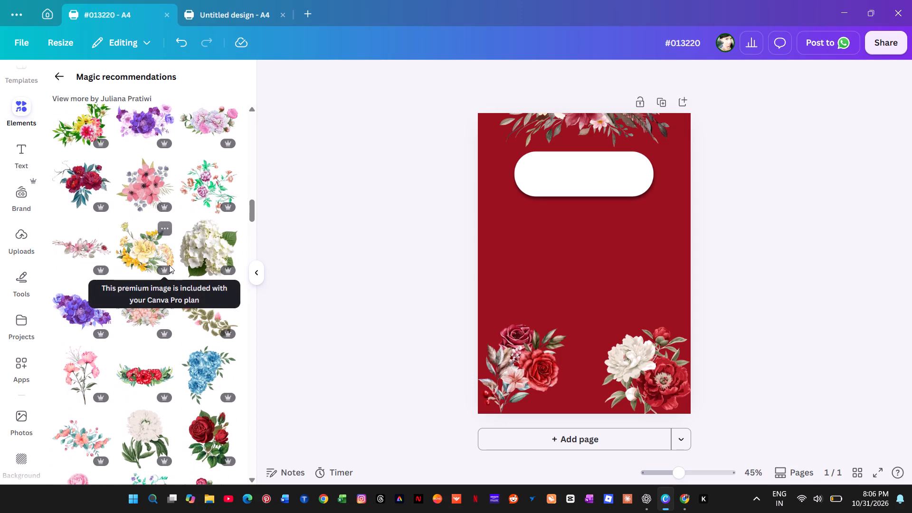
scroll(168, 264, down, 4)
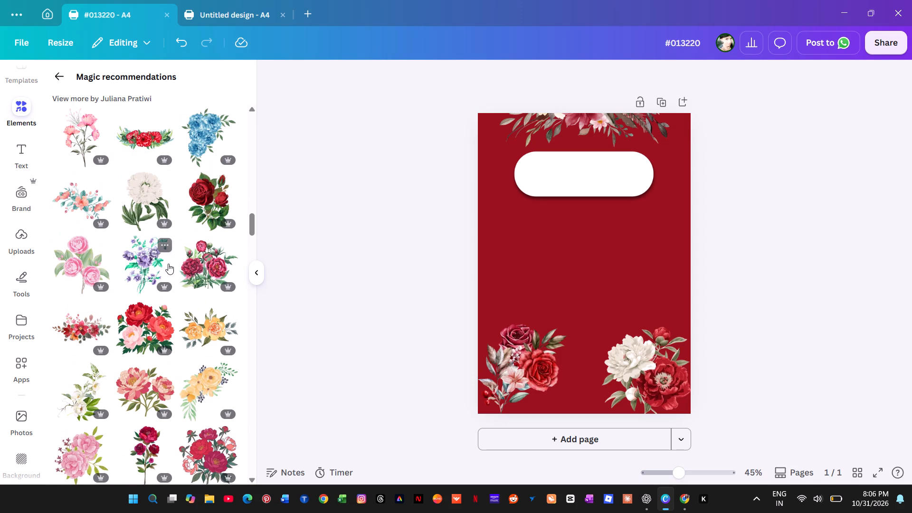
scroll(168, 264, down, 4)
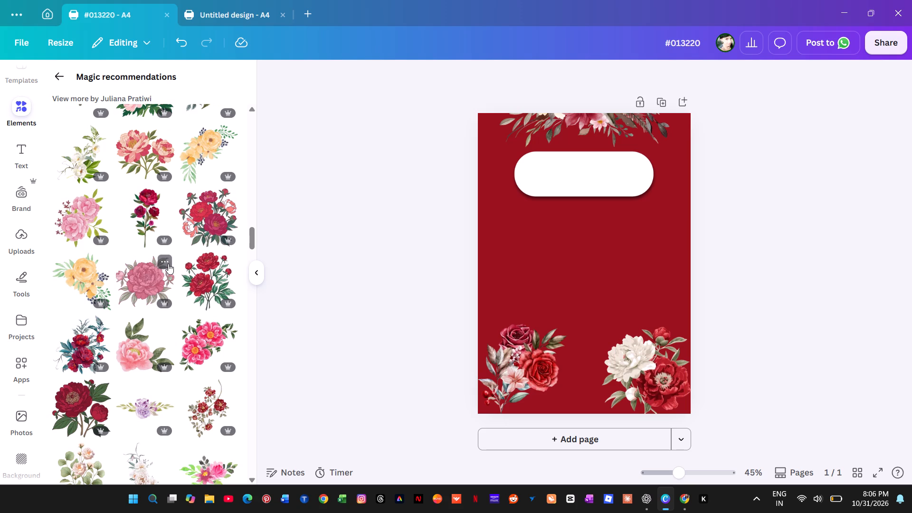
scroll(168, 262, down, 6)
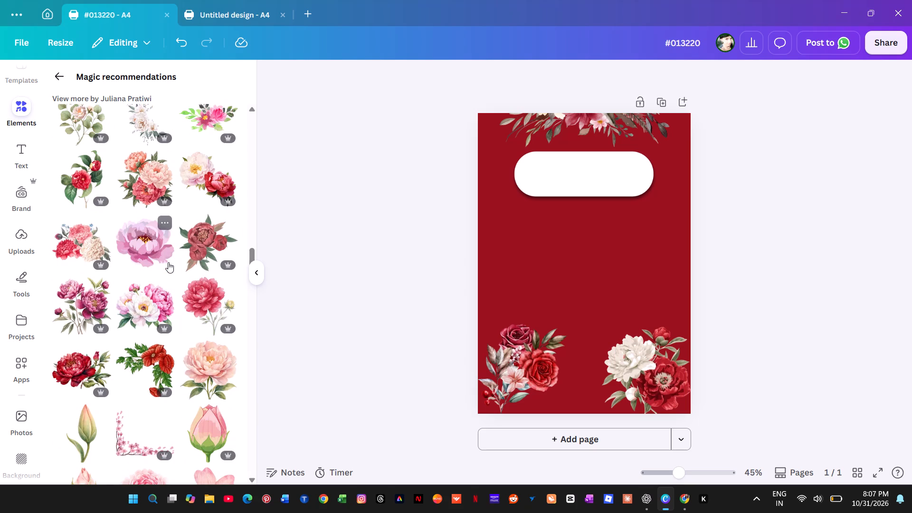
click(78, 374)
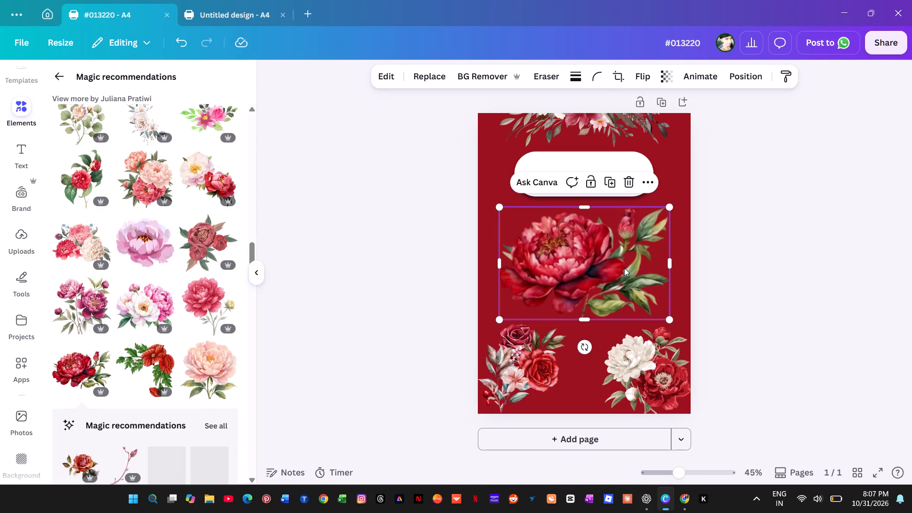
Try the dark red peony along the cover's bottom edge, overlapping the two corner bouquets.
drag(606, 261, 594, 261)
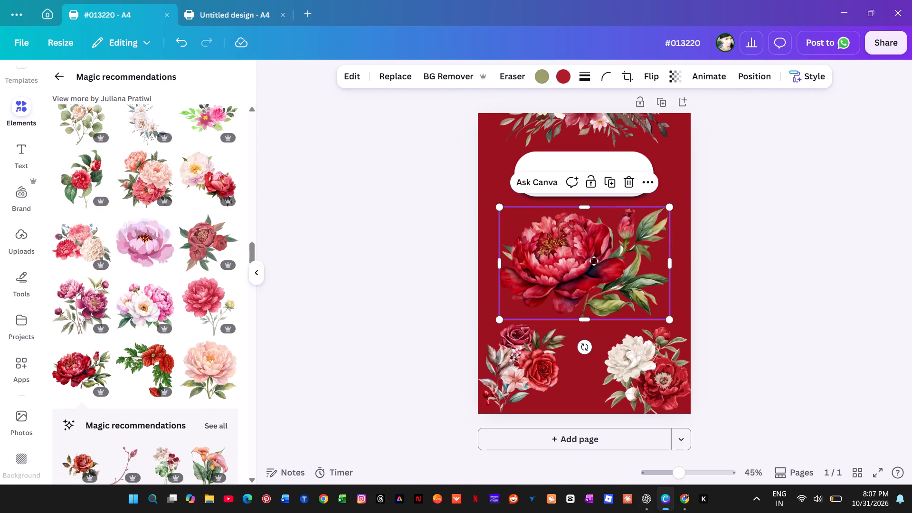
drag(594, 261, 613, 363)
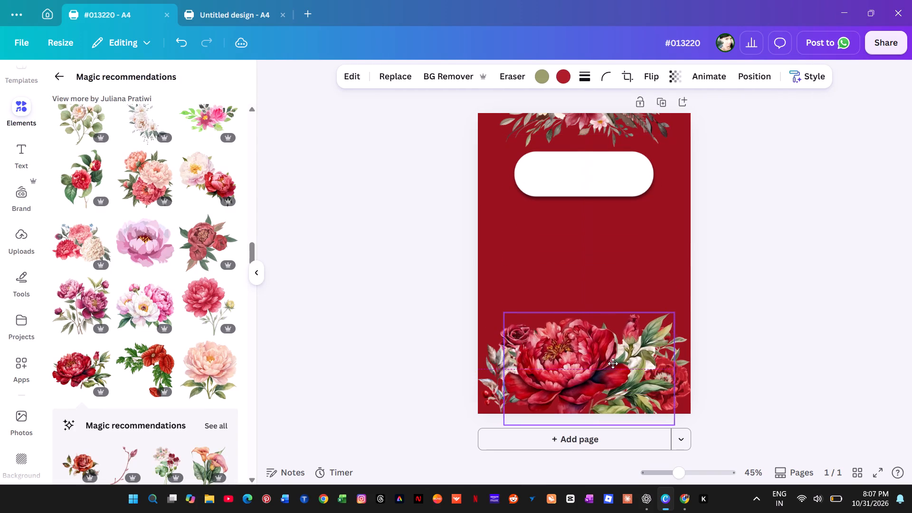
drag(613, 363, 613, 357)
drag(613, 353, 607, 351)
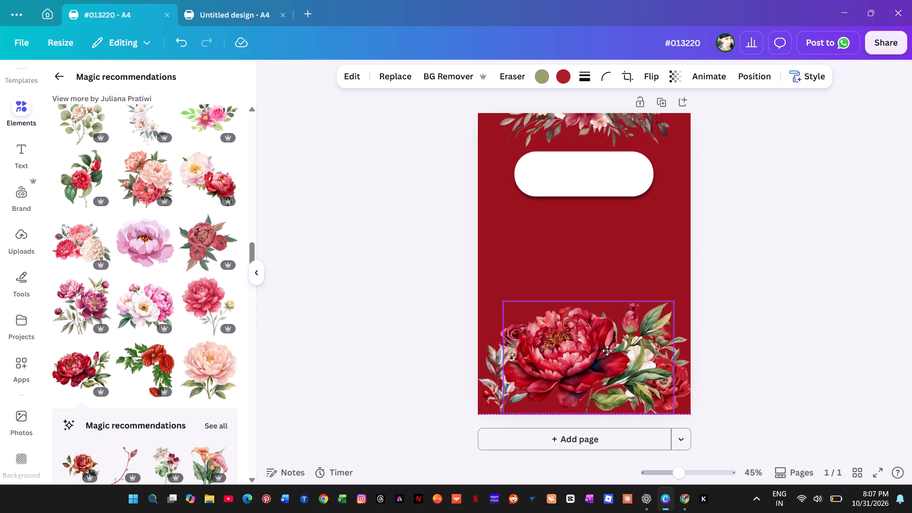
Place the dark red peony in the cover's top-left corner, shrunk to about two-thirds size and slightly overhanging the top and left edges.
drag(607, 351, 585, 152)
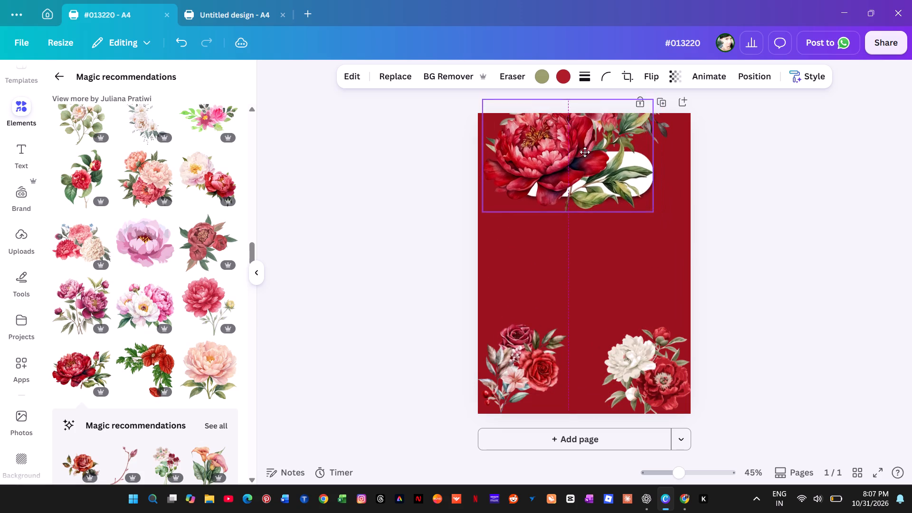
drag(585, 152, 581, 166)
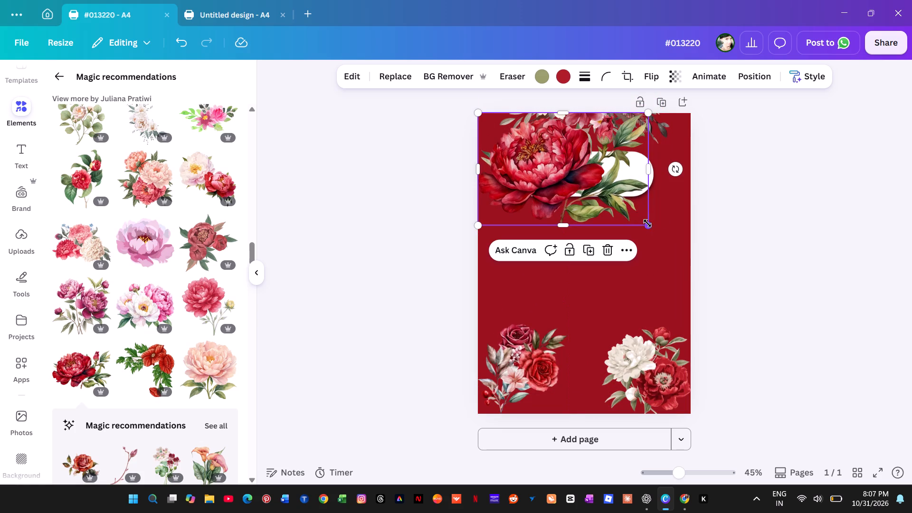
drag(647, 223, 585, 195)
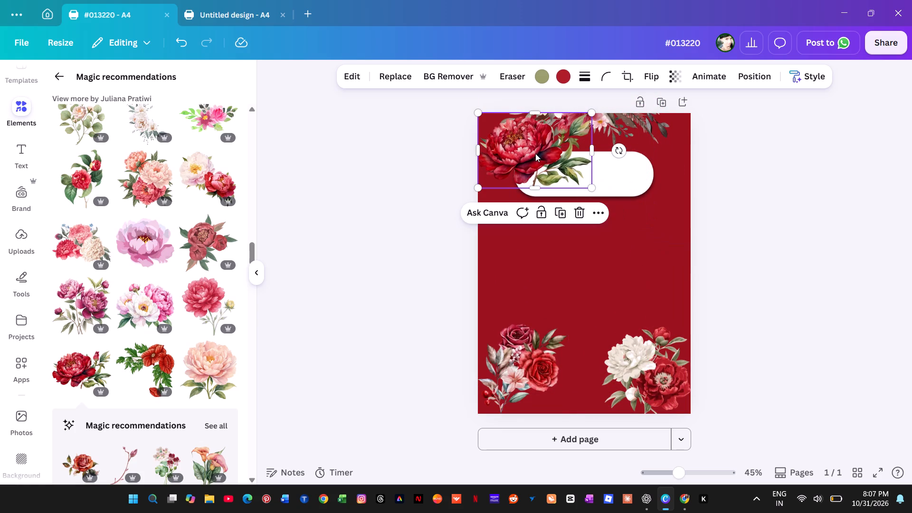
drag(535, 153, 527, 148)
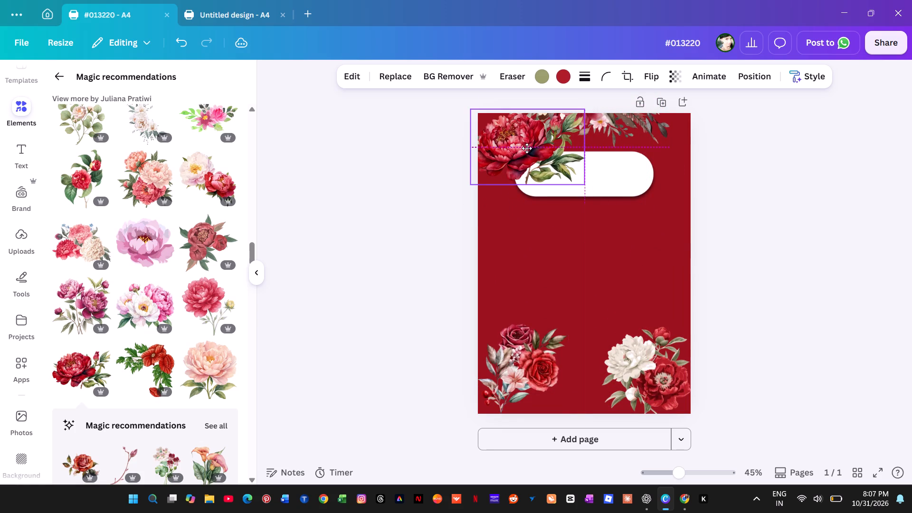
drag(527, 148, 533, 153)
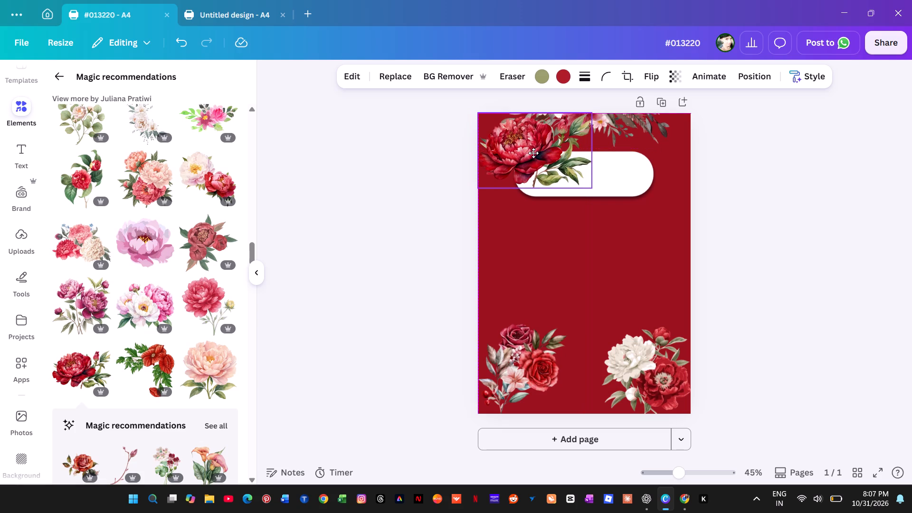
drag(533, 153, 531, 152)
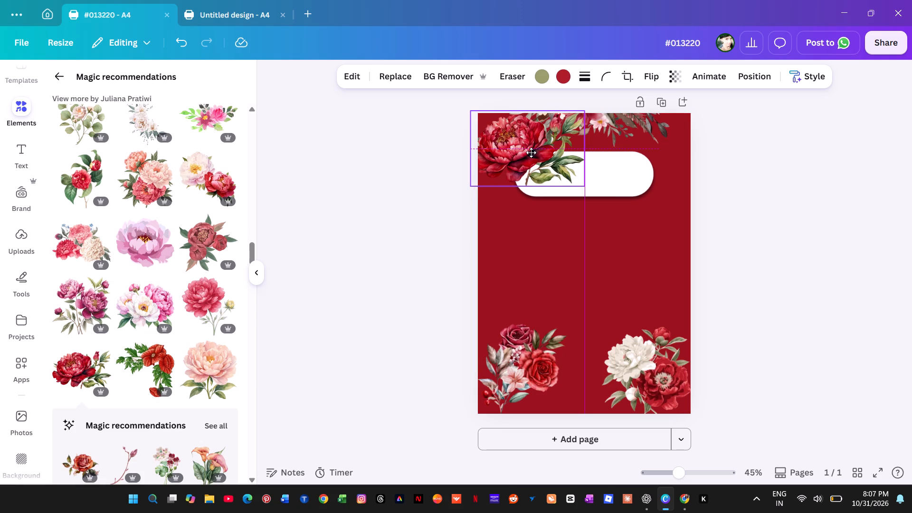
drag(531, 152, 529, 149)
click(528, 148)
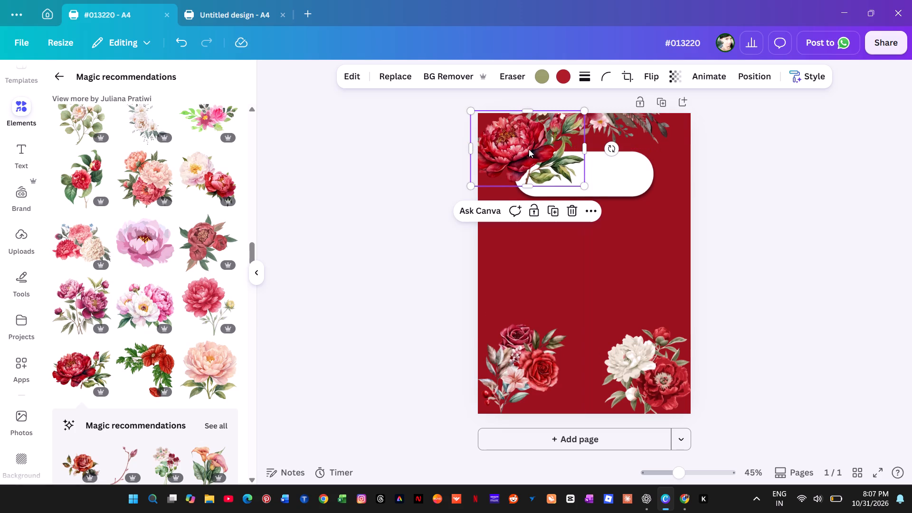
drag(529, 149, 534, 152)
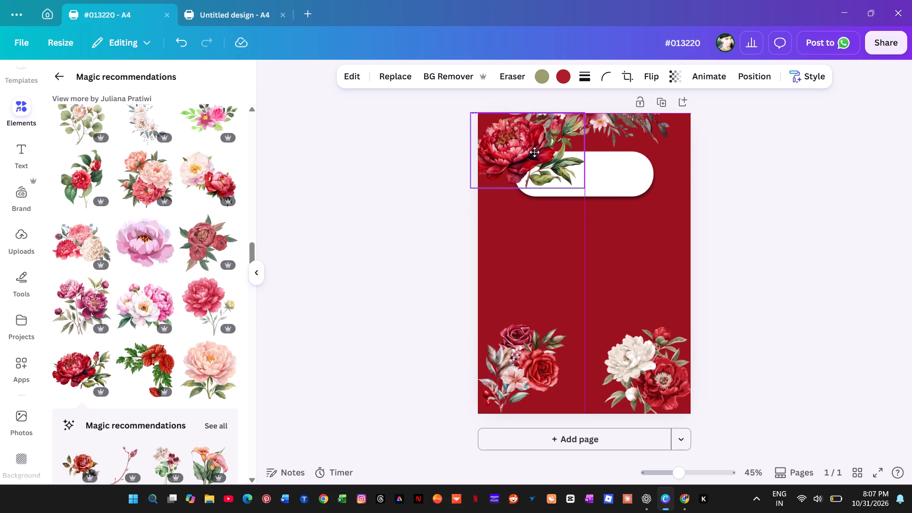
drag(534, 152, 530, 143)
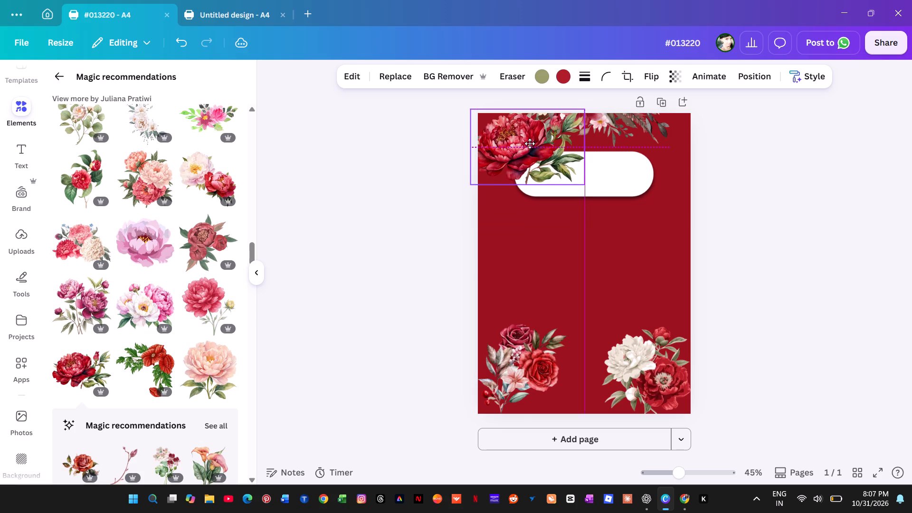
drag(530, 143, 524, 146)
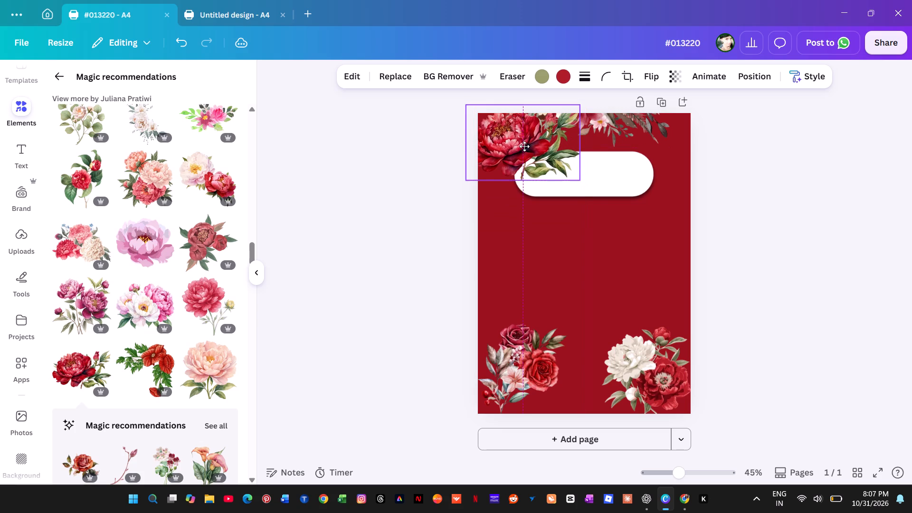
drag(524, 146, 526, 144)
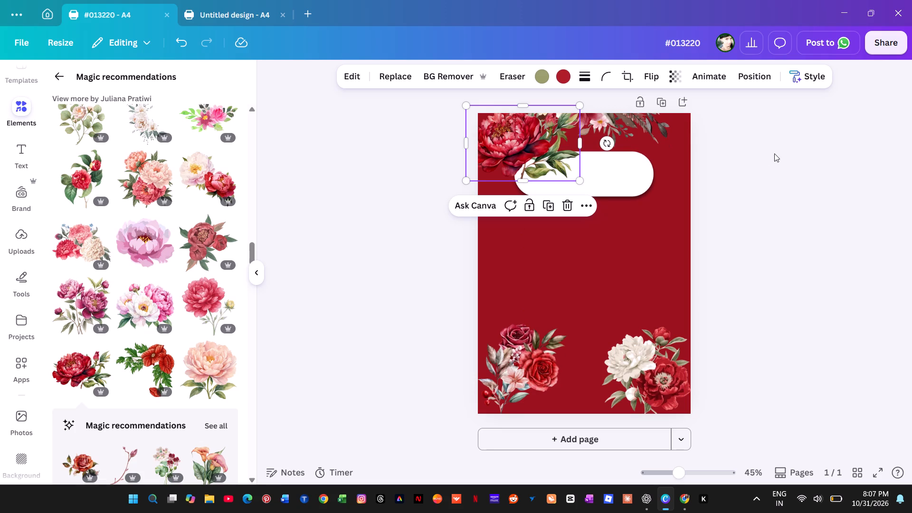
click(768, 189)
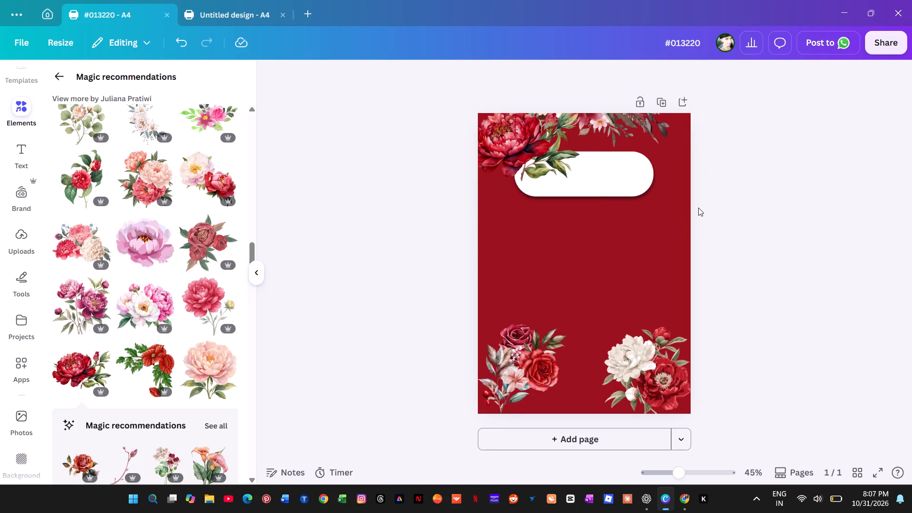
Reorder the dark red peony layer beneath the white pill-shaped label, directly above the red background.
key(alt+1)
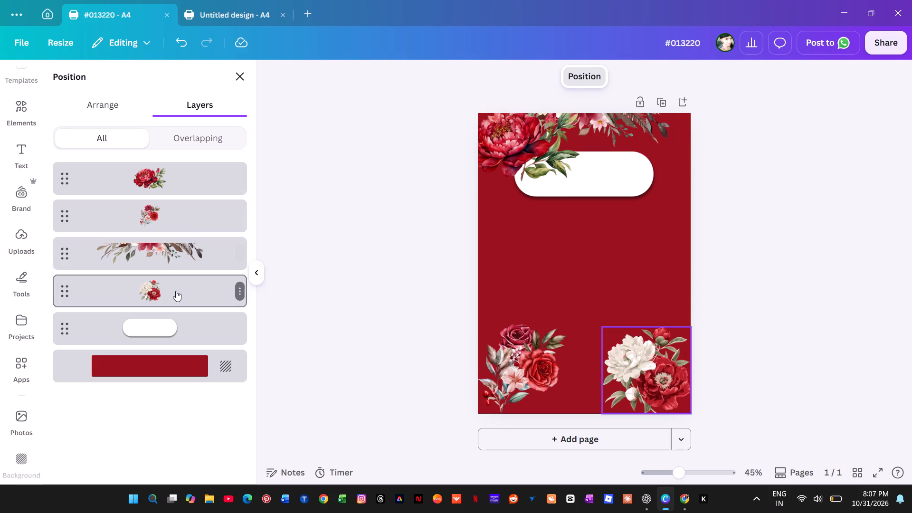
drag(172, 169, 172, 170)
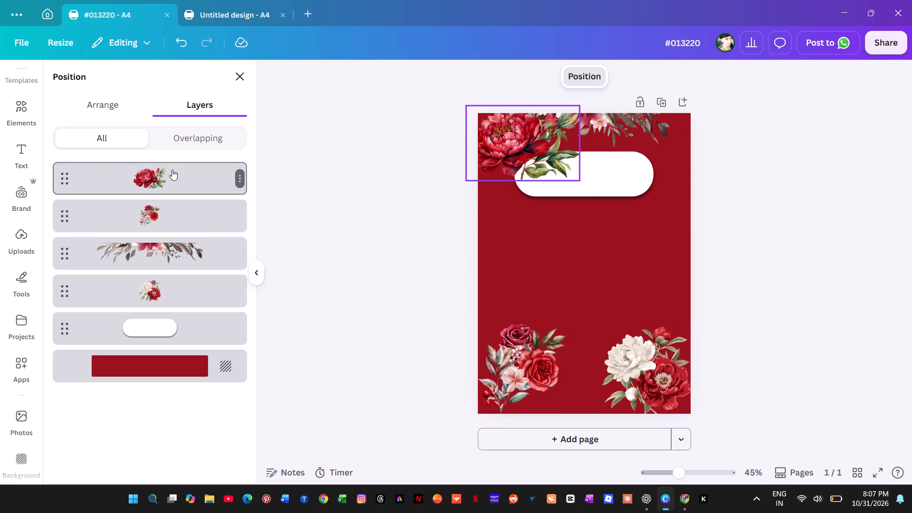
drag(172, 170, 161, 340)
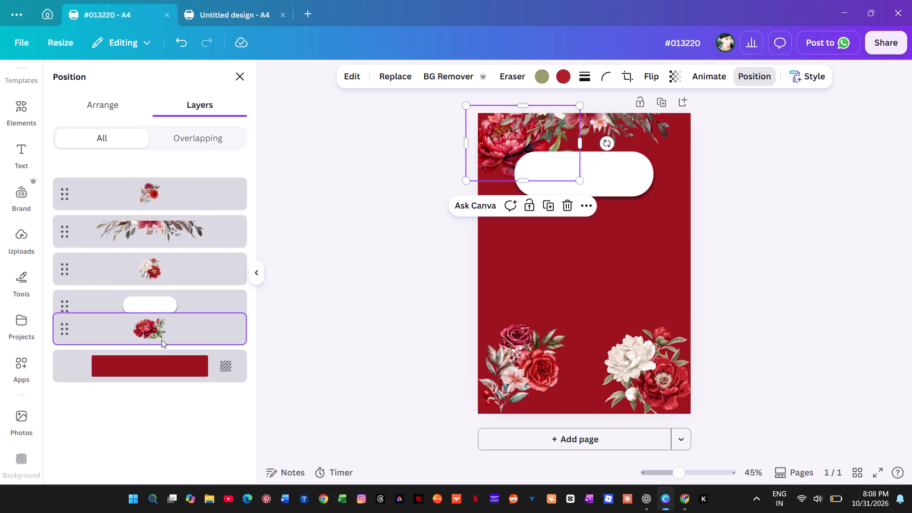
click(372, 283)
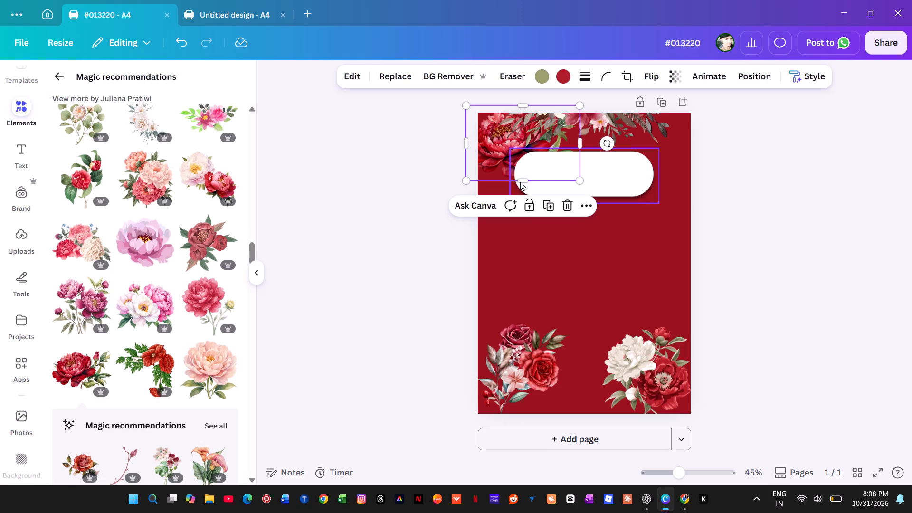
click(386, 309)
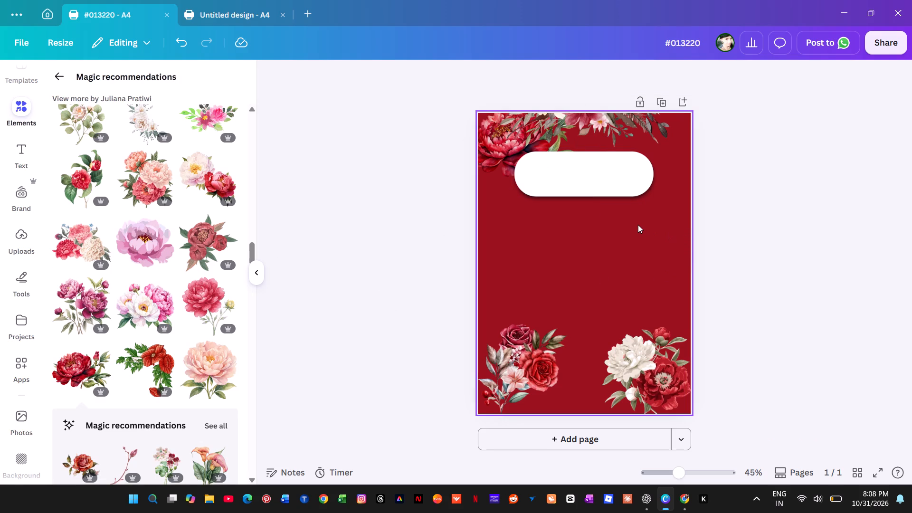
Reorder the top garland layer beneath the white label, directly above the dark red peony.
key(alt+1)
drag(194, 211, 201, 175)
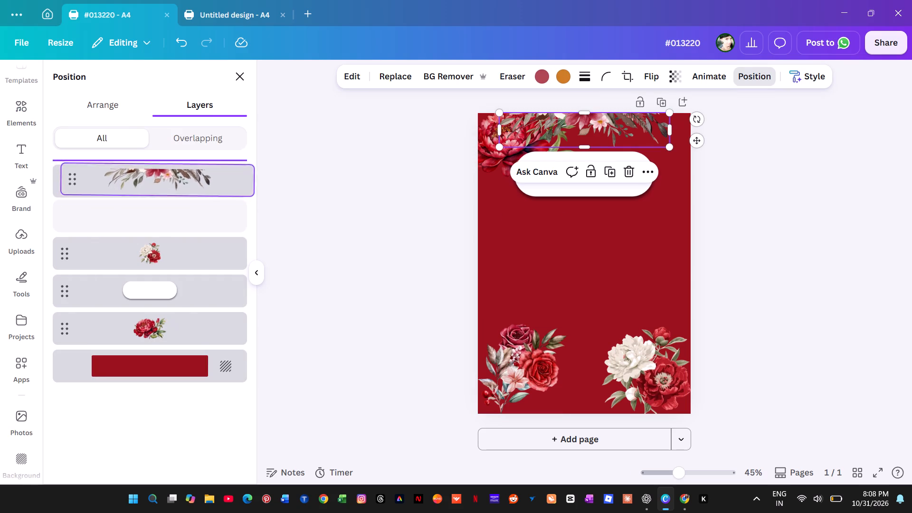
drag(201, 175, 212, 303)
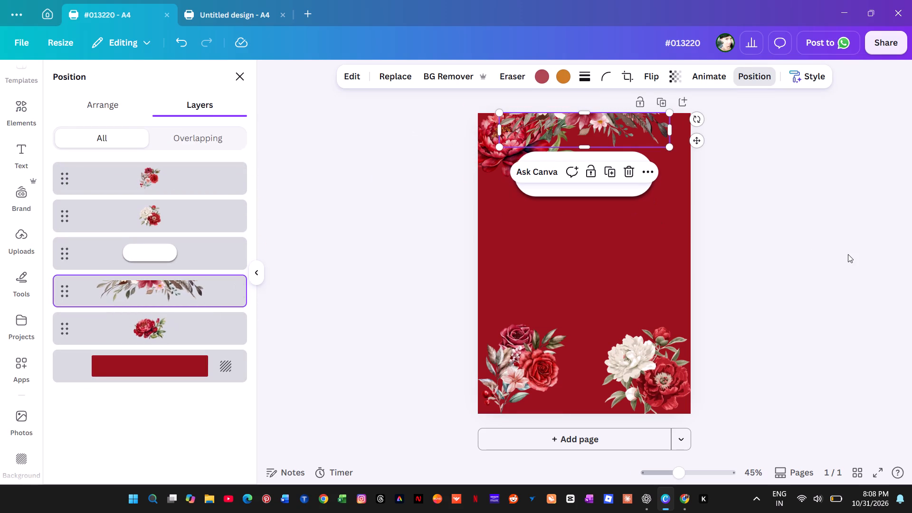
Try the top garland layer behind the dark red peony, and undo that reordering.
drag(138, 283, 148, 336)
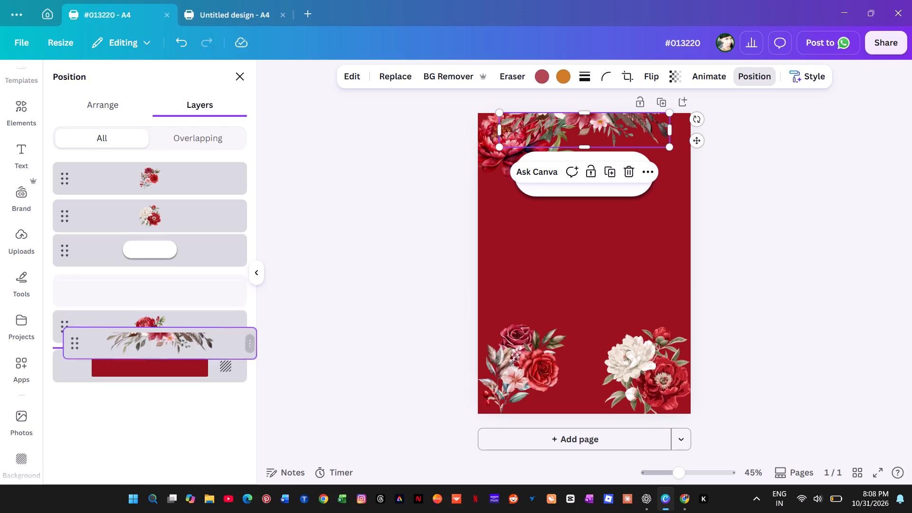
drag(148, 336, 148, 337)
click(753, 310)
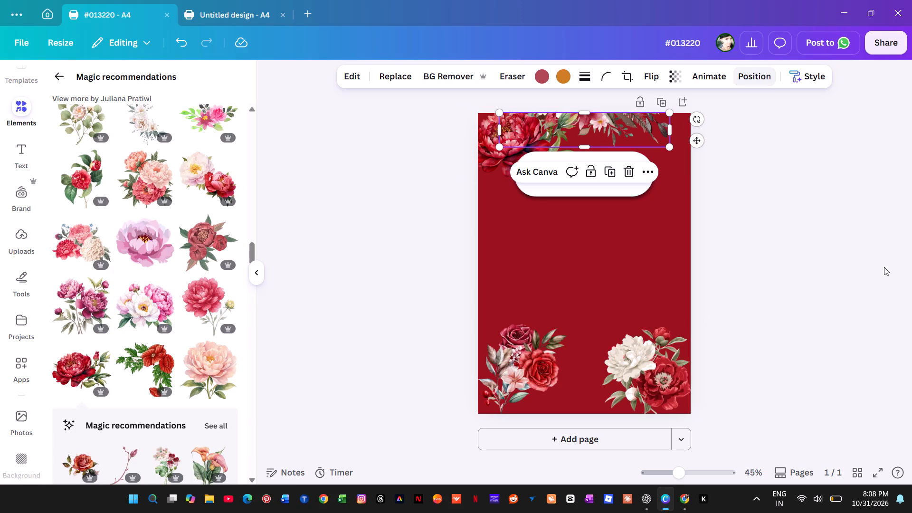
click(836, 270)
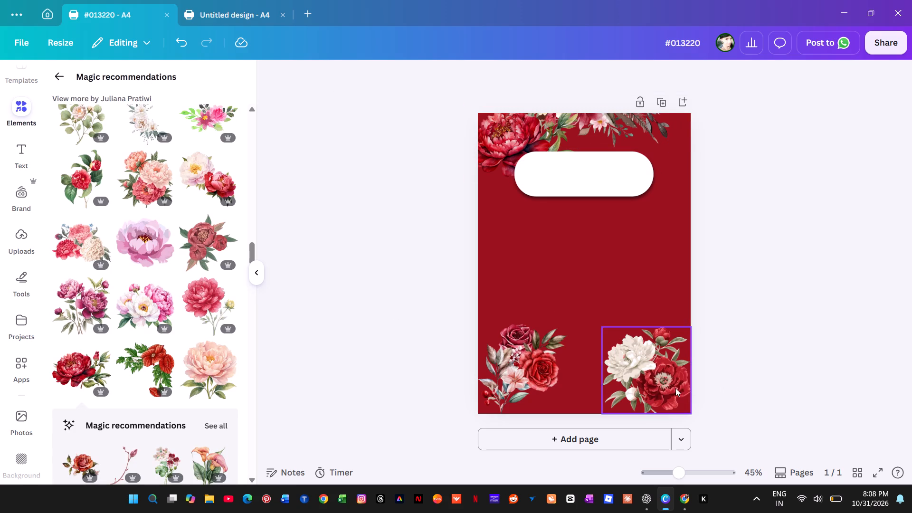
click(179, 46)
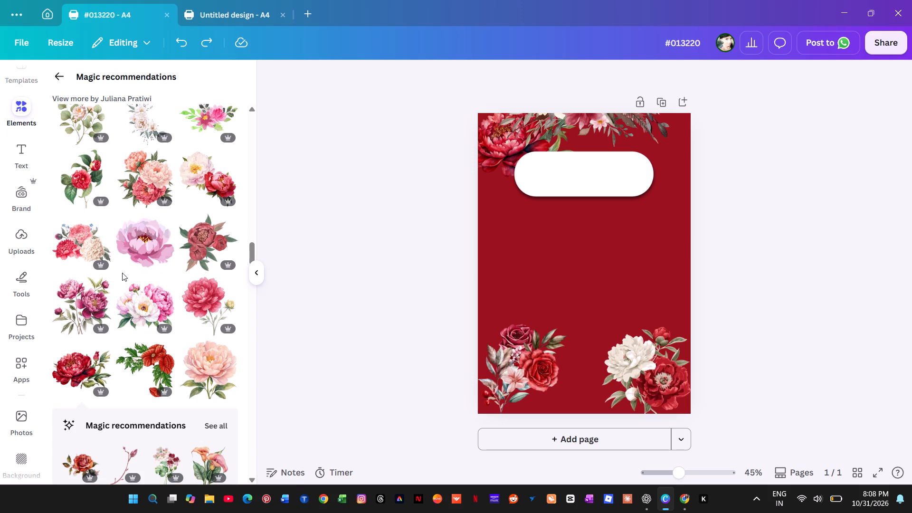
Browse the Magic recommendations for further flower elements that suit the red cover.
scroll(122, 273, down, 4)
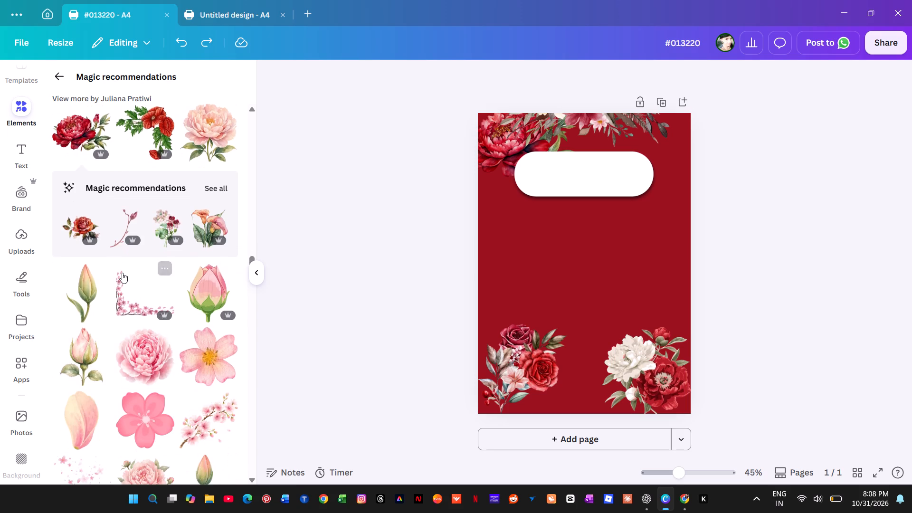
scroll(122, 273, down, 4)
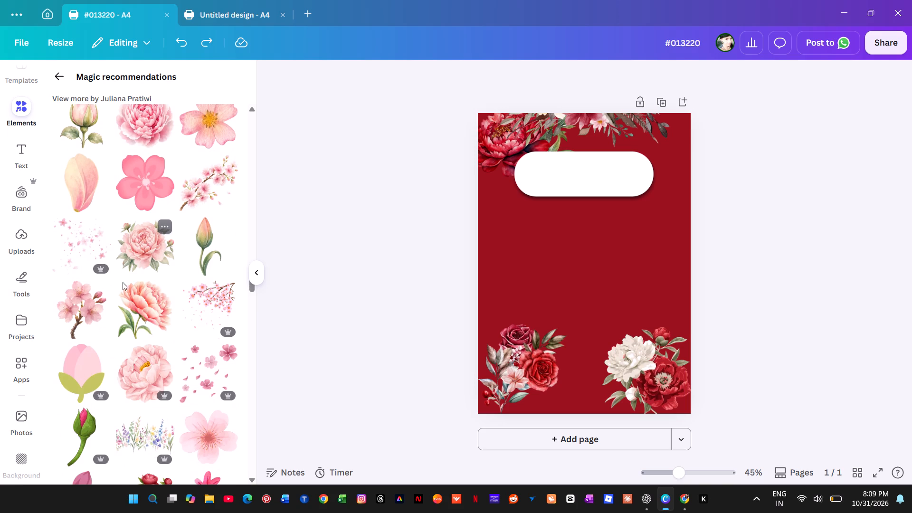
scroll(131, 345, down, 4)
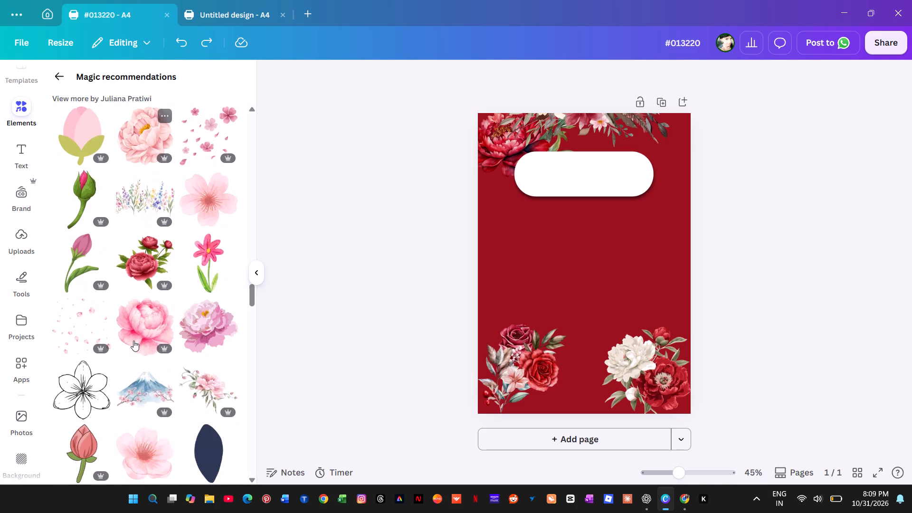
scroll(133, 341, down, 1)
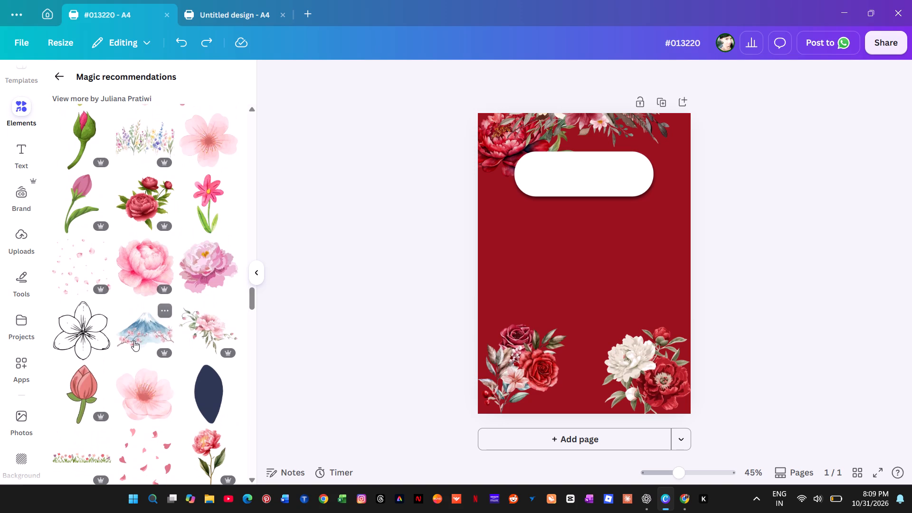
scroll(134, 339, up, 4)
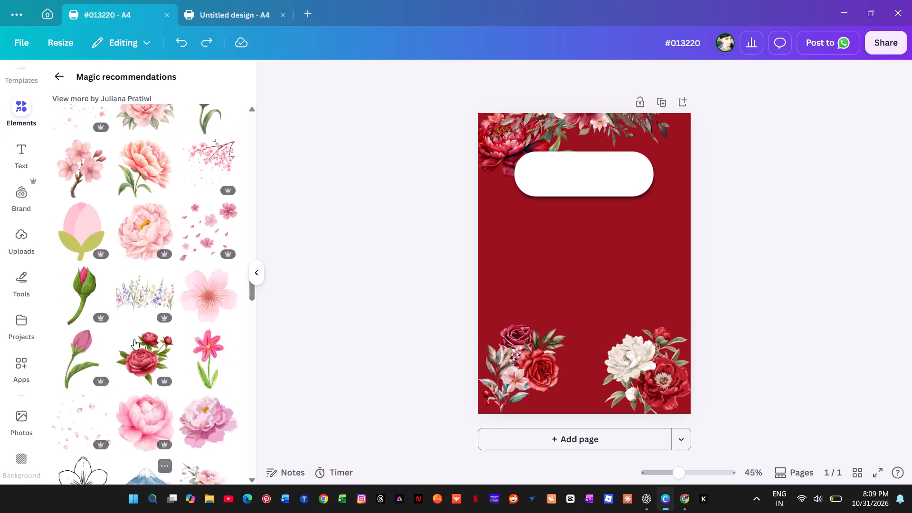
scroll(134, 339, up, 3)
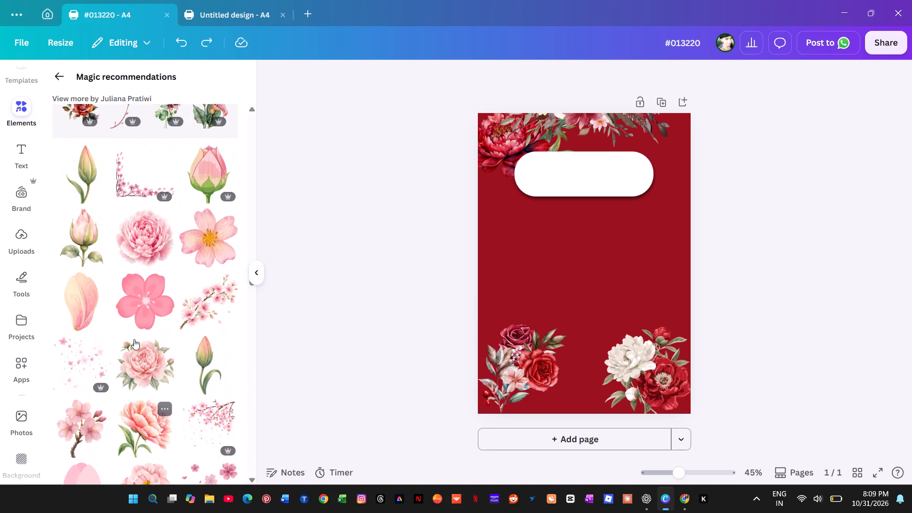
scroll(134, 339, up, 4)
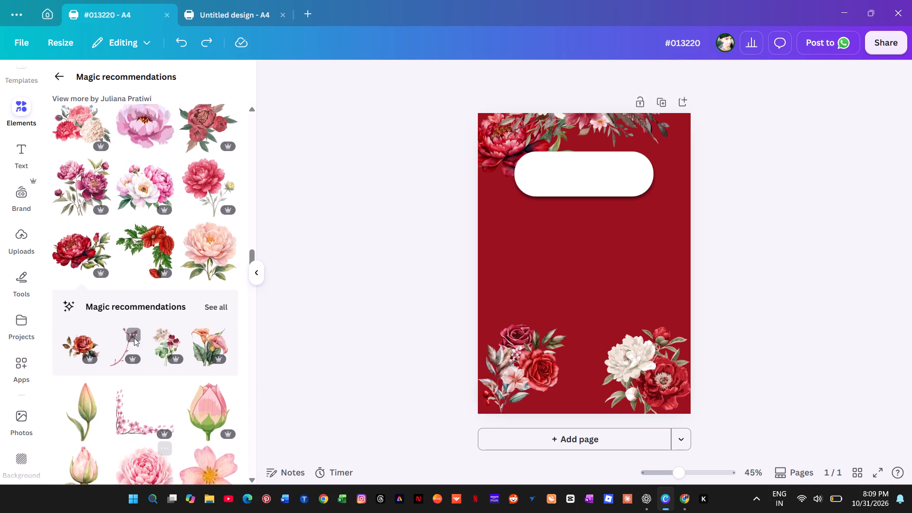
scroll(134, 338, up, 1)
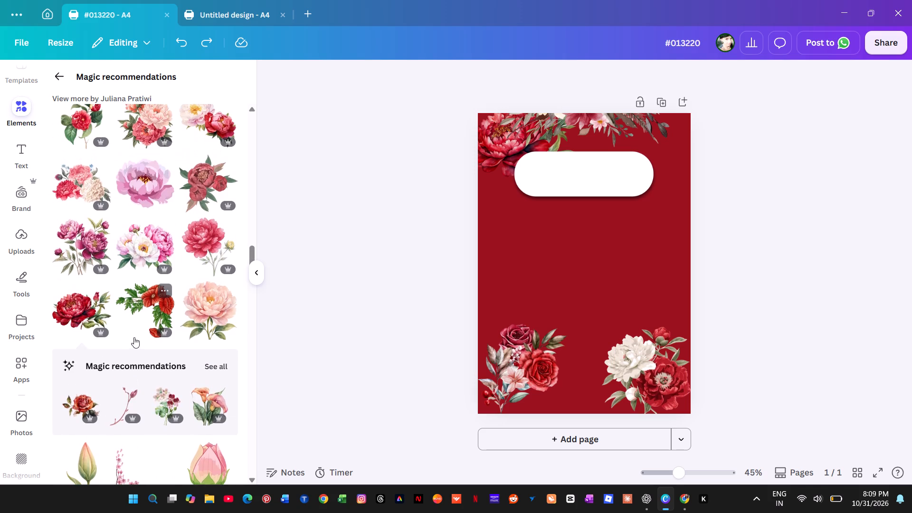
scroll(135, 334, up, 1)
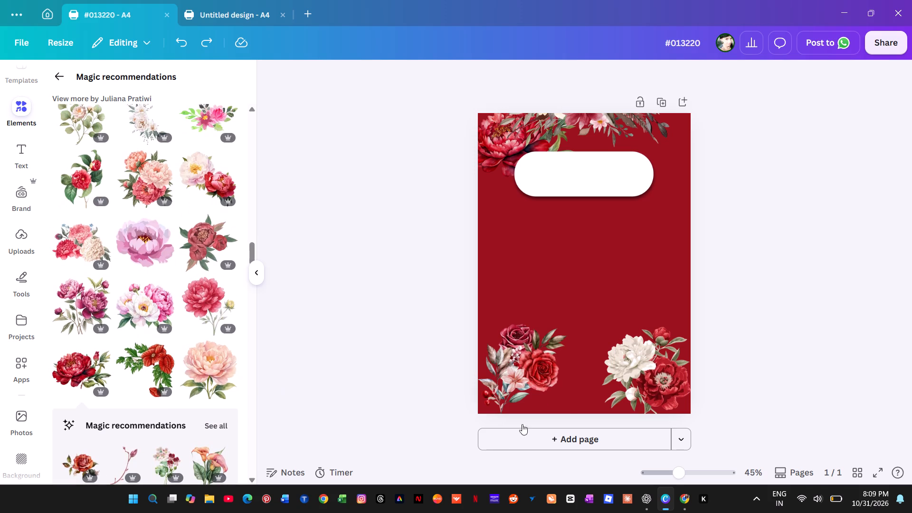
Move the red rose bouquet from the page's bottom-left corner to the right side, above the white-and-red peony bouquet.
click(521, 376)
drag(520, 375, 634, 265)
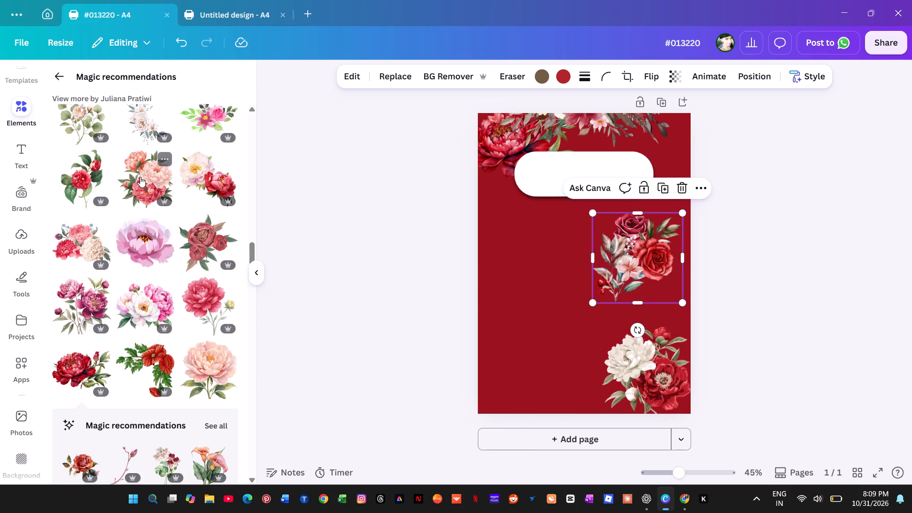
Add the coral and pink peony bouquet, shrink it to about half the page width, and place it partly cropped in the page's bottom-left corner.
click(140, 177)
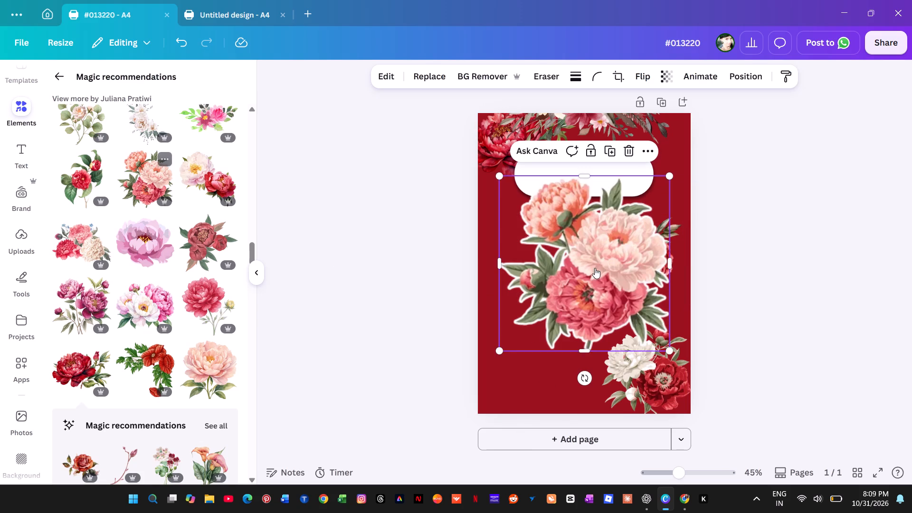
drag(671, 176, 609, 255)
drag(560, 283, 542, 344)
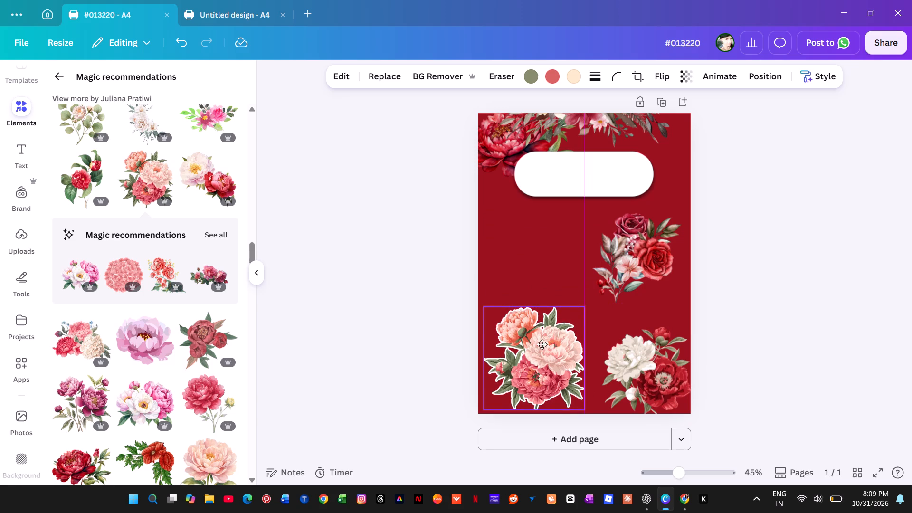
drag(542, 344, 515, 359)
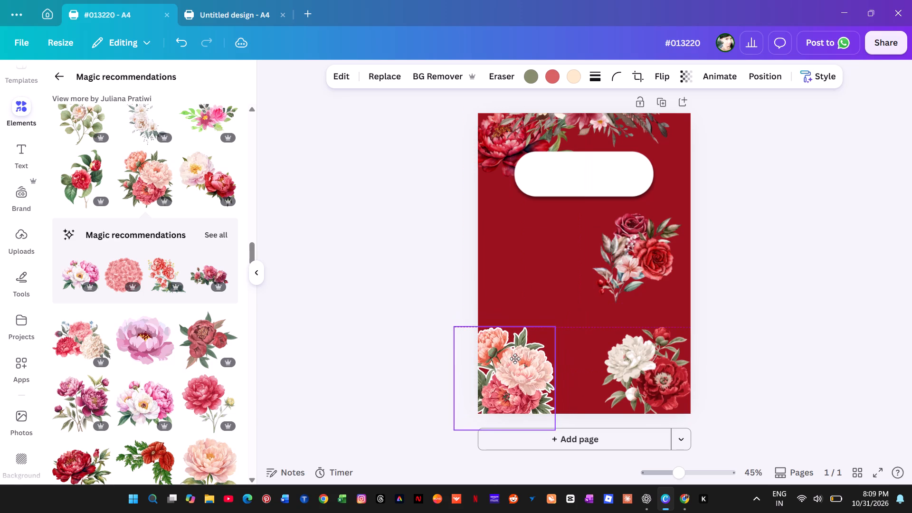
drag(515, 359, 532, 361)
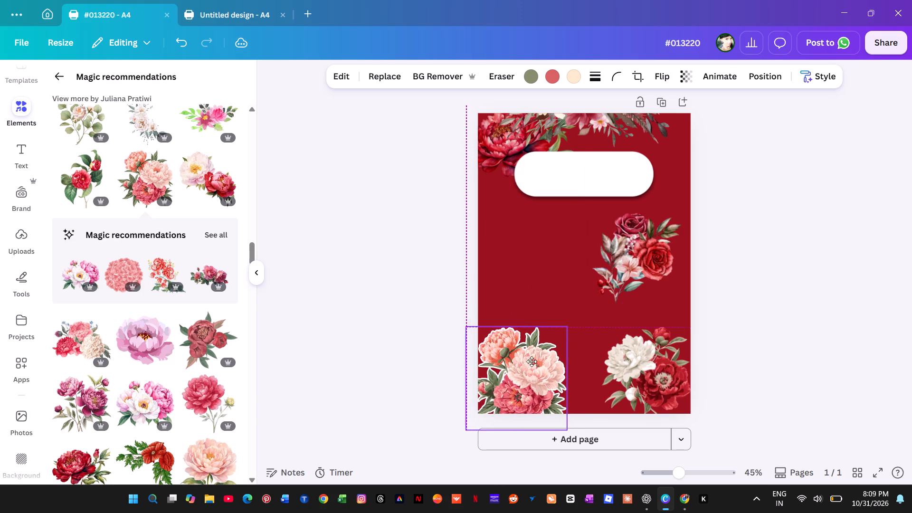
drag(532, 361, 531, 350)
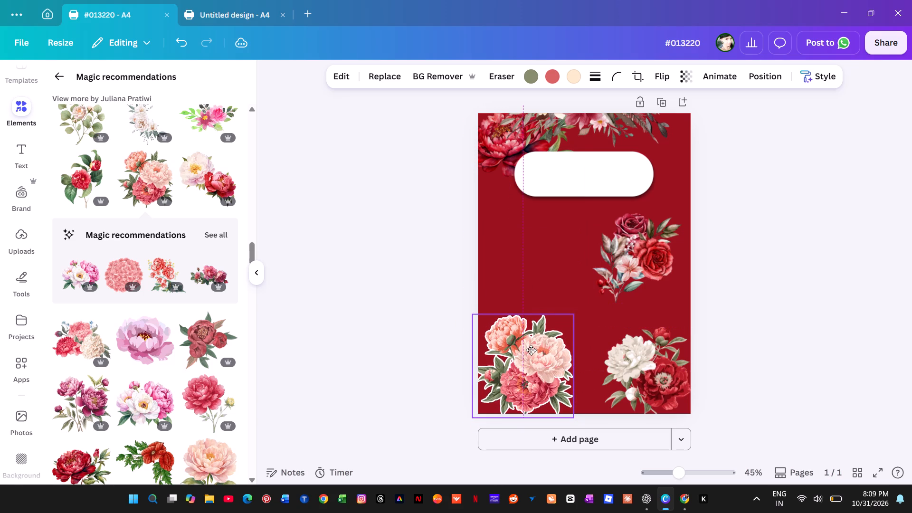
drag(531, 350, 520, 350)
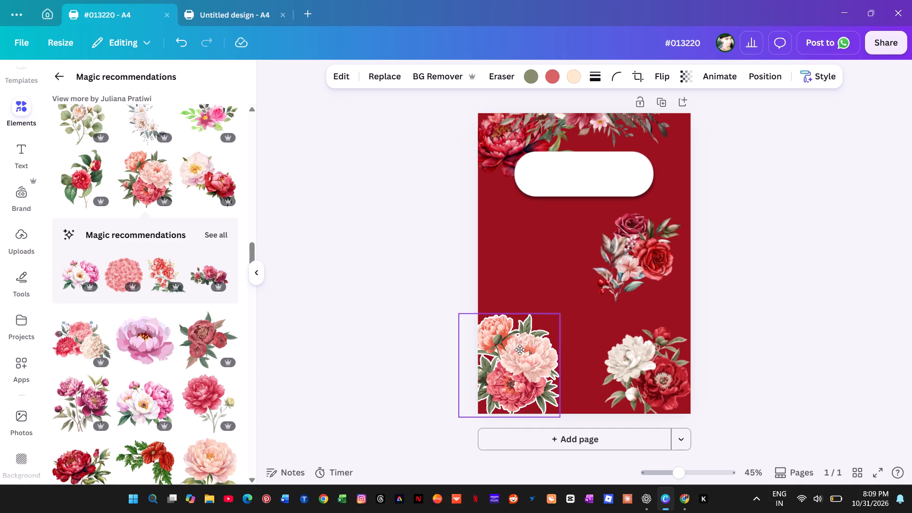
drag(520, 350, 516, 361)
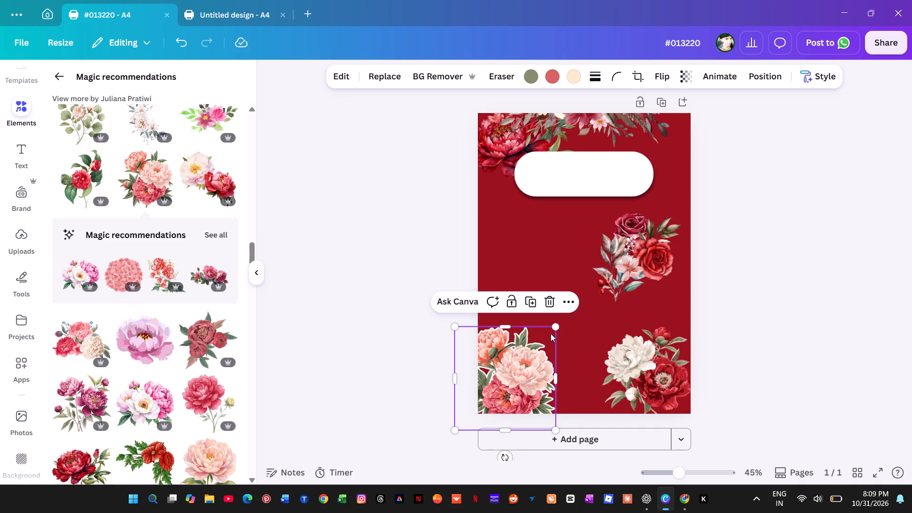
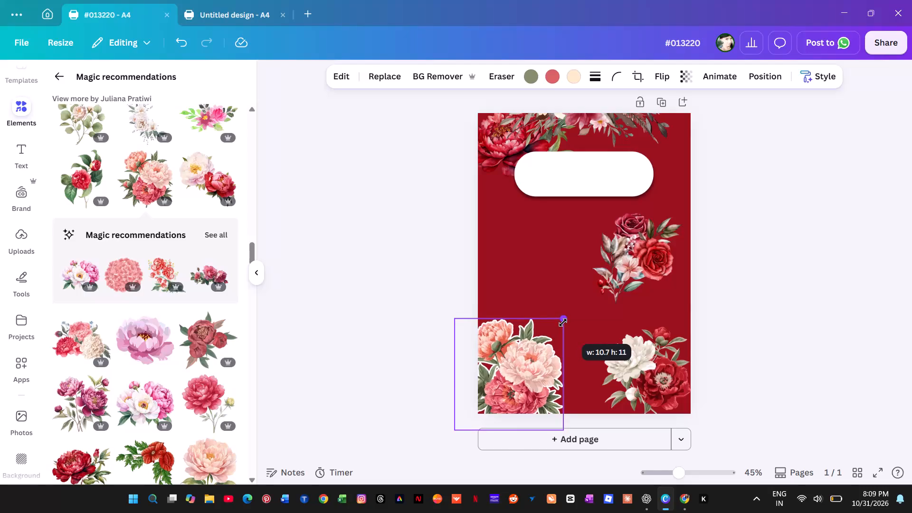
Move the red rose bouquet down to the bottom centre of the page, between the coral bouquet and the white-and-red peony bouquet.
click(753, 304)
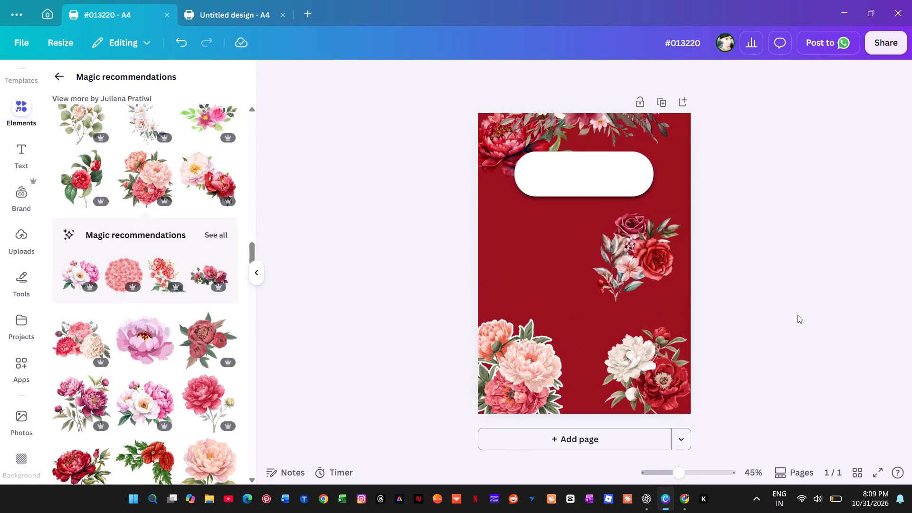
drag(638, 247, 600, 367)
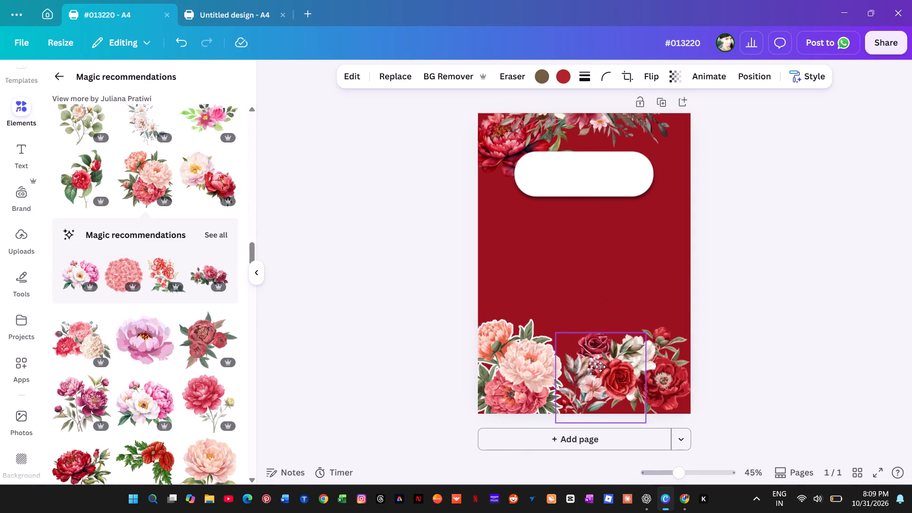
drag(600, 367, 595, 367)
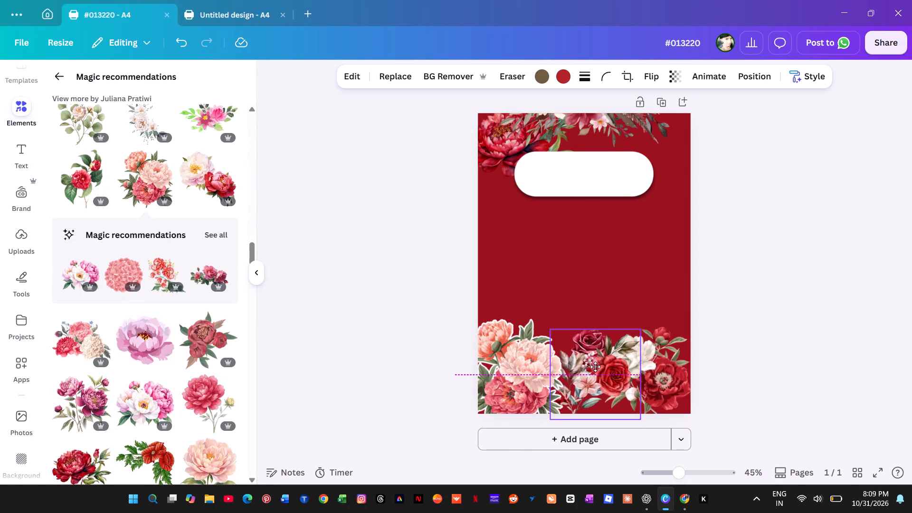
drag(595, 367, 590, 364)
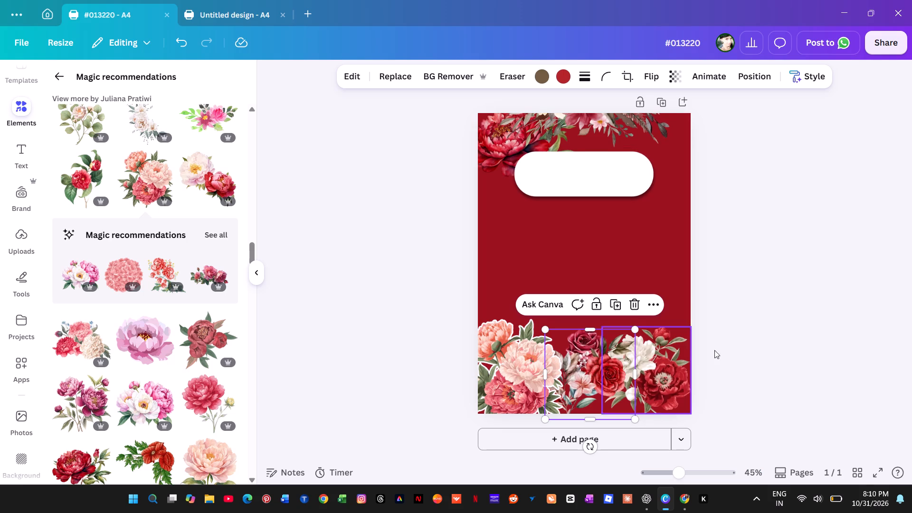
click(758, 325)
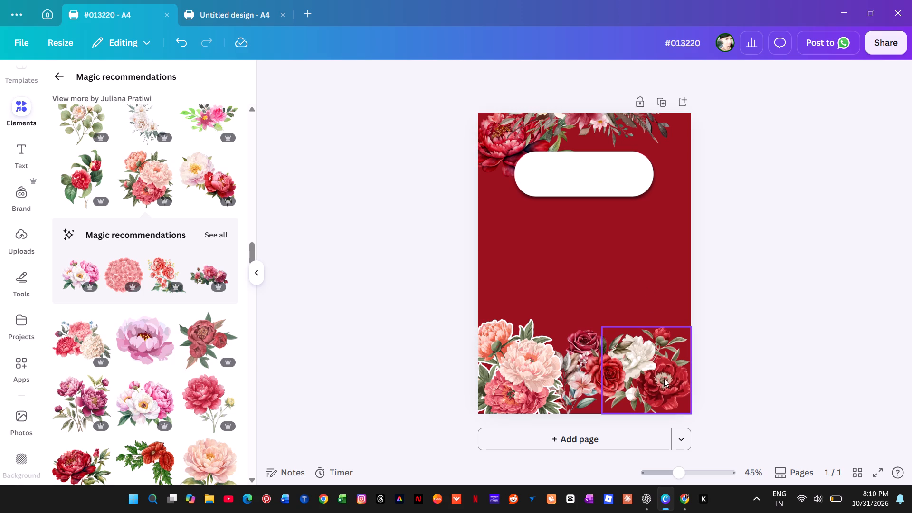
Shift the white-and-red peony bouquet sideways so it is partly cropped by the page's right edge.
drag(662, 379, 684, 385)
Duplicate the dark red peony from the page's top-left corner and place the copy at the bottom right, partly cropped by the bottom edge.
click(490, 157)
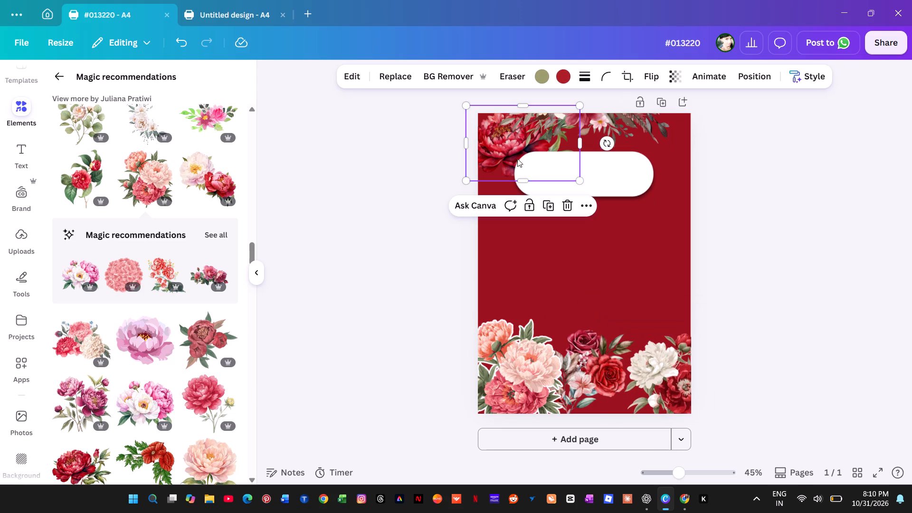
click(544, 204)
drag(520, 150, 597, 287)
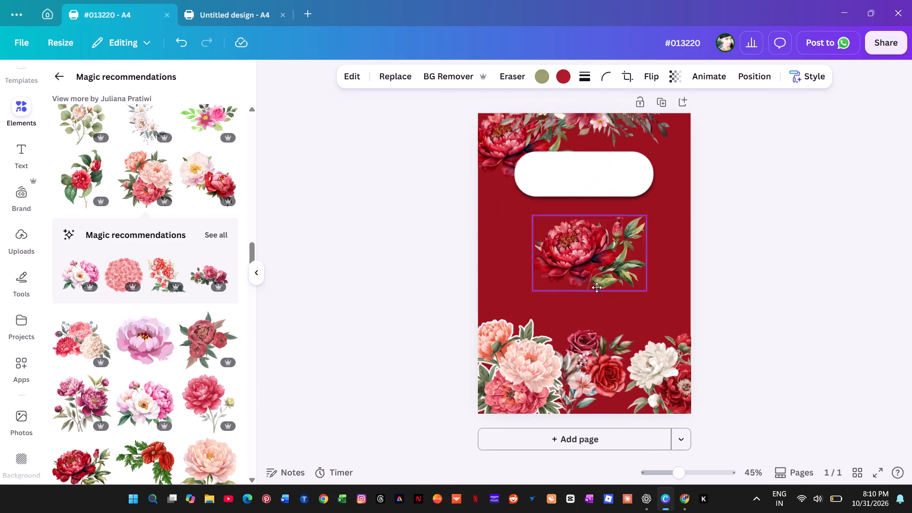
drag(597, 287, 634, 385)
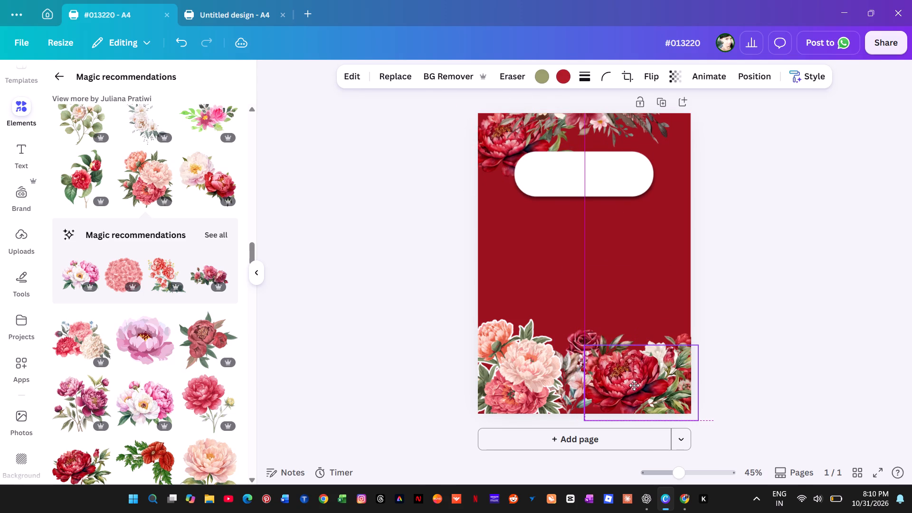
drag(634, 385, 632, 388)
drag(632, 388, 631, 397)
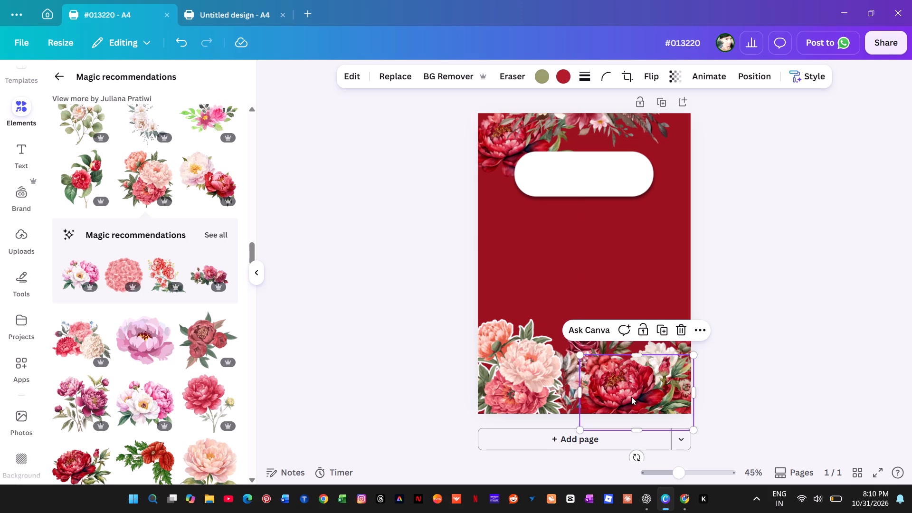
click(826, 313)
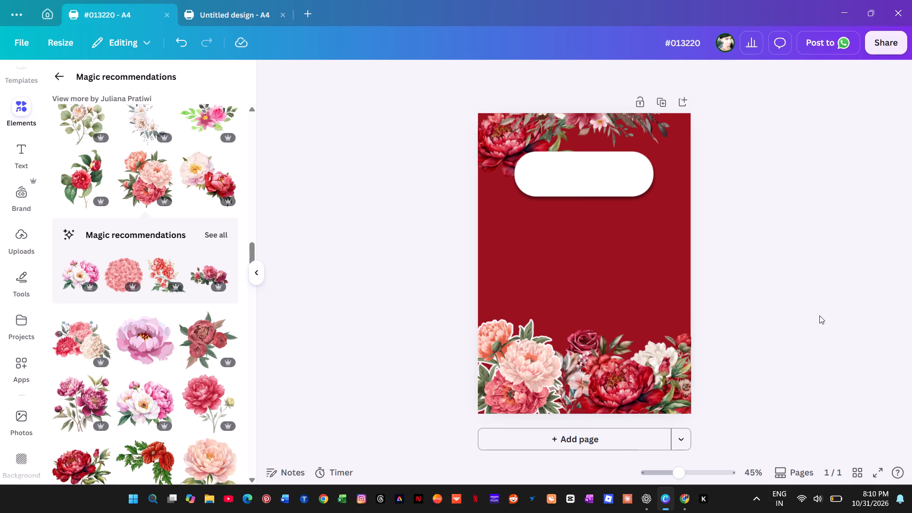
Raise the white-and-red peony bouquet along the page's right edge so its blooms sit above the copied dark red peony.
click(686, 350)
drag(686, 349, 680, 340)
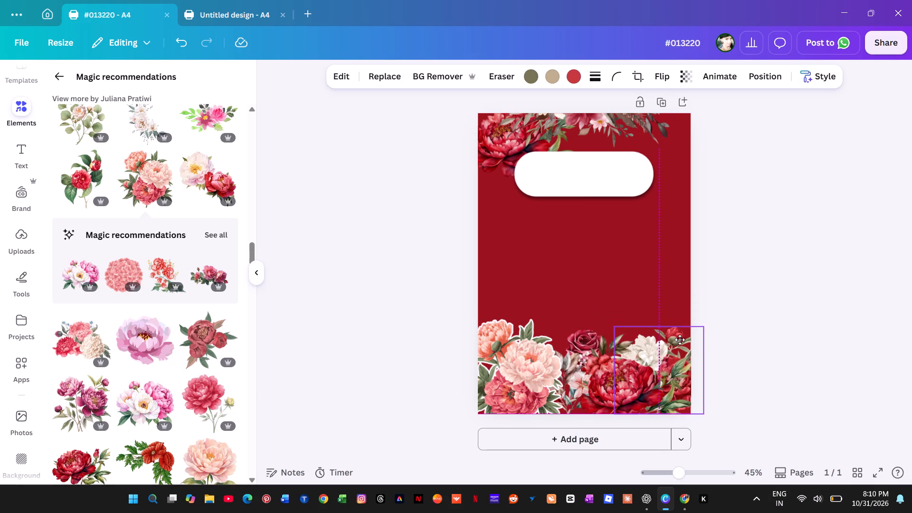
drag(680, 340, 681, 324)
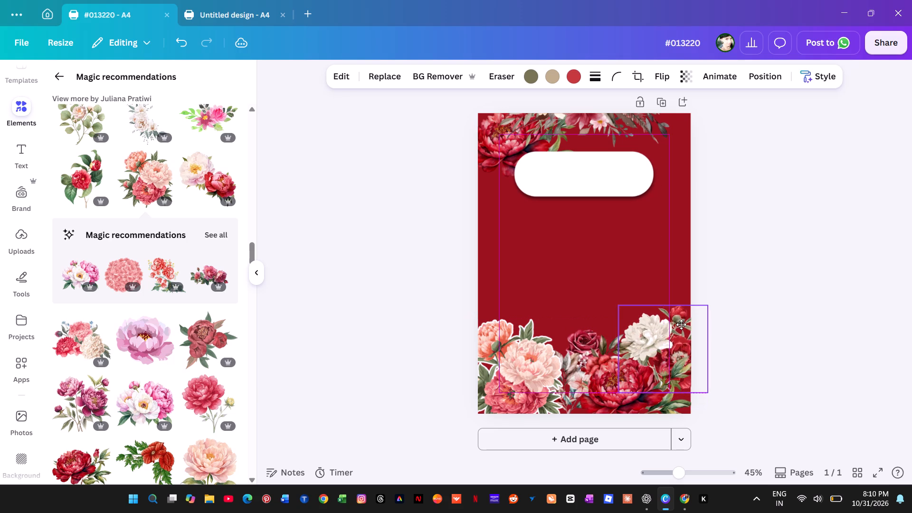
drag(681, 324, 677, 322)
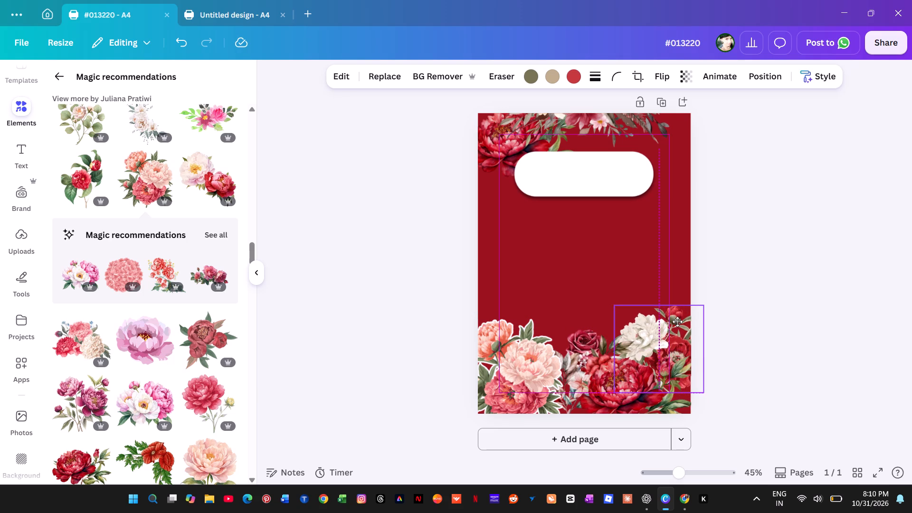
drag(677, 322, 680, 315)
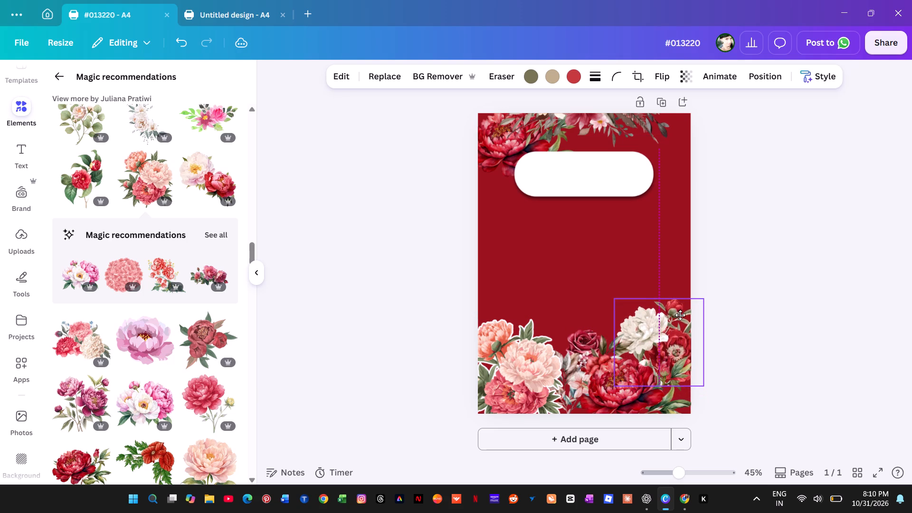
drag(680, 315, 679, 312)
Nudge the copied dark red peony slightly up and toward the page's right edge, beneath the white-and-red peony bouquet.
click(612, 394)
drag(613, 394, 614, 393)
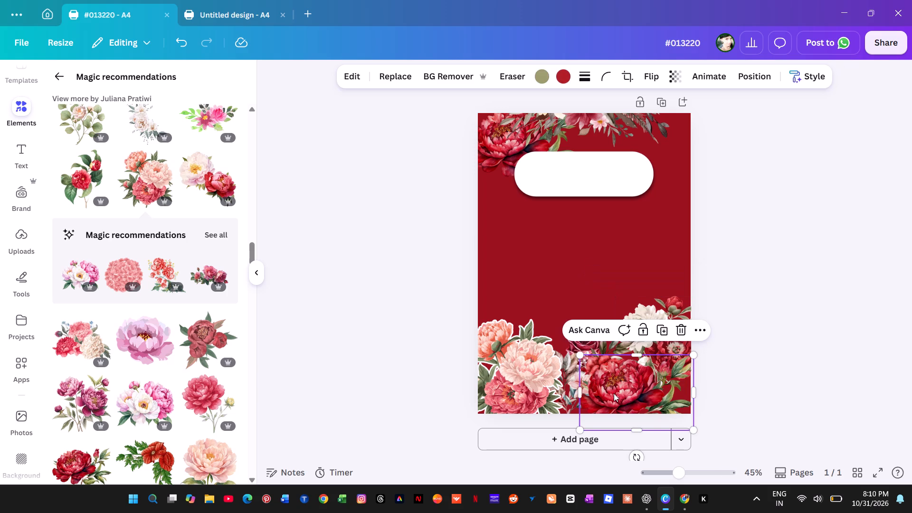
drag(614, 393, 625, 389)
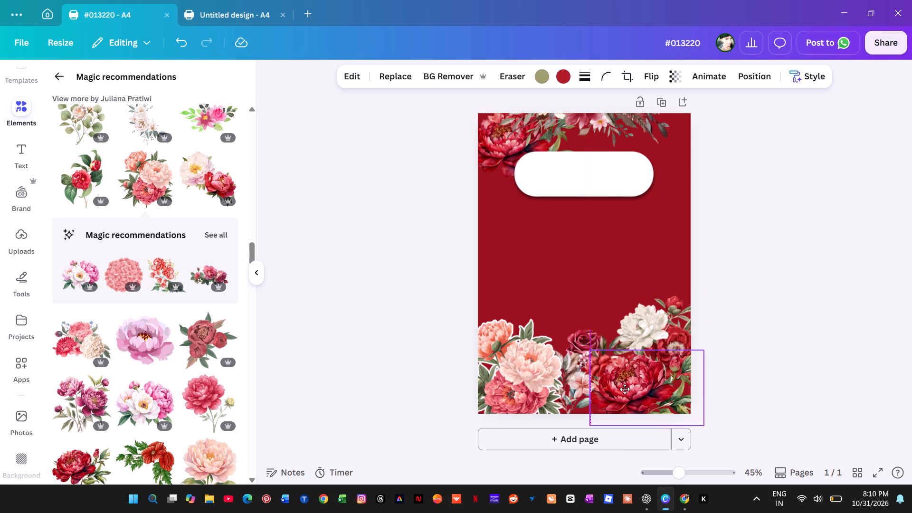
drag(625, 389, 626, 389)
drag(626, 389, 626, 389)
click(760, 292)
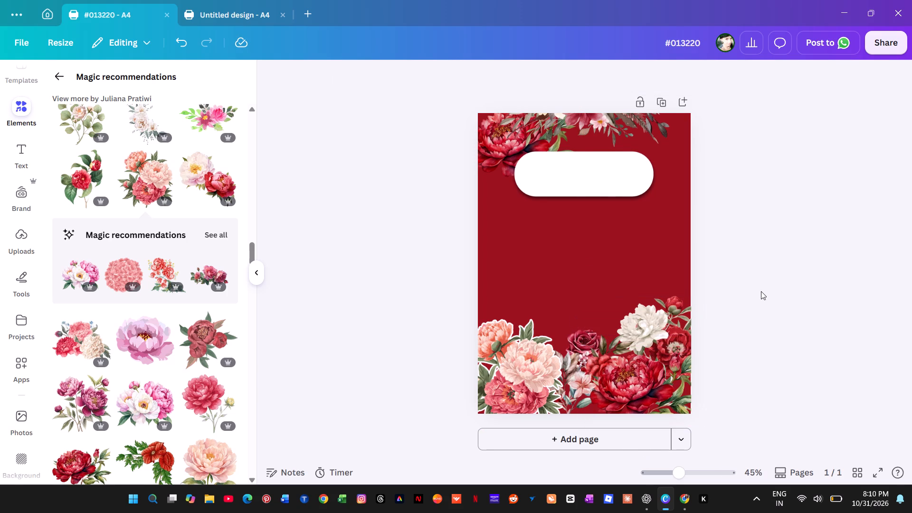
Nudge the white-and-red peony bouquet slightly higher and toward the page's right edge.
click(668, 322)
drag(668, 322, 670, 314)
click(833, 275)
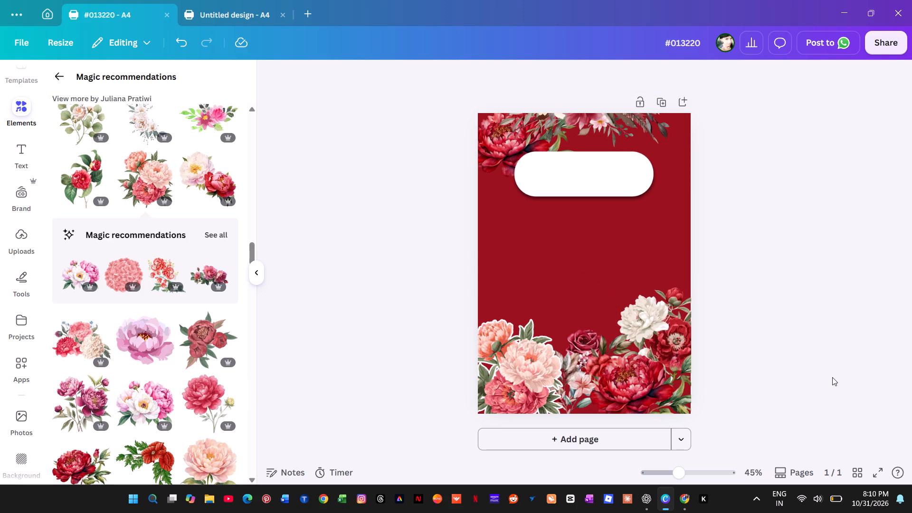
Lower the red rose bouquet slightly and centre it horizontally on the page, between the coral bouquet and the dark red peony.
drag(593, 346, 598, 348)
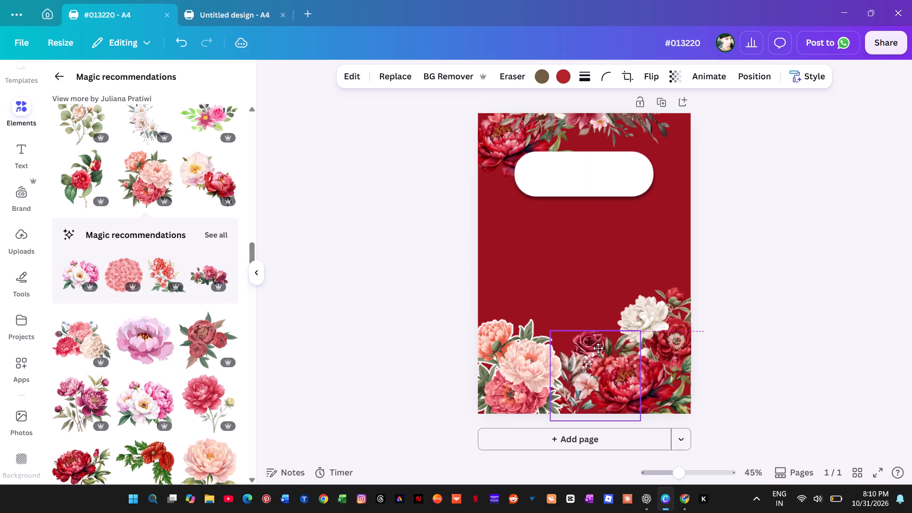
drag(598, 348, 586, 352)
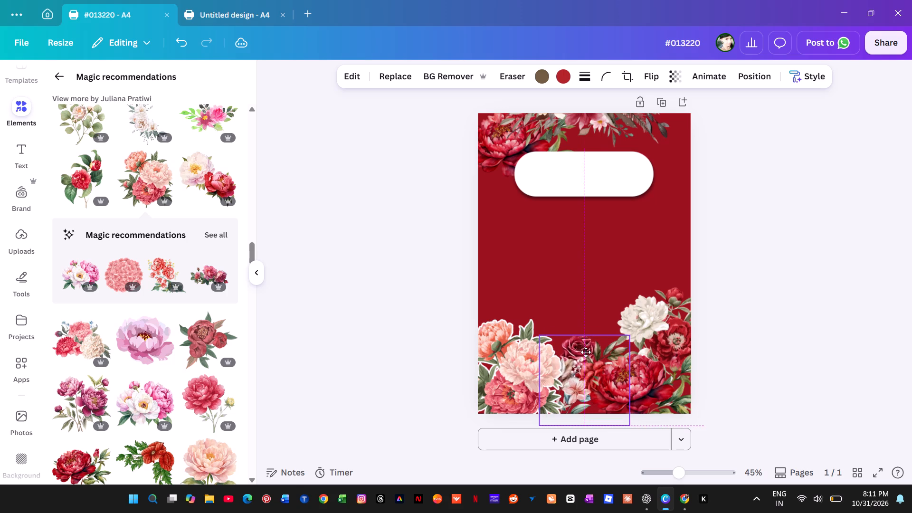
drag(586, 352, 590, 354)
drag(590, 354, 589, 353)
click(740, 316)
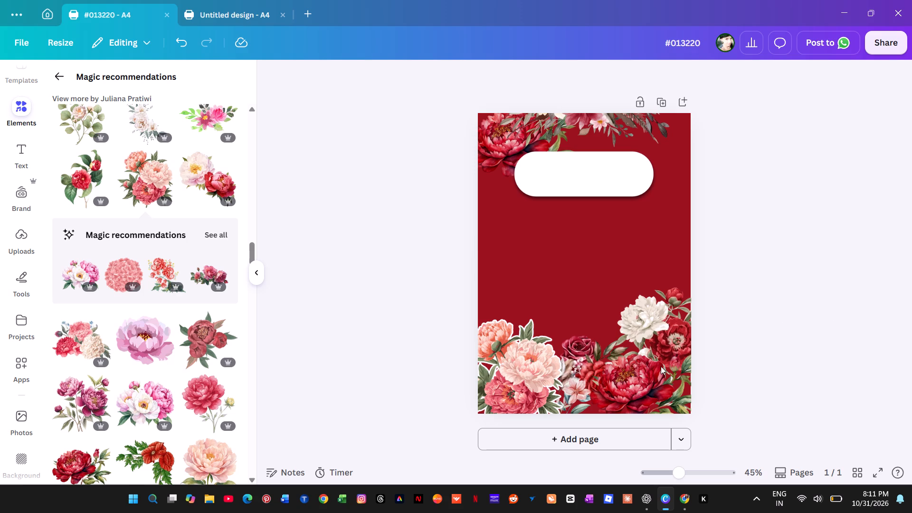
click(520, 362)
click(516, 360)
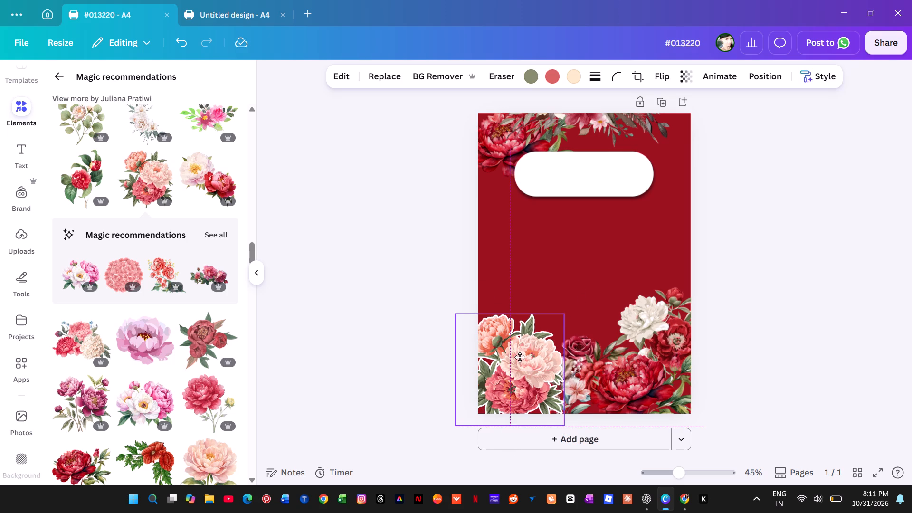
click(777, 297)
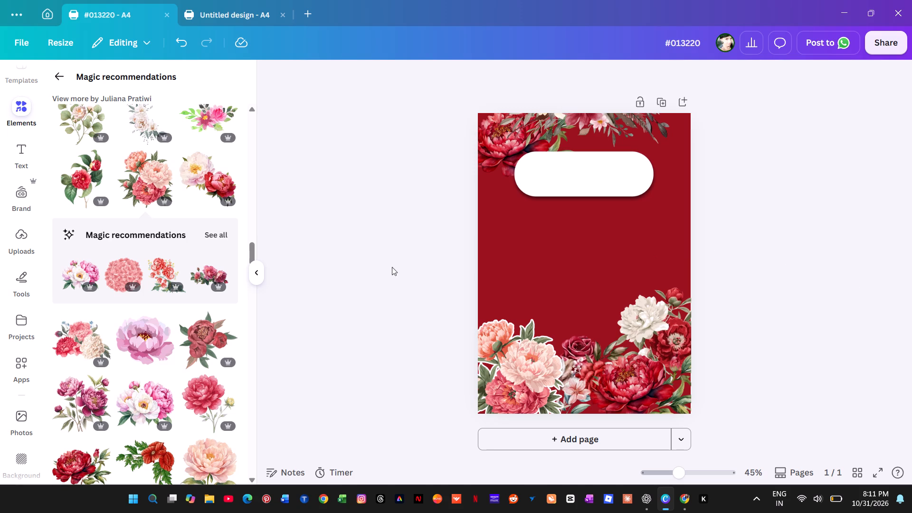
Add the round light pink peony from the flower recommendations and shrink it to a small bloom above the coral bouquet.
scroll(126, 337, down, 3)
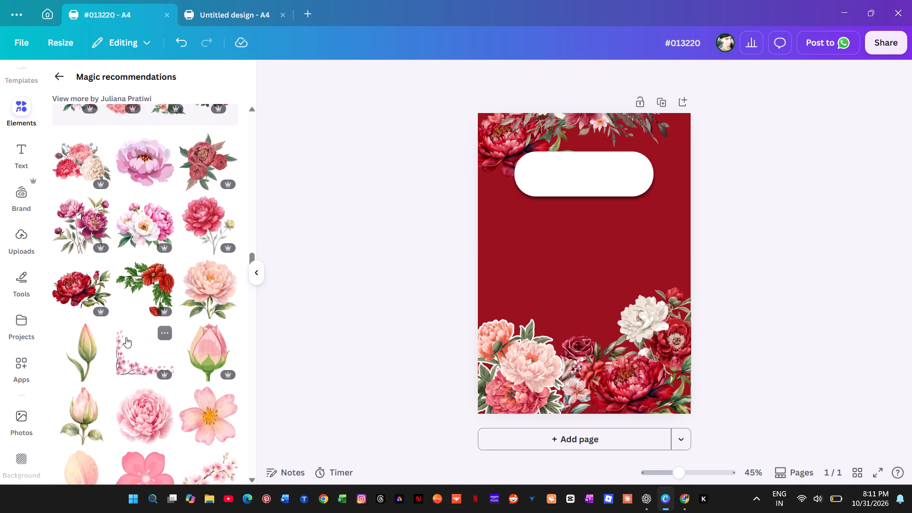
scroll(127, 309, down, 1)
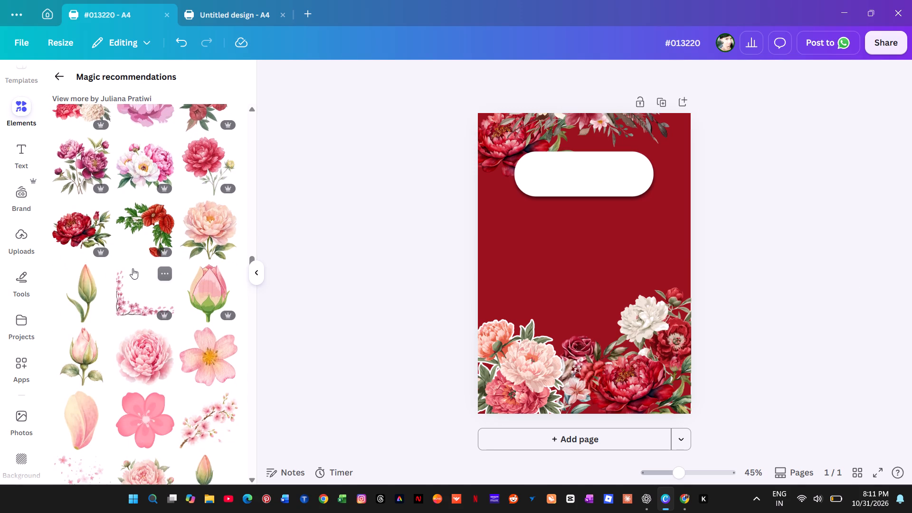
scroll(137, 260, down, 7)
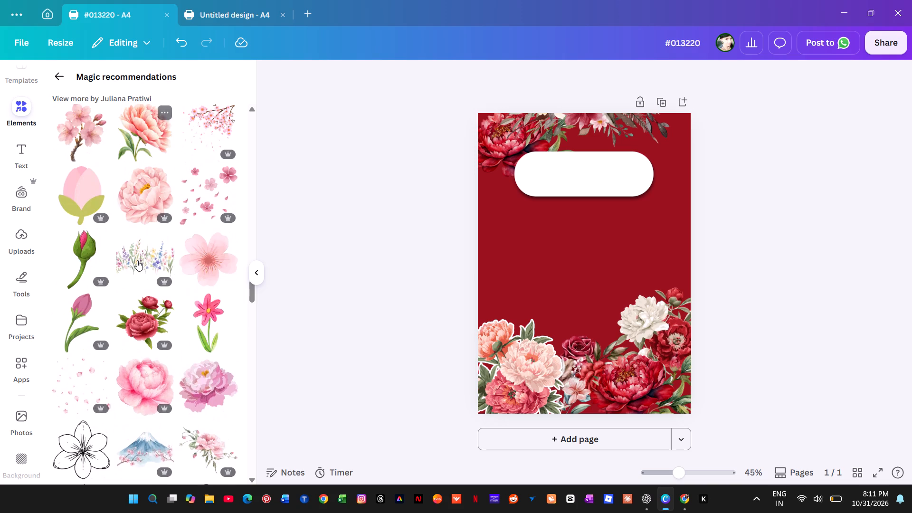
scroll(138, 260, up, 6)
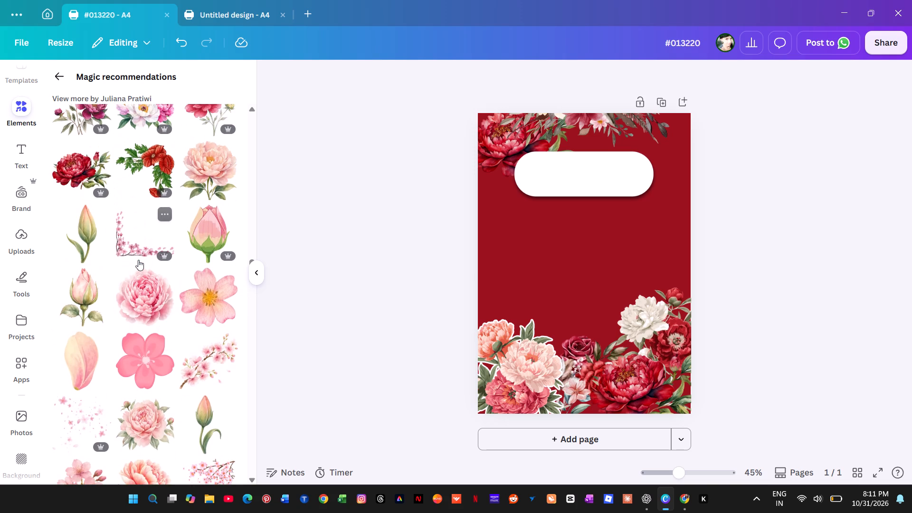
click(141, 291)
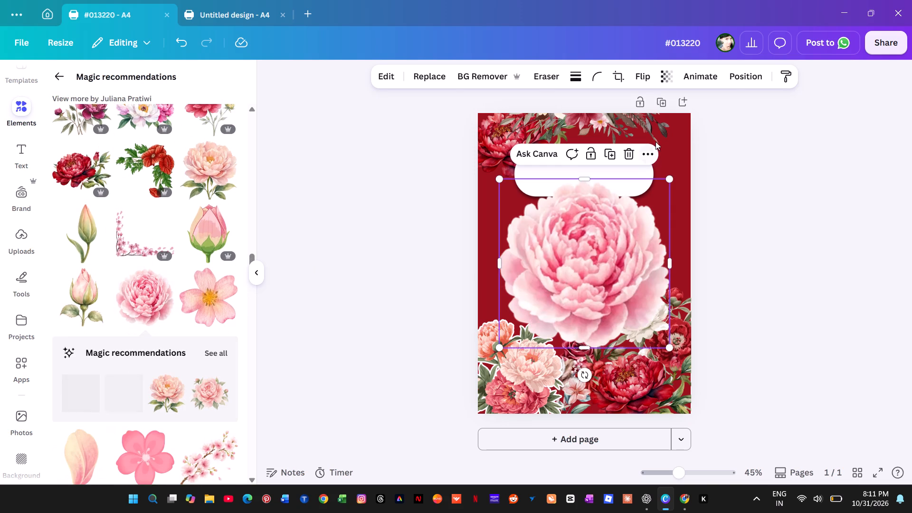
drag(670, 180, 580, 297)
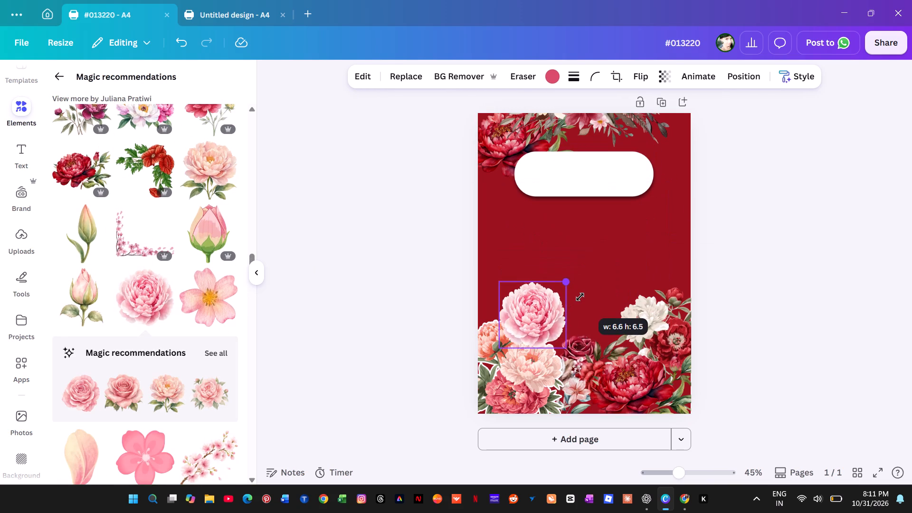
drag(580, 297, 558, 308)
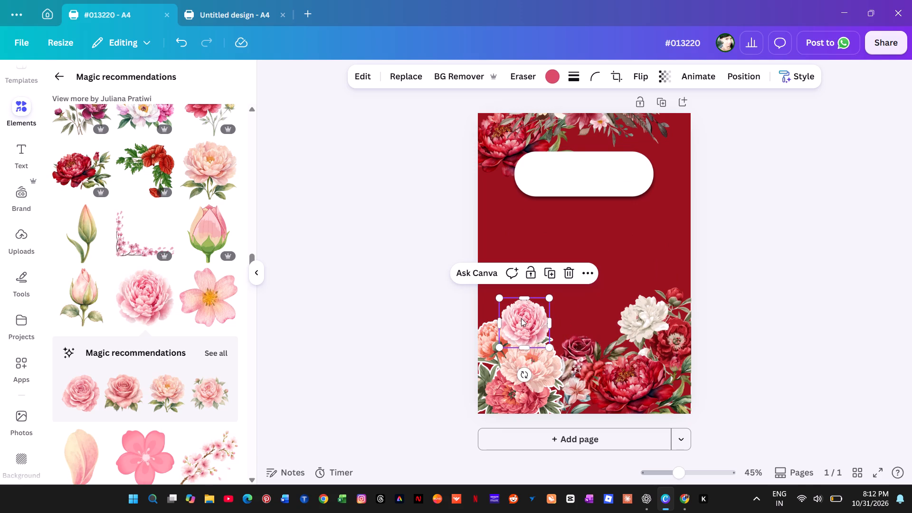
Try the small pink peony at both page edges, and settle it between the coral bouquet and the red rose.
drag(523, 320, 615, 326)
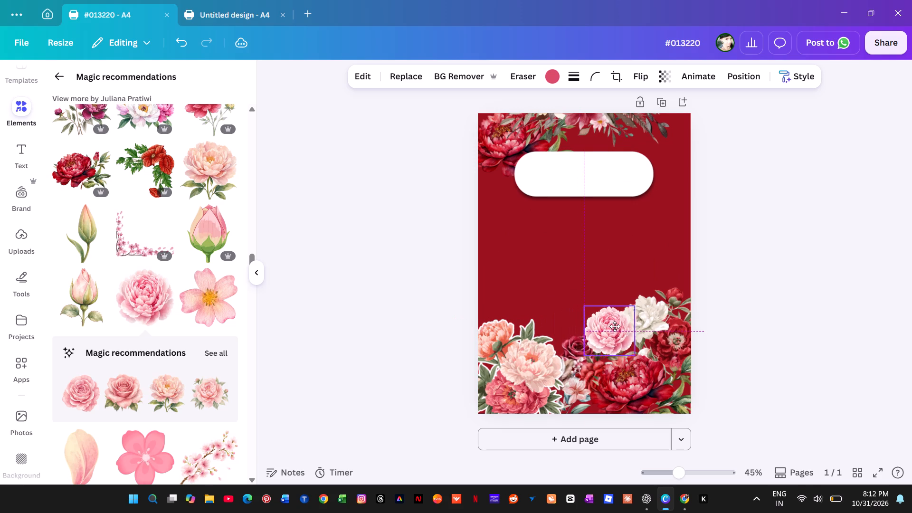
drag(615, 326, 674, 282)
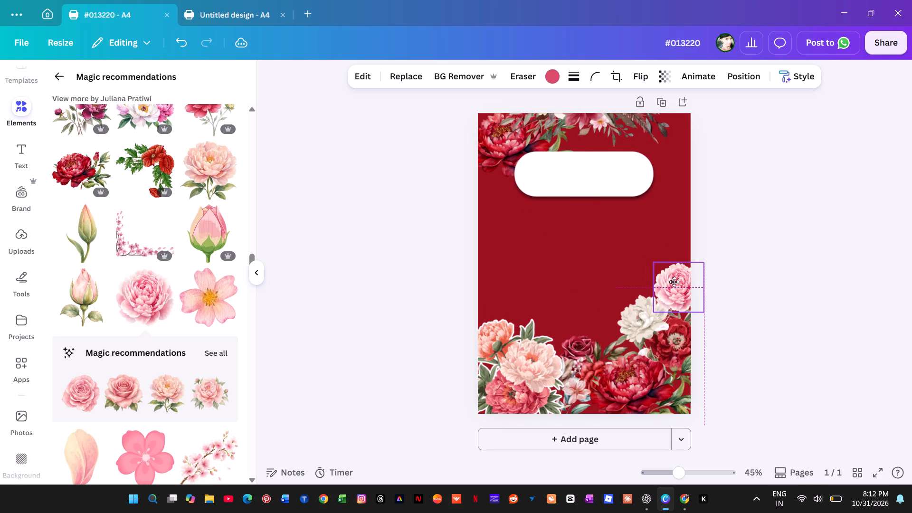
drag(674, 282, 687, 255)
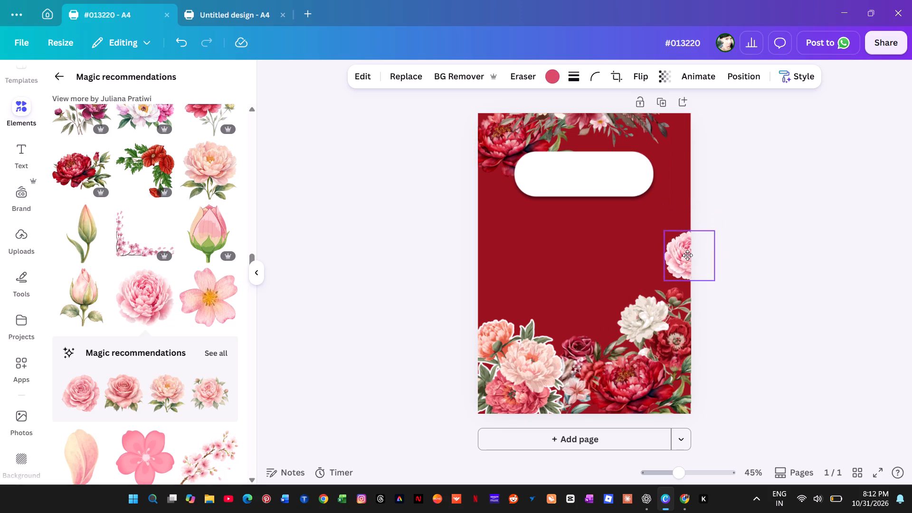
drag(687, 255, 484, 306)
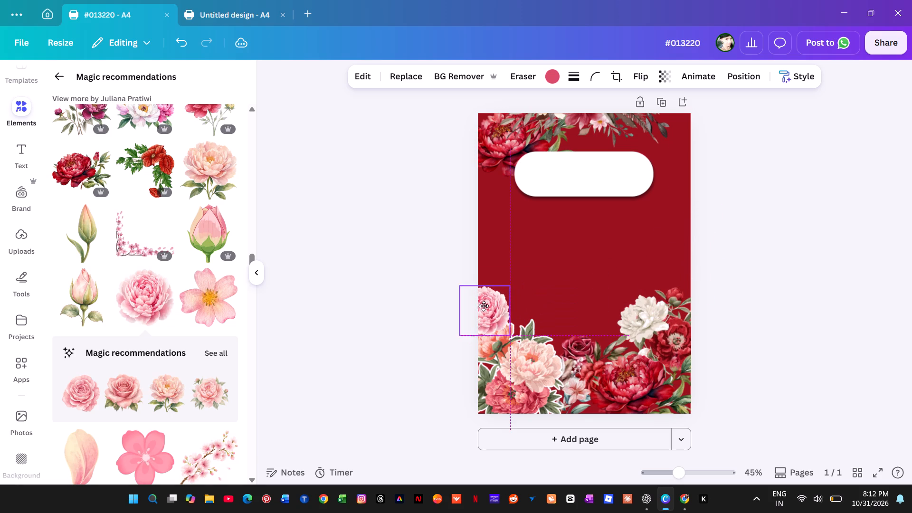
drag(484, 306, 560, 334)
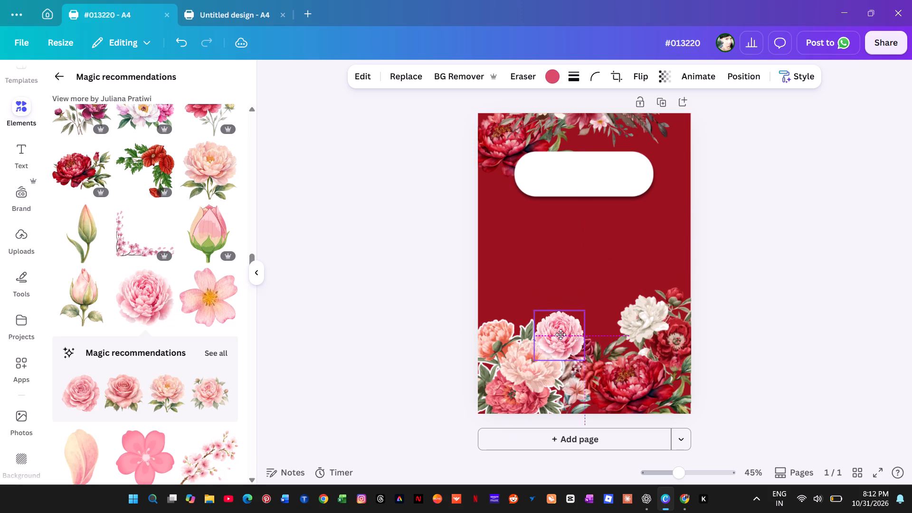
drag(560, 334, 562, 336)
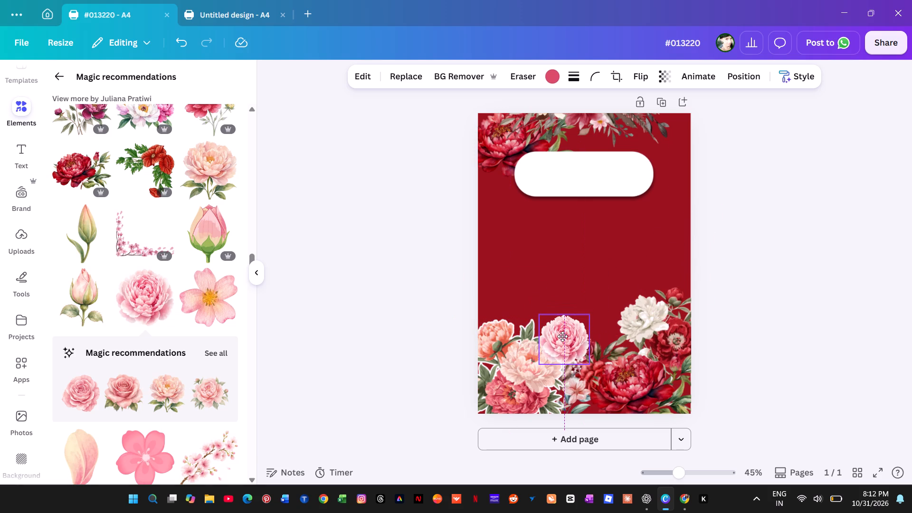
drag(562, 336, 558, 336)
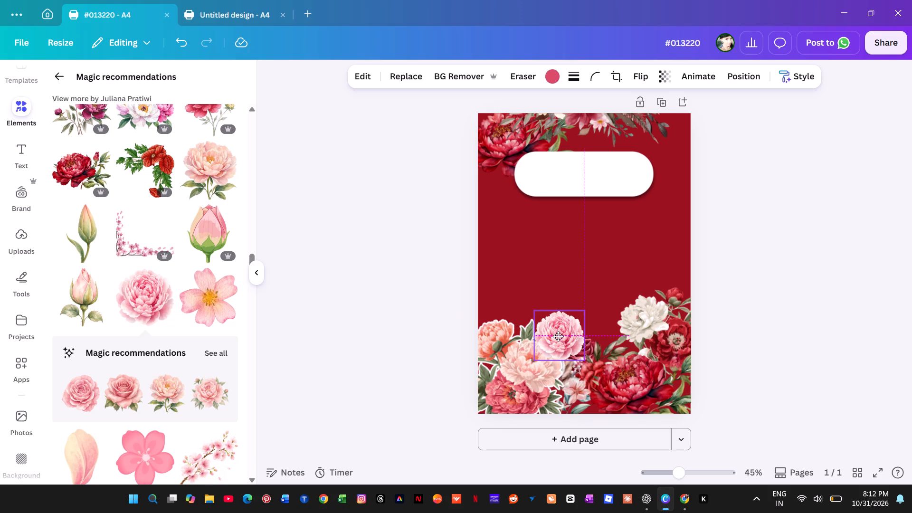
drag(558, 336, 560, 336)
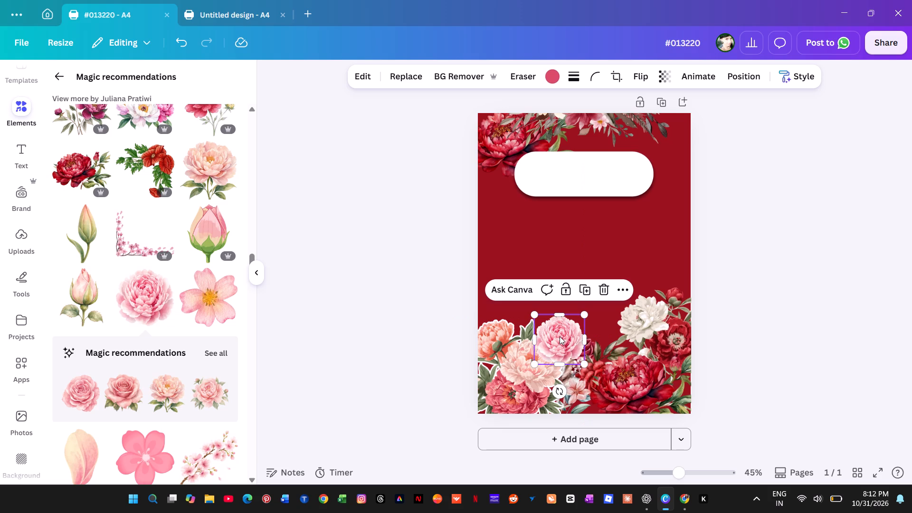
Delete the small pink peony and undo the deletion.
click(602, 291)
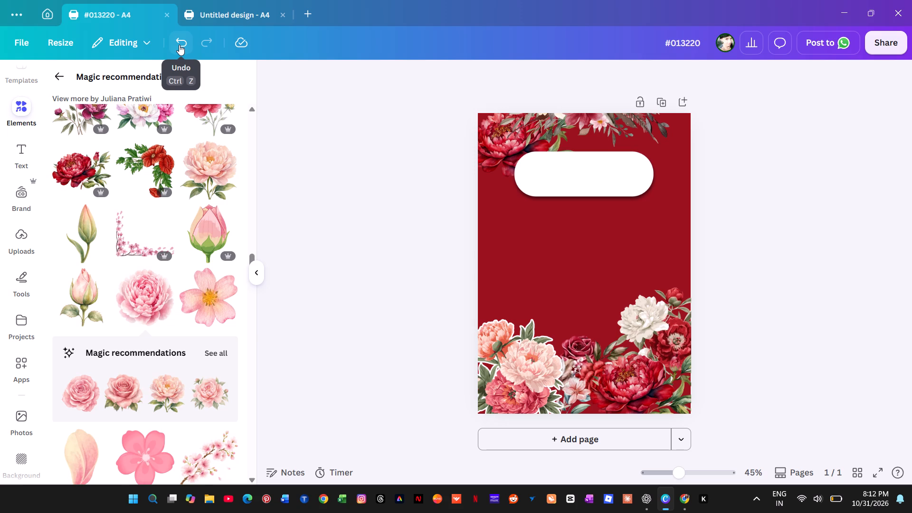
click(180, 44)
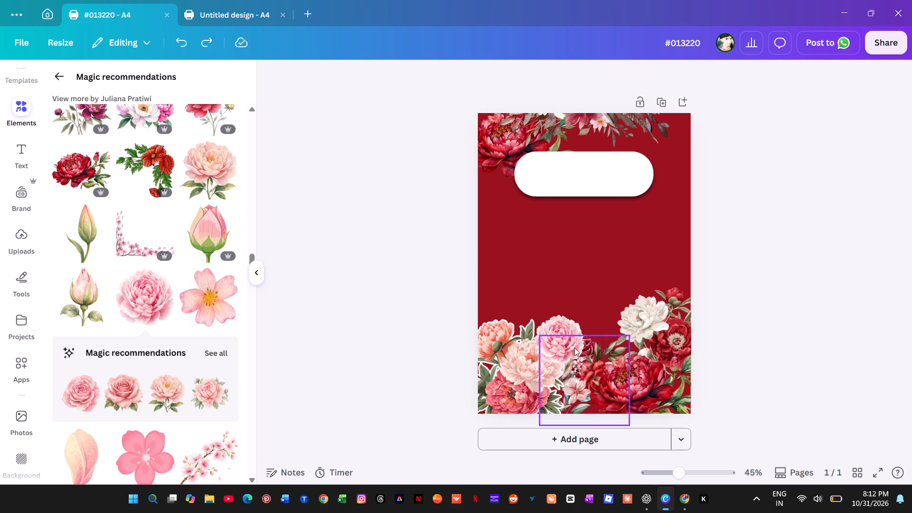
Send the small pink peony down the layer order to just above the red background, behind all the bouquets.
click(565, 339)
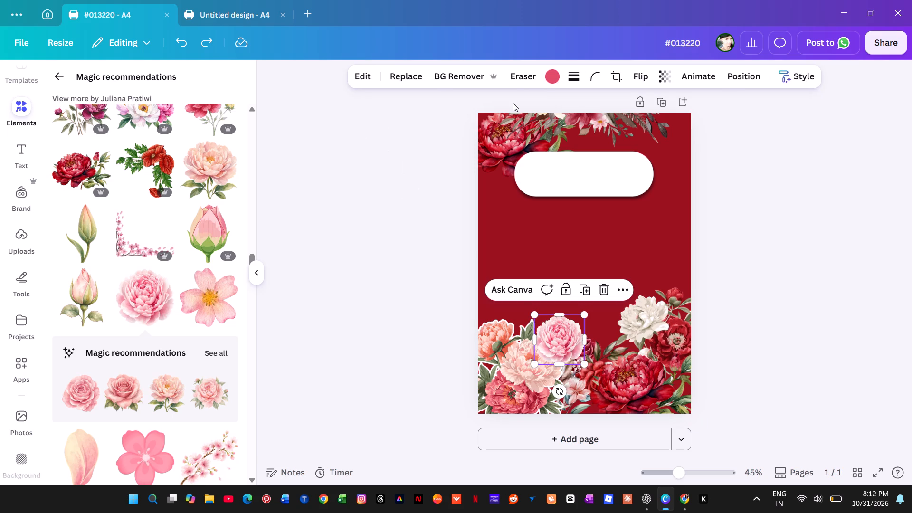
key(alt+1)
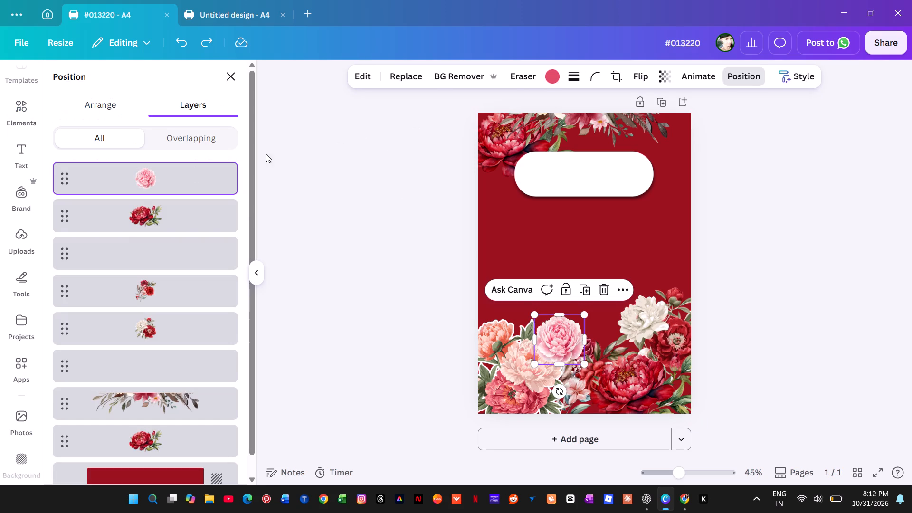
drag(166, 177, 173, 443)
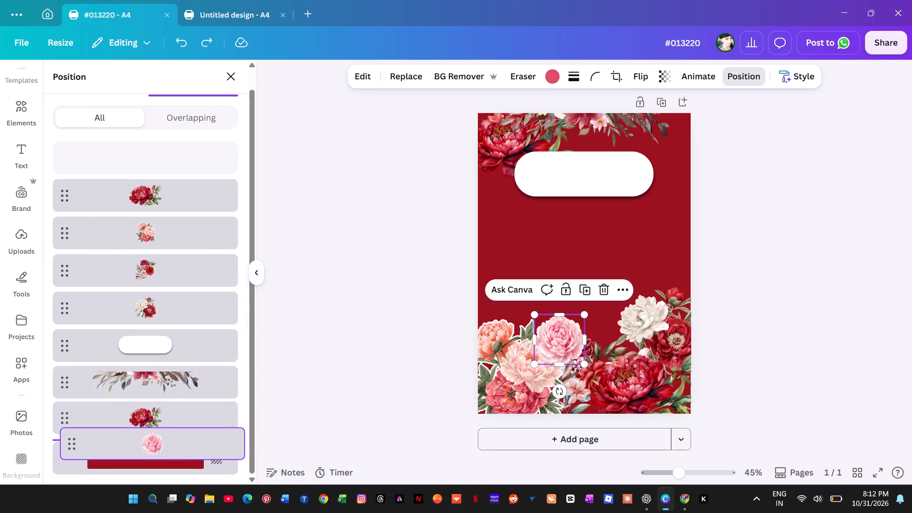
drag(173, 443, 174, 439)
click(776, 316)
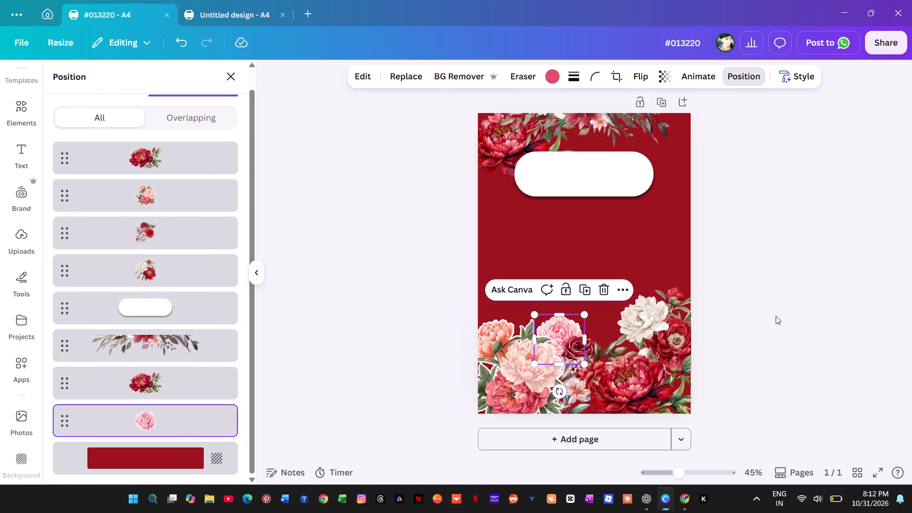
click(785, 298)
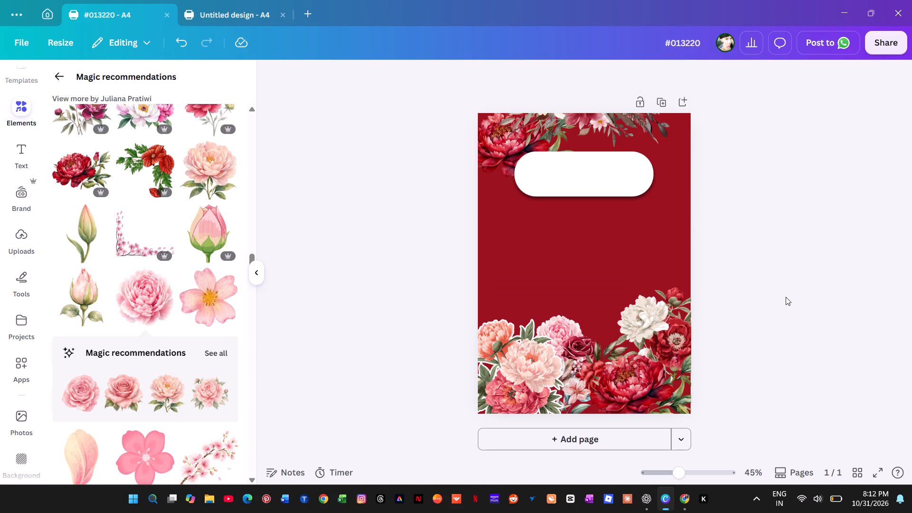
Add the brighter pink peony with large open petals from the recommendations and shrink it to a small bloom.
scroll(130, 365, down, 2)
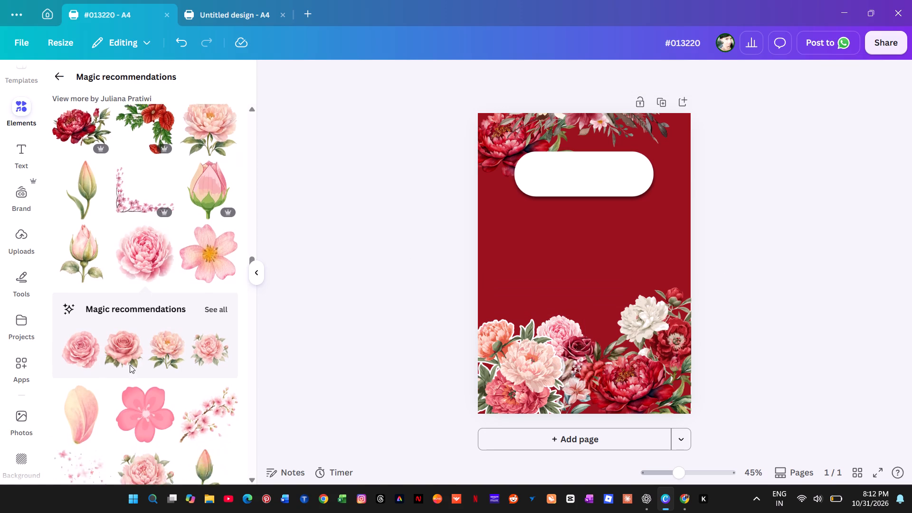
scroll(130, 365, down, 2)
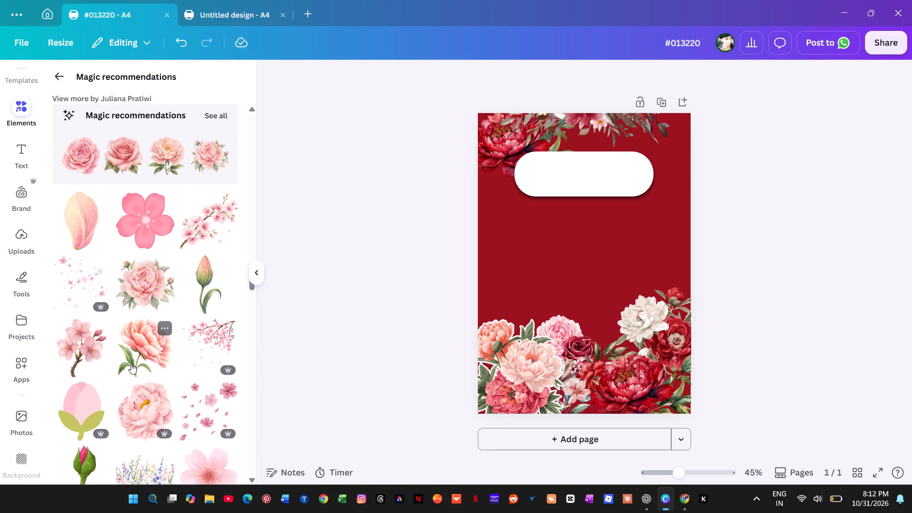
scroll(131, 360, down, 2)
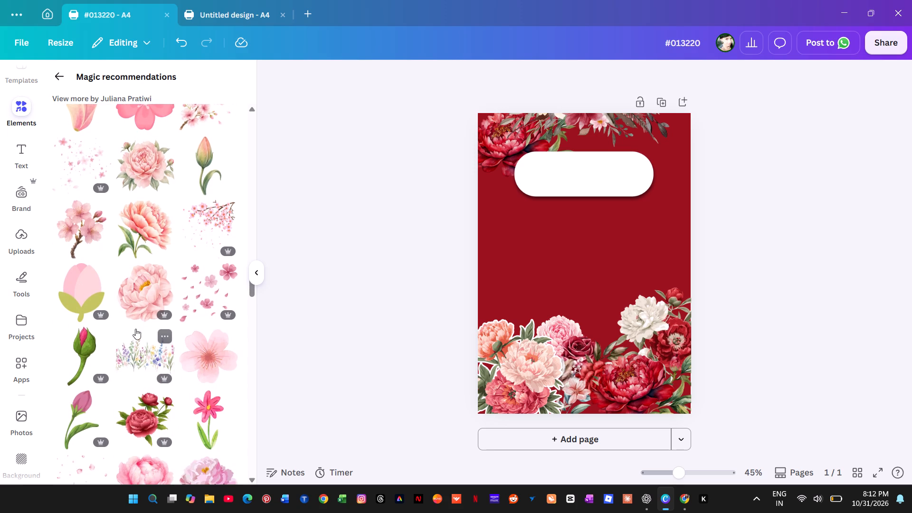
scroll(152, 294, down, 2)
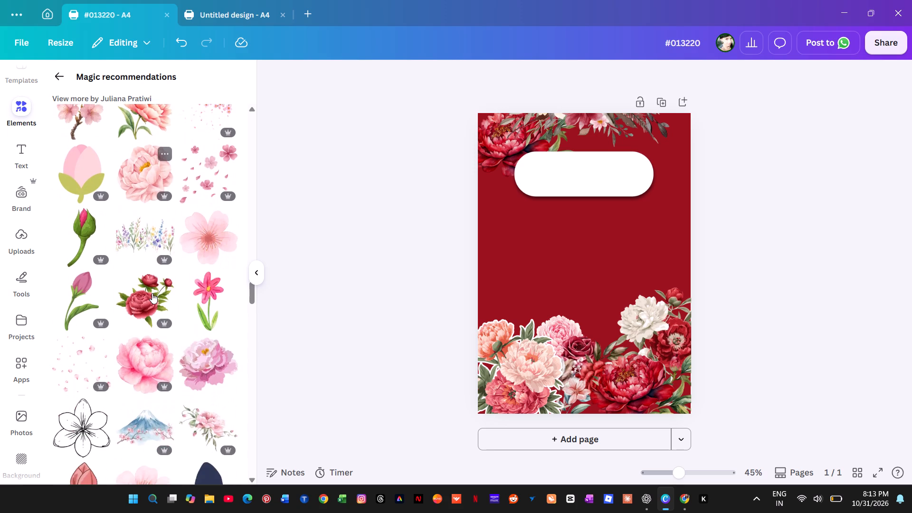
click(150, 362)
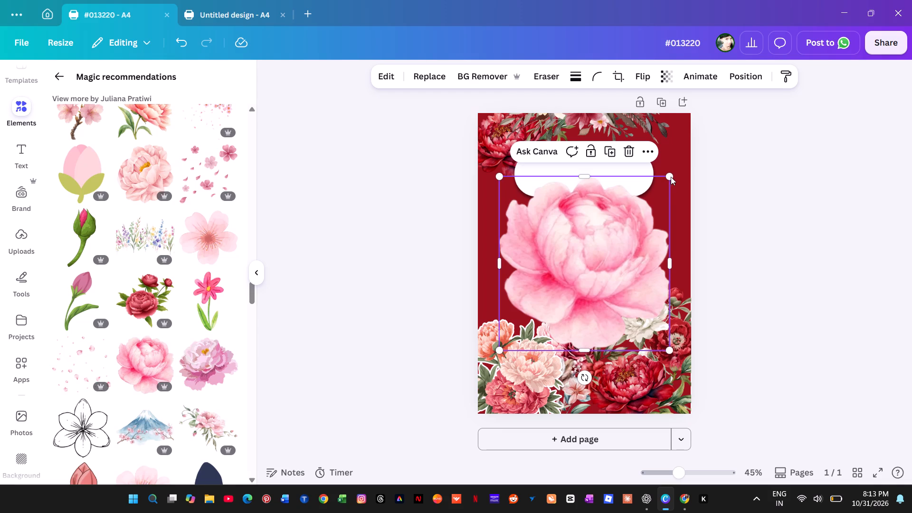
drag(669, 175, 582, 314)
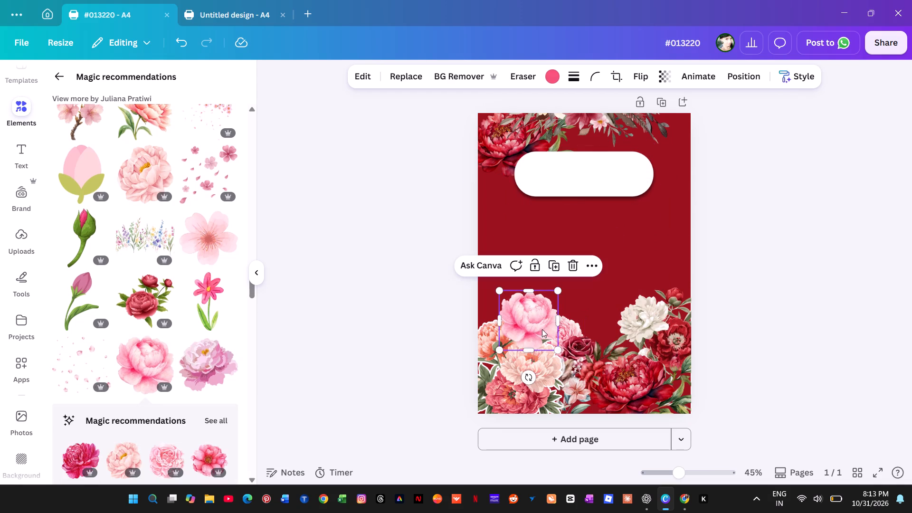
Position the brighter pink peony over the red rose, between the small light pink peony and the white peony.
drag(520, 314, 594, 327)
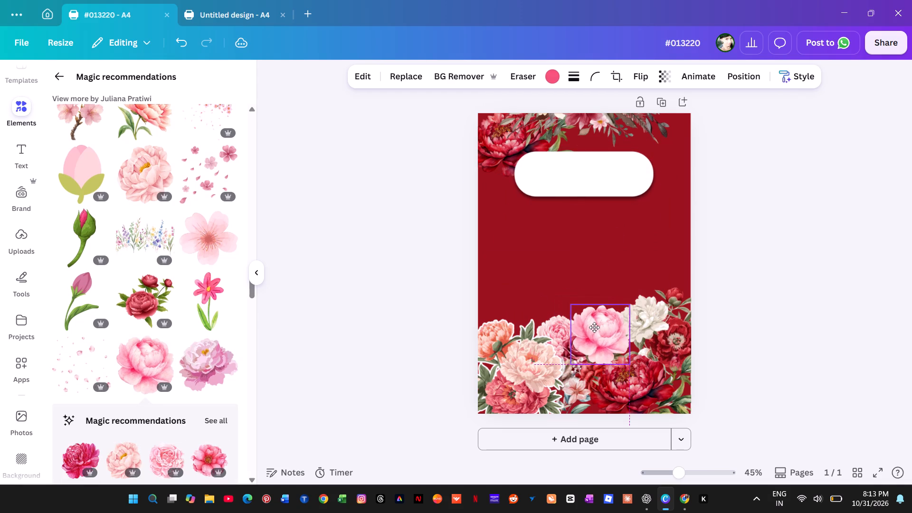
drag(594, 327, 599, 341)
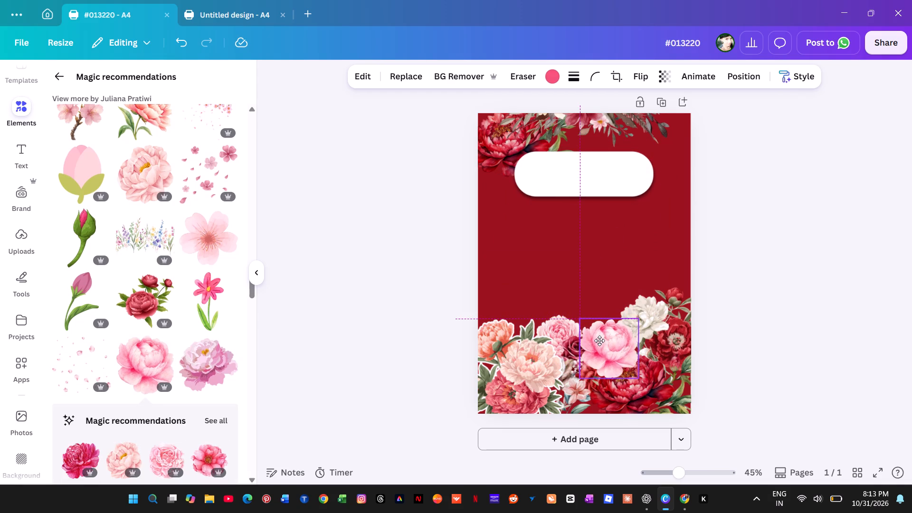
drag(599, 341, 596, 341)
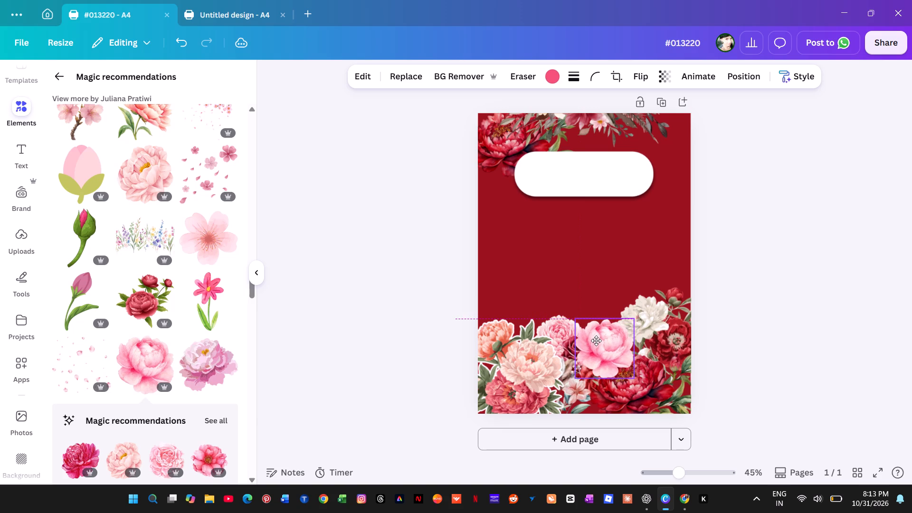
drag(596, 341, 595, 339)
drag(604, 345, 605, 345)
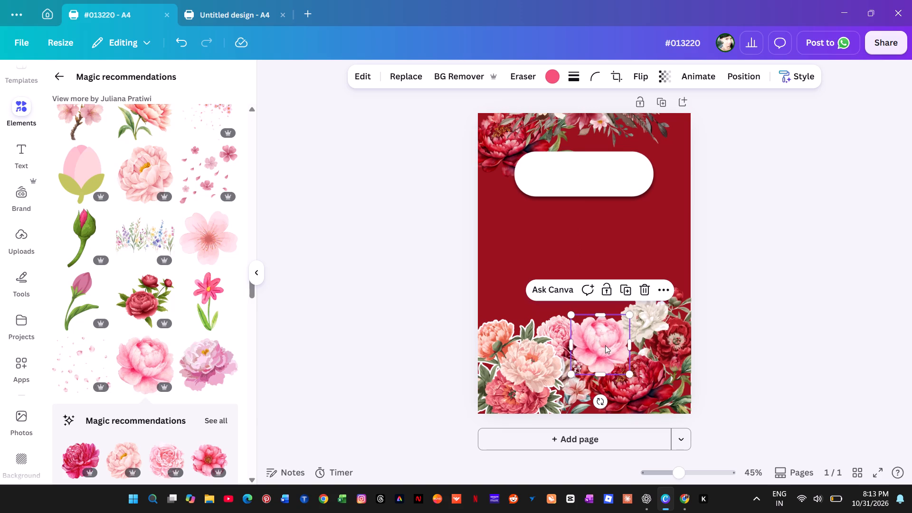
drag(605, 345, 608, 343)
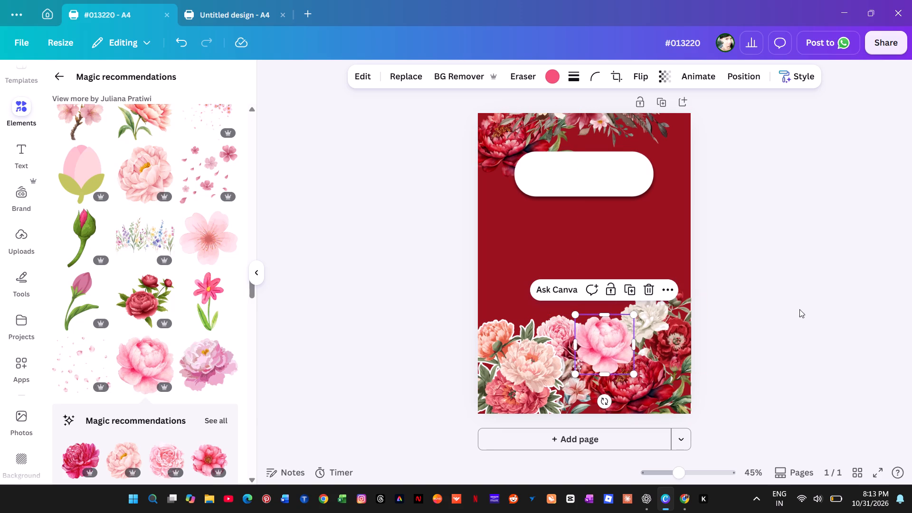
Send the brighter pink peony down the layer order to just above the red background, behind all the bouquets.
key(alt+1)
drag(192, 177, 191, 266)
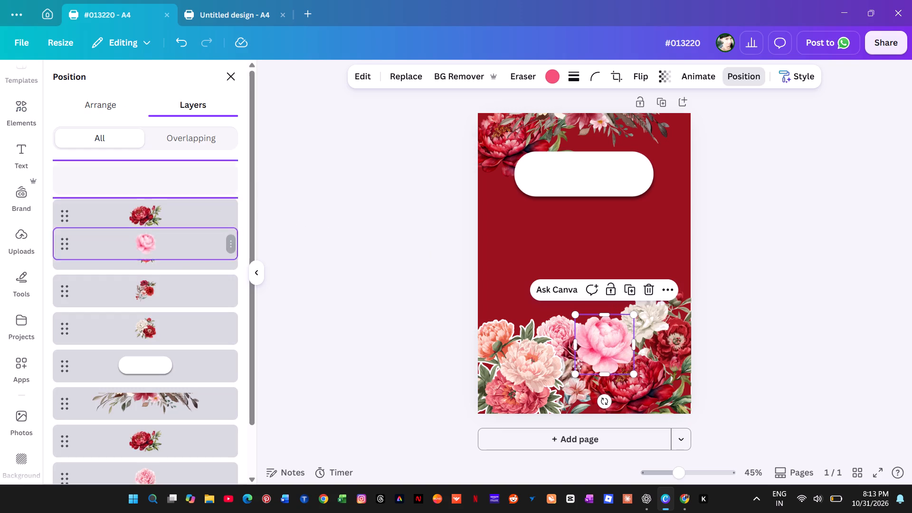
drag(191, 266, 193, 432)
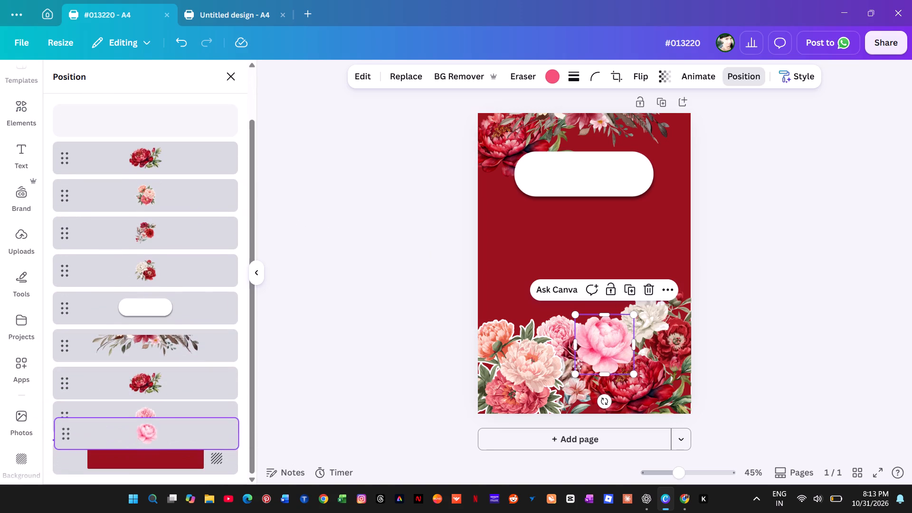
drag(193, 432, 193, 434)
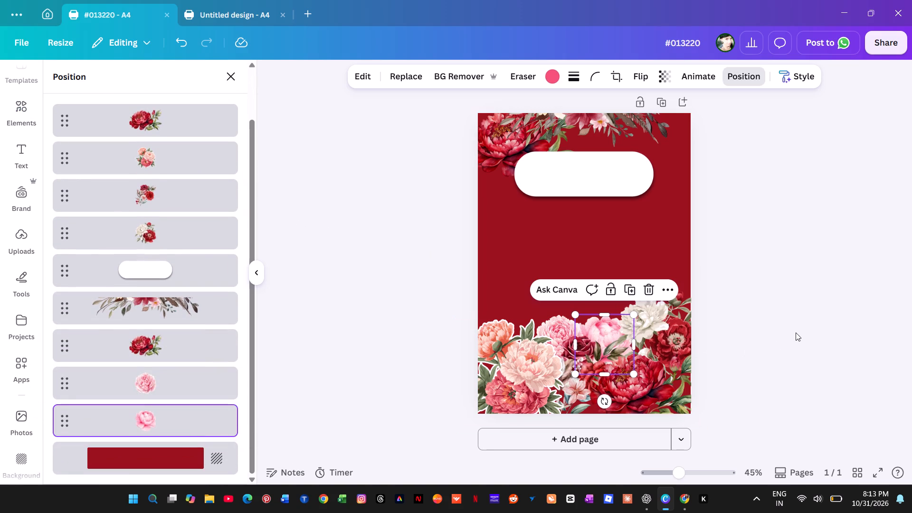
click(773, 254)
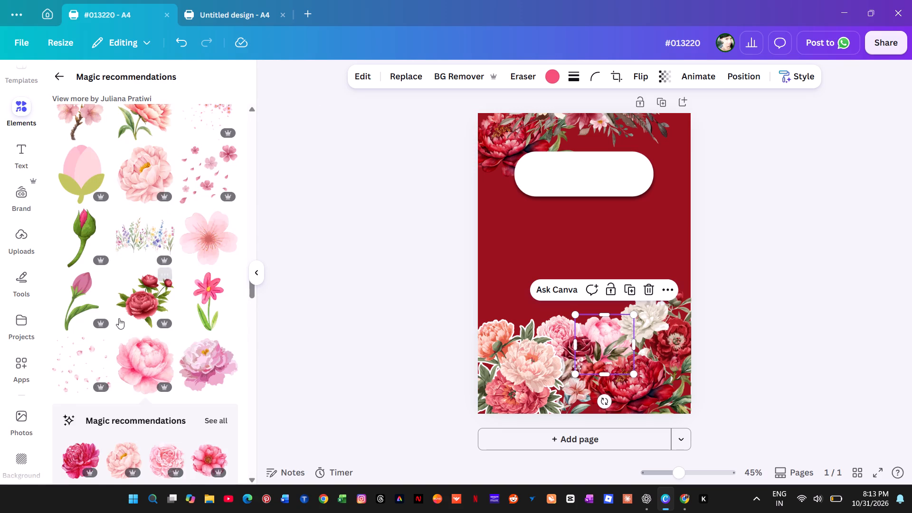
Add the deep magenta peony from the recommendations and shrink it to a small bloom beside the white peony.
scroll(129, 328, down, 3)
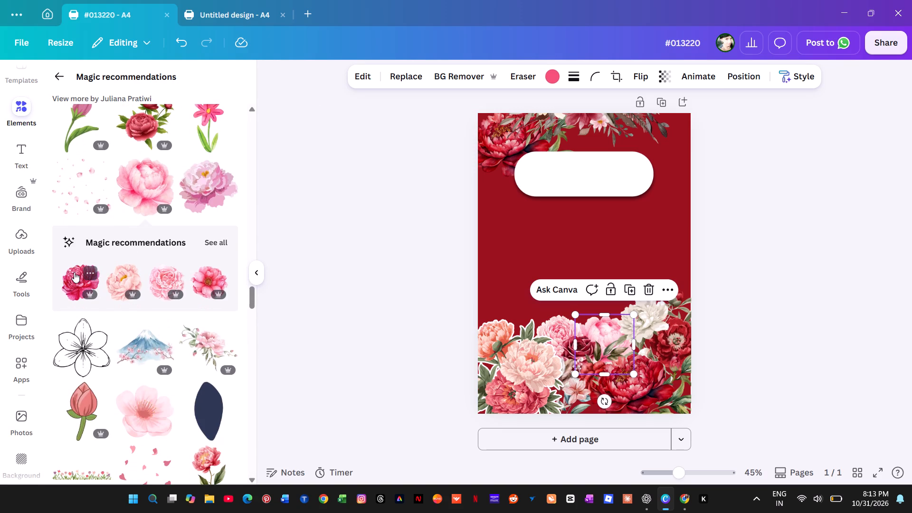
click(74, 272)
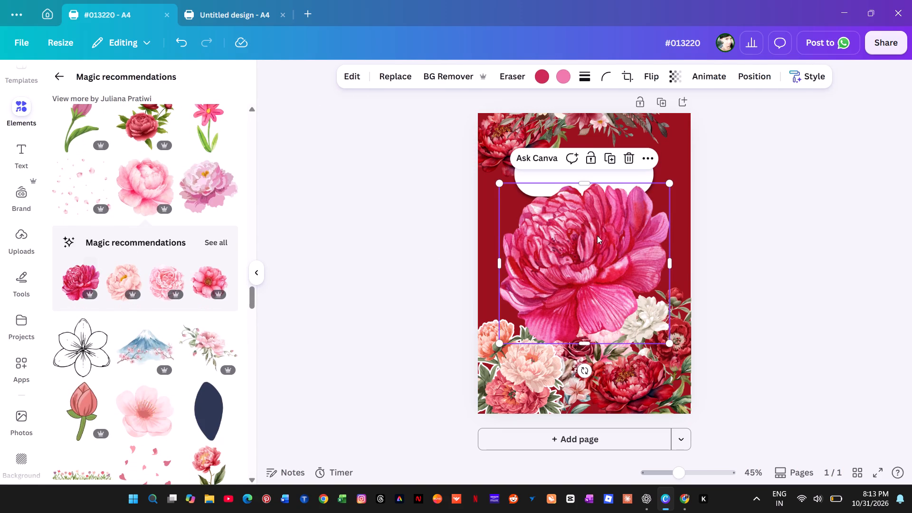
drag(597, 236, 578, 246)
drag(649, 195, 550, 299)
drag(495, 324, 581, 331)
click(631, 300)
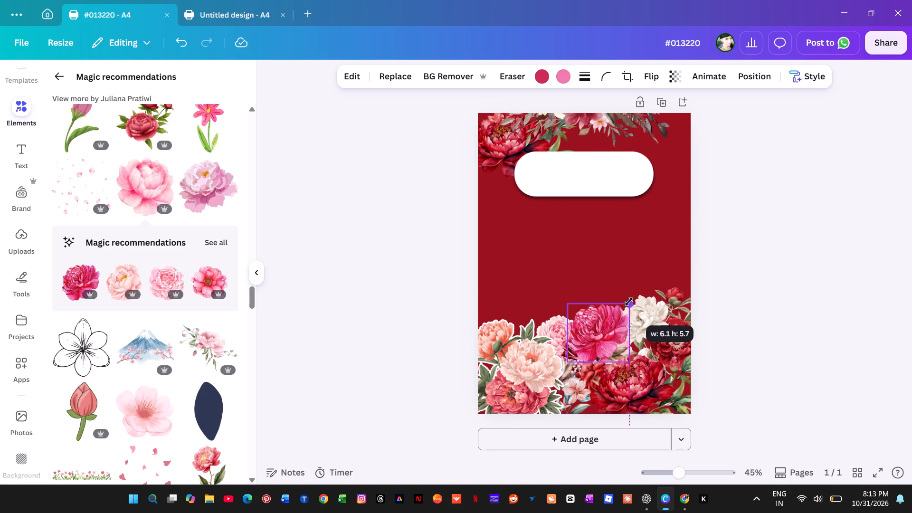
drag(632, 299, 626, 308)
Position the magenta peony over the brighter pink peony, between the small light pink peony and the white peony.
drag(594, 334, 600, 330)
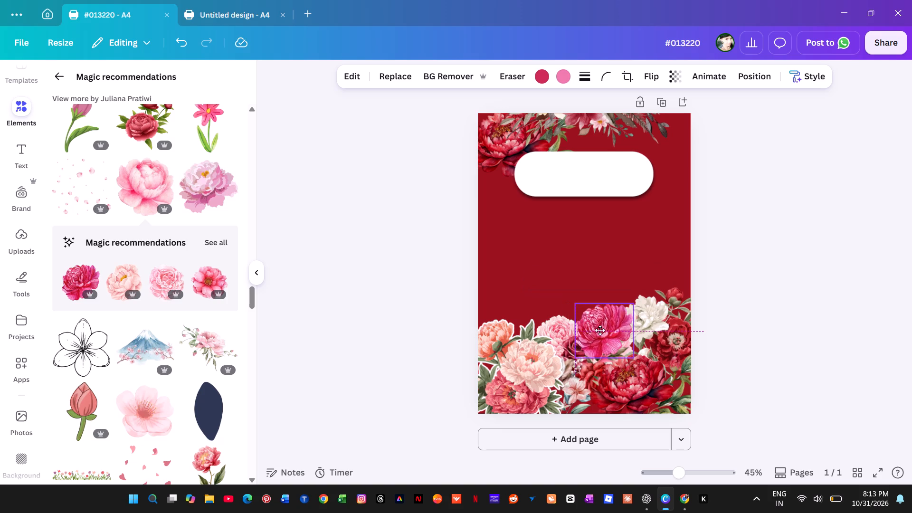
drag(600, 330, 599, 327)
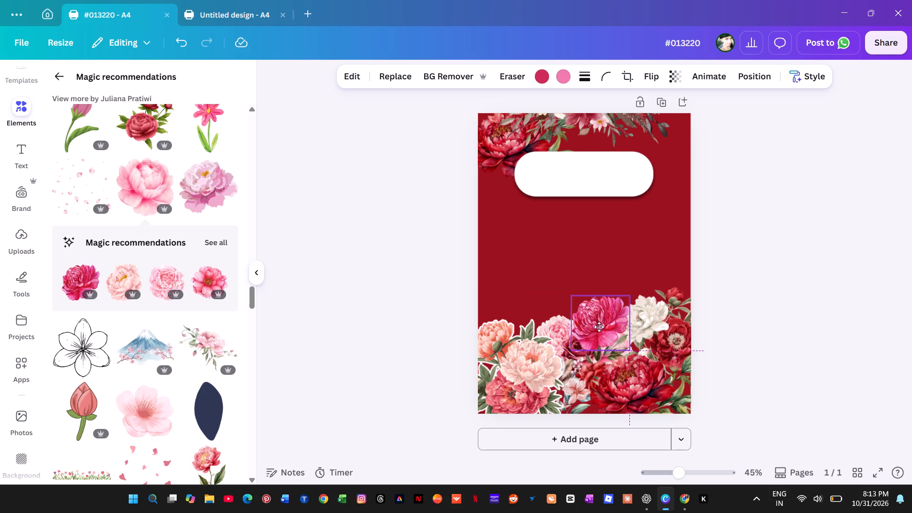
drag(599, 327, 600, 335)
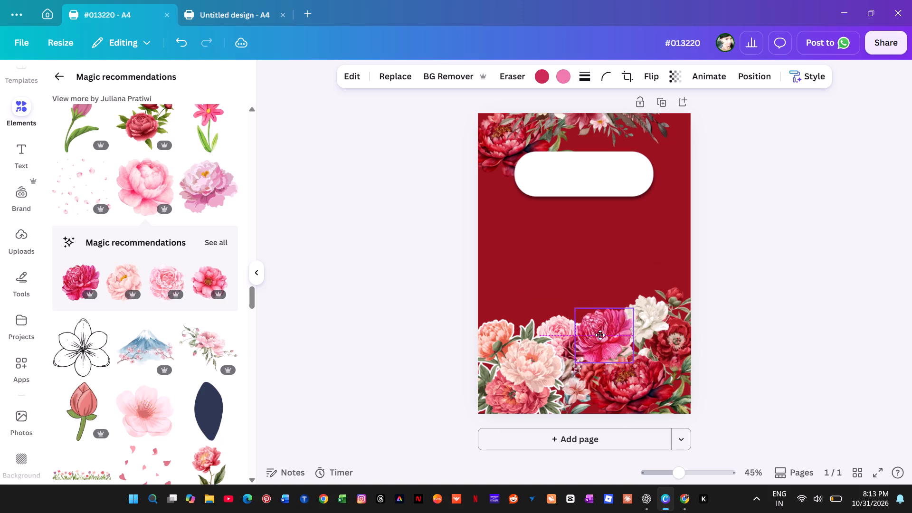
drag(600, 335, 600, 332)
Send the magenta peony down the layer order, between the small light pink peony and the brighter pink peony.
key(alt+1)
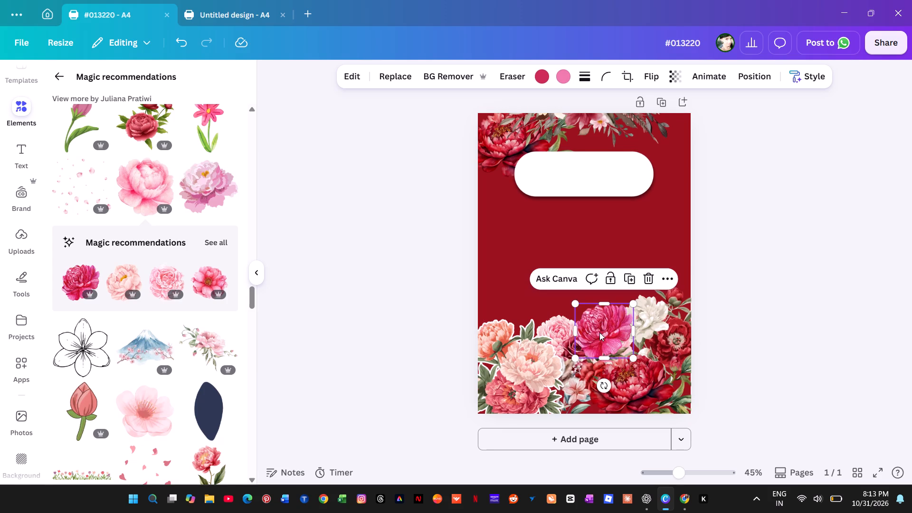
drag(183, 175, 180, 318)
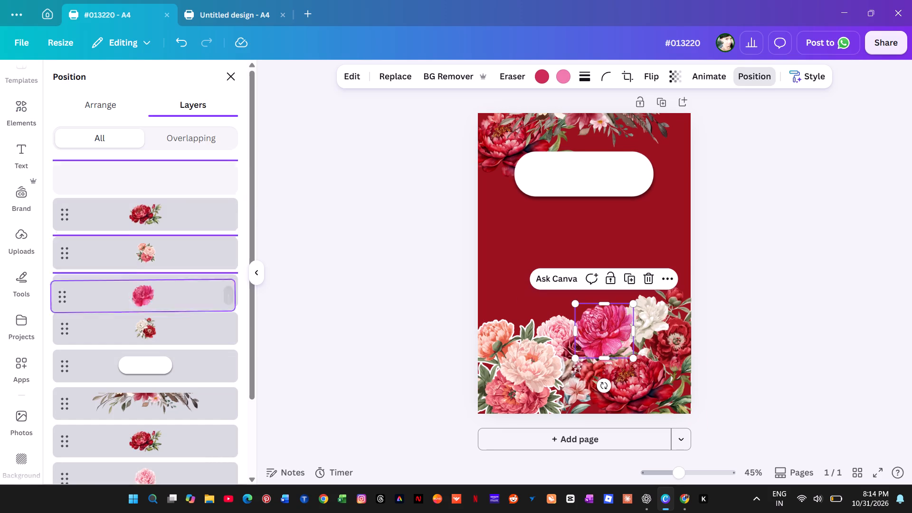
drag(180, 318, 190, 439)
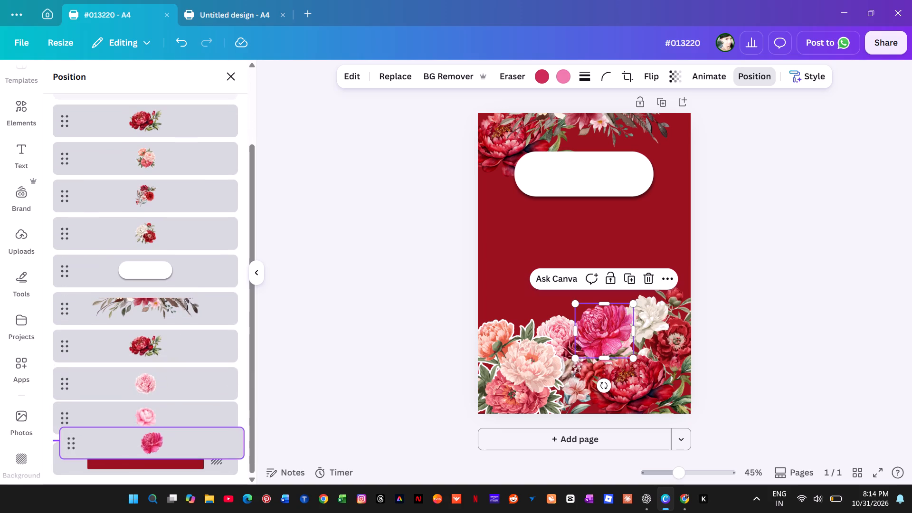
drag(190, 439, 191, 413)
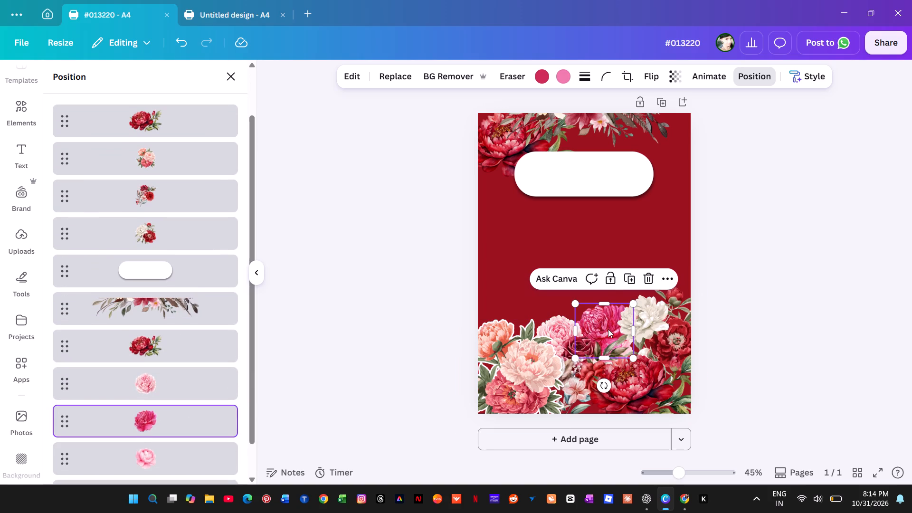
Nudge the magenta peony slightly down and toward the white peony so it tucks behind the bouquets.
drag(606, 325, 612, 330)
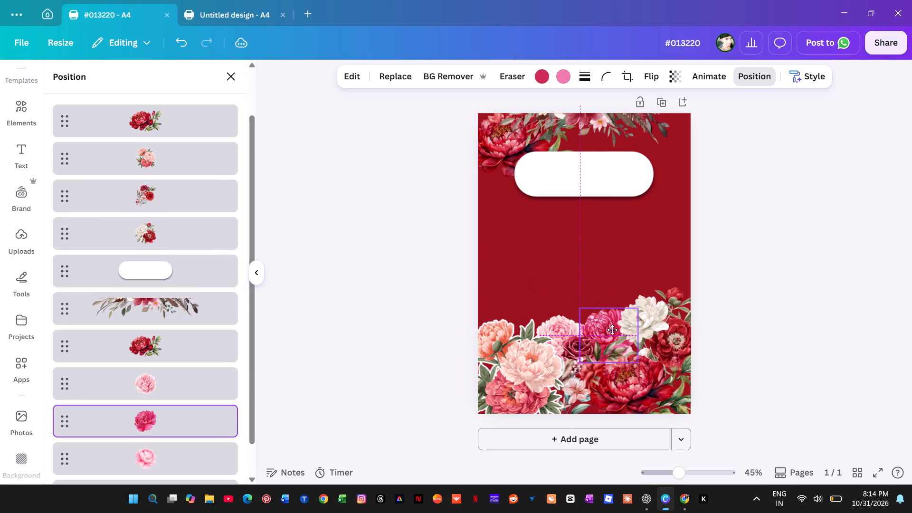
drag(612, 330, 612, 328)
drag(612, 328, 611, 331)
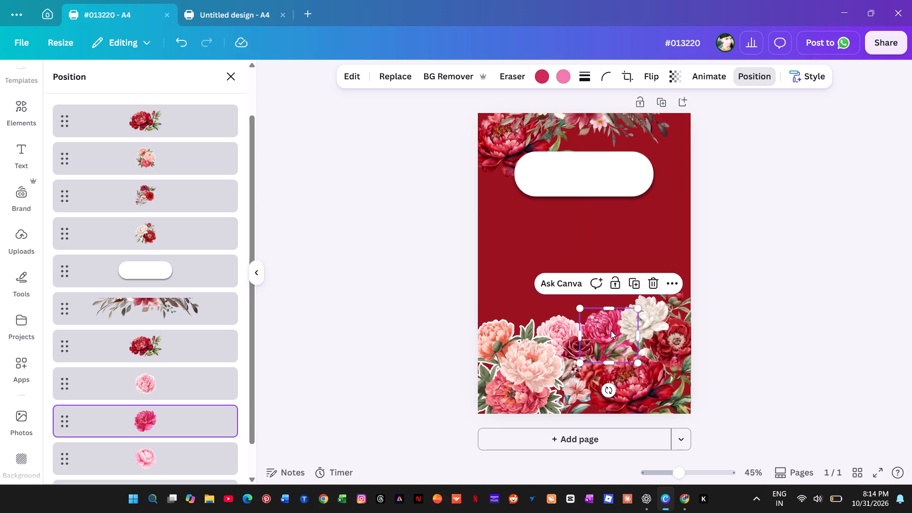
Select the brighter pink peony in the layer order and shift it slightly down and toward the white peony, behind the magenta bloom.
click(176, 464)
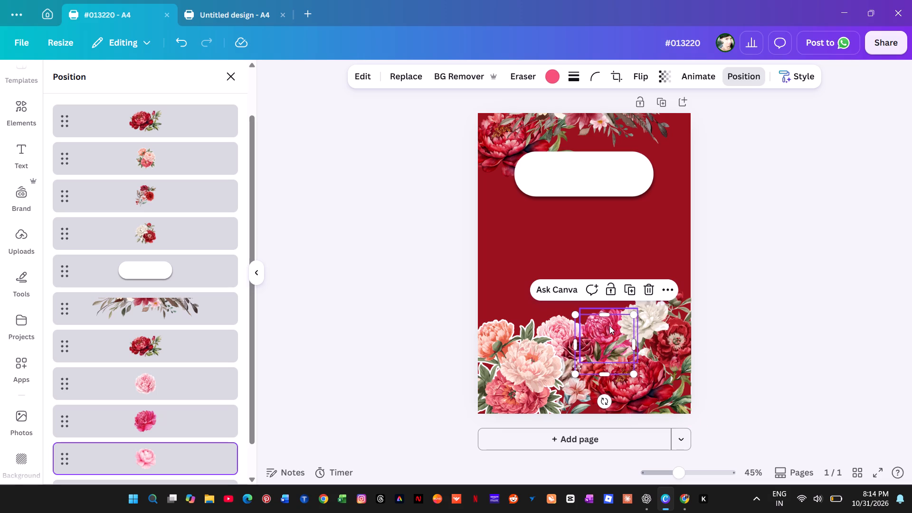
drag(609, 326, 617, 330)
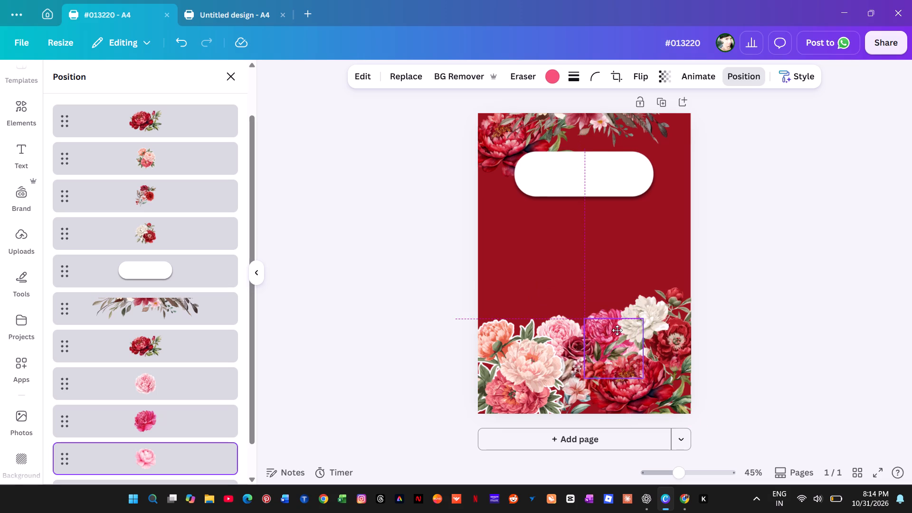
drag(617, 330, 619, 327)
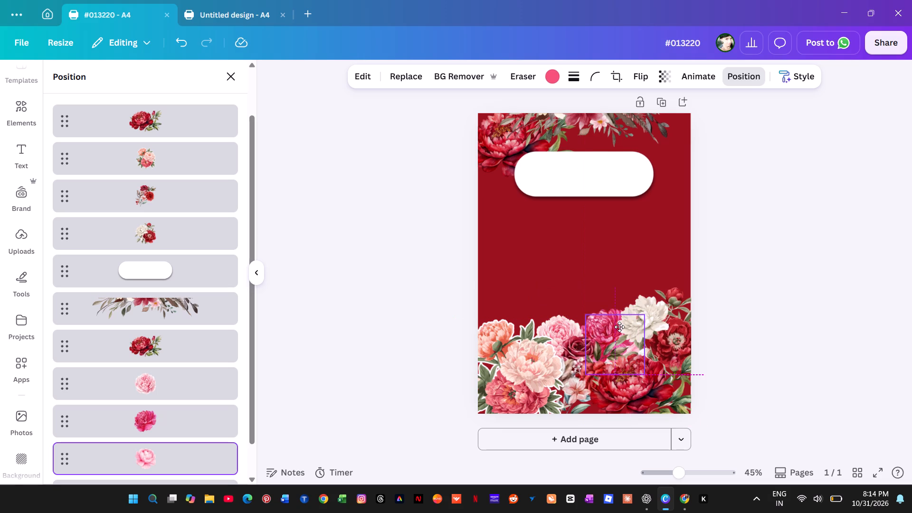
drag(619, 327, 618, 329)
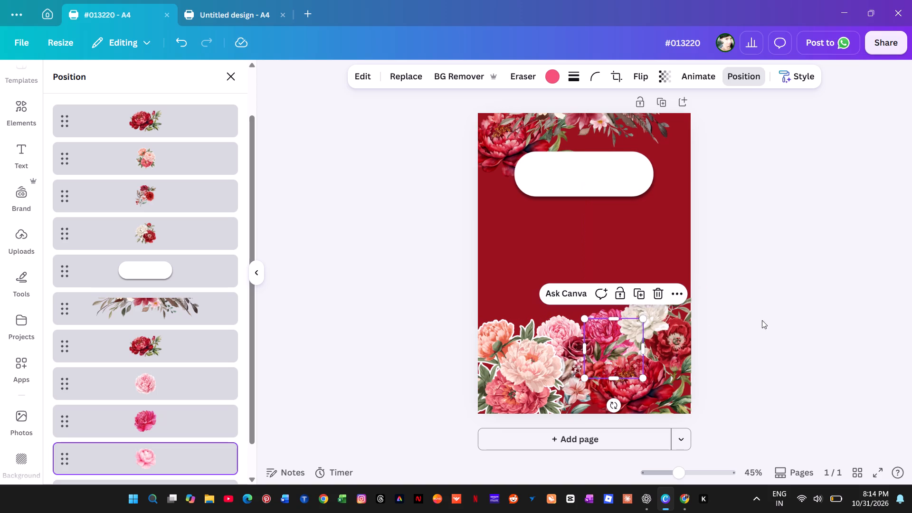
click(762, 320)
click(816, 313)
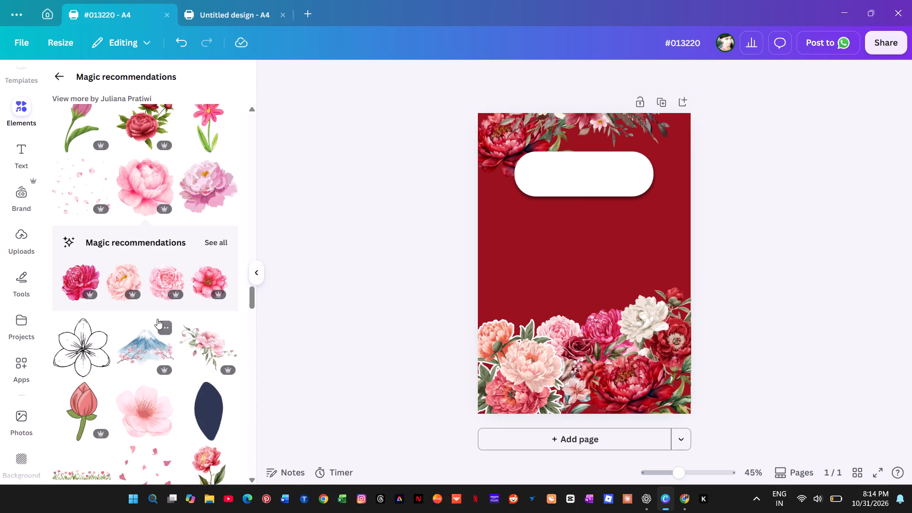
Browse the recommended flower graphics for another peony that suits the bottom bouquets.
scroll(157, 319, down, 8)
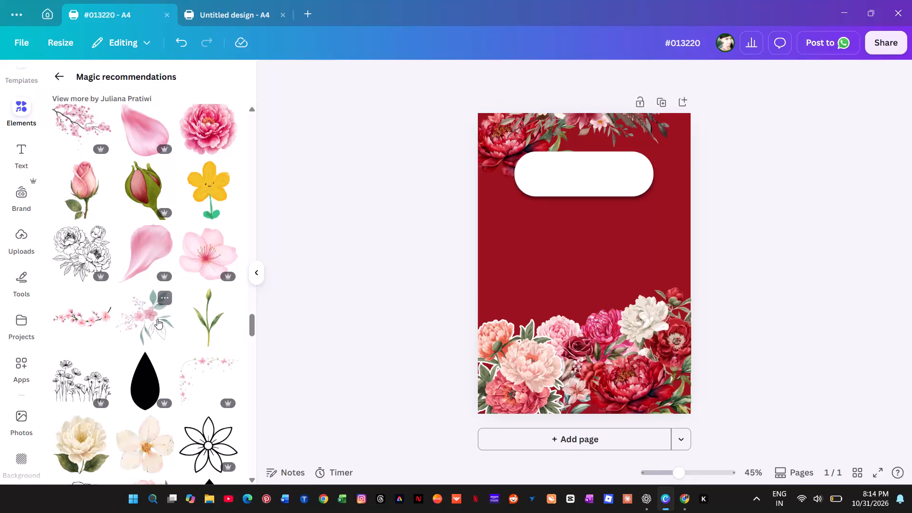
scroll(97, 337, down, 5)
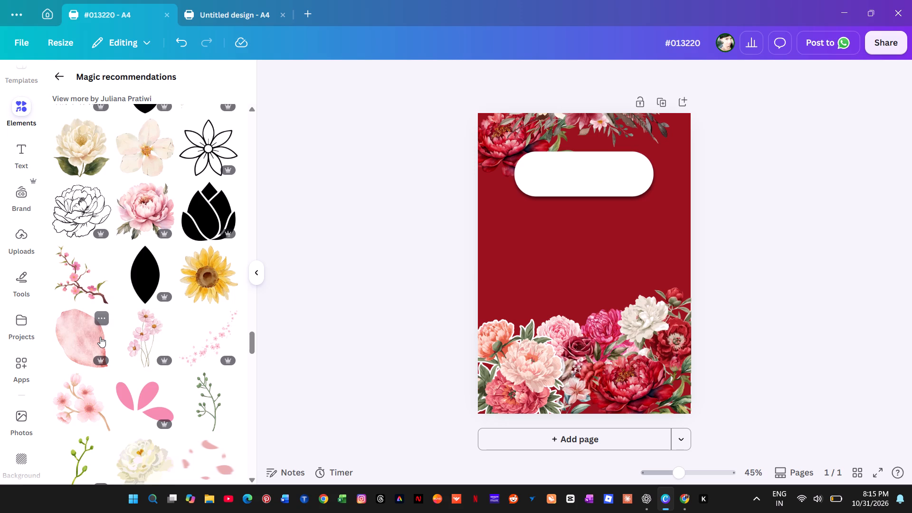
scroll(100, 337, down, 1)
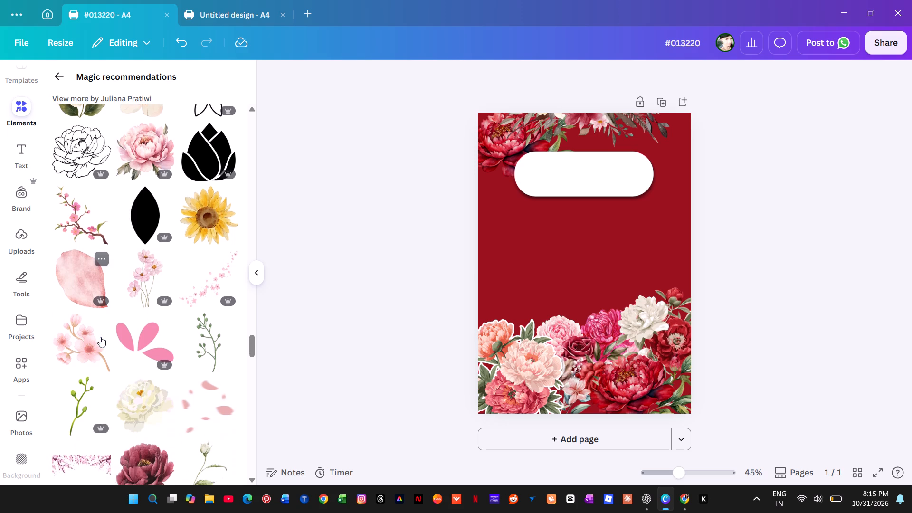
scroll(100, 337, down, 5)
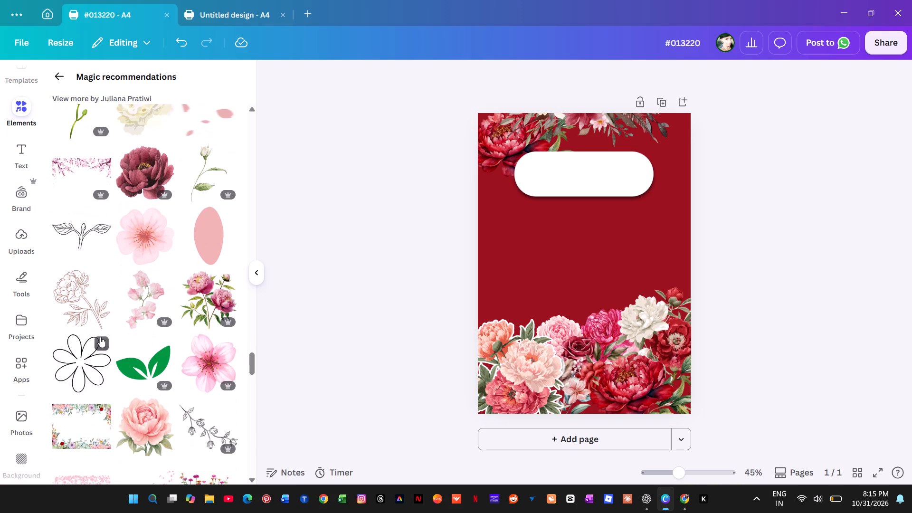
scroll(100, 337, down, 4)
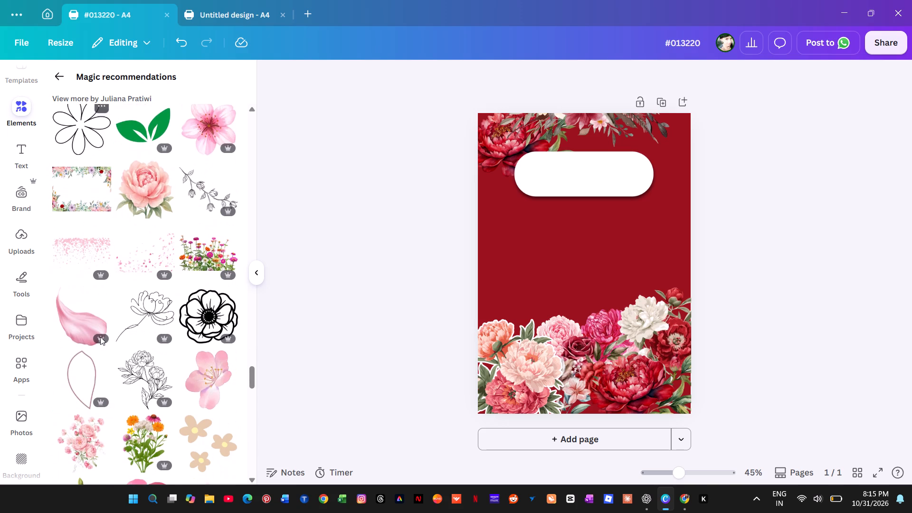
scroll(102, 336, down, 2)
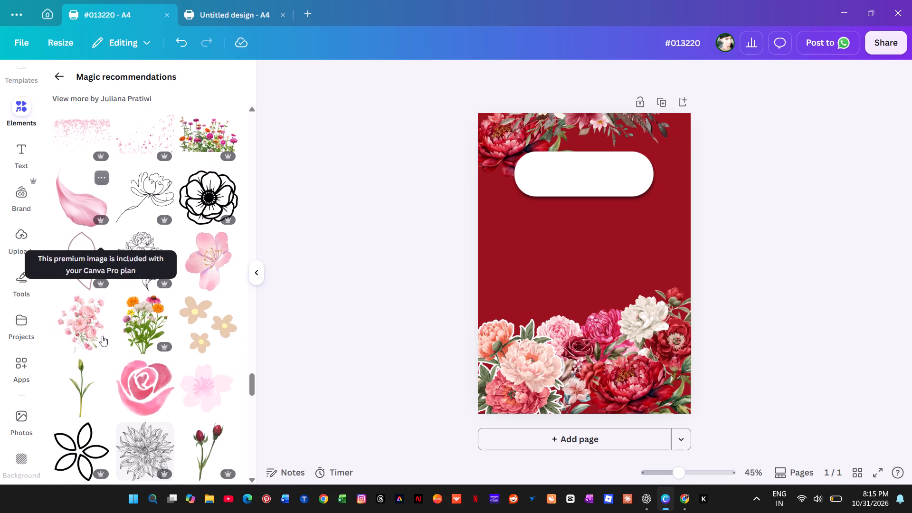
scroll(102, 336, down, 4)
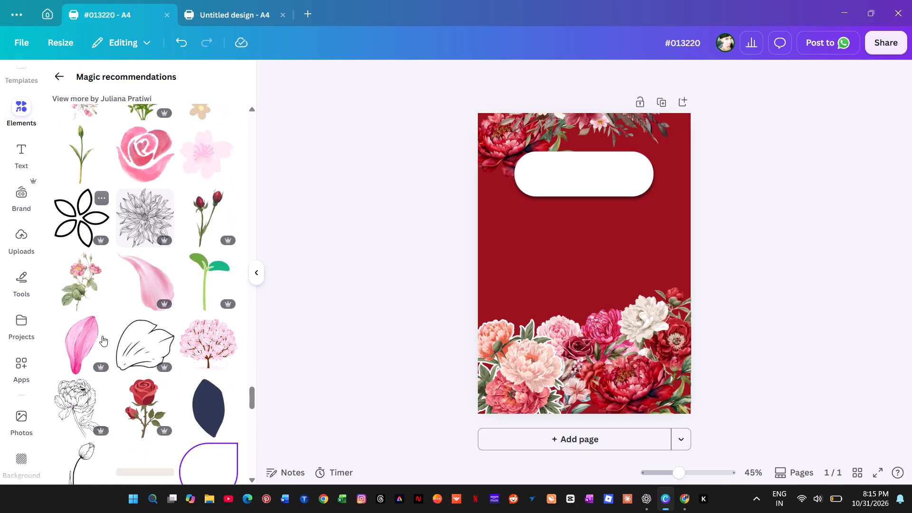
scroll(102, 336, down, 3)
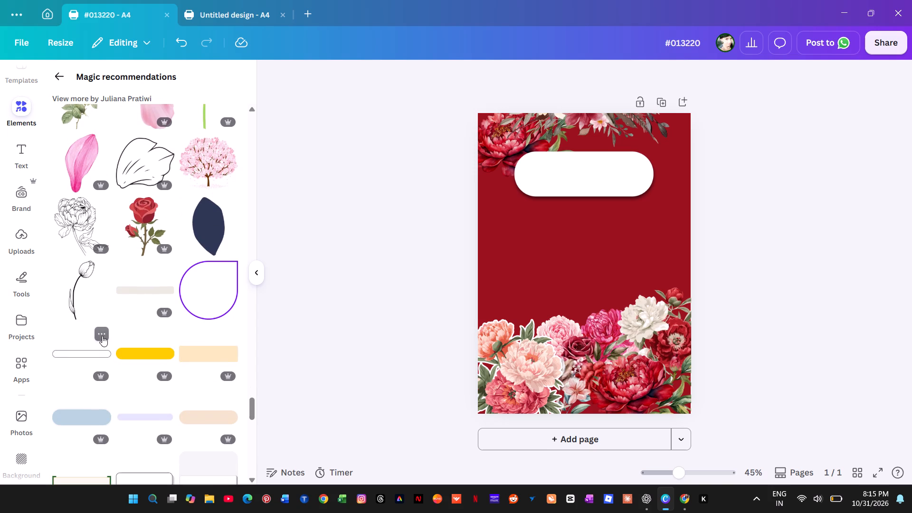
scroll(102, 336, down, 8)
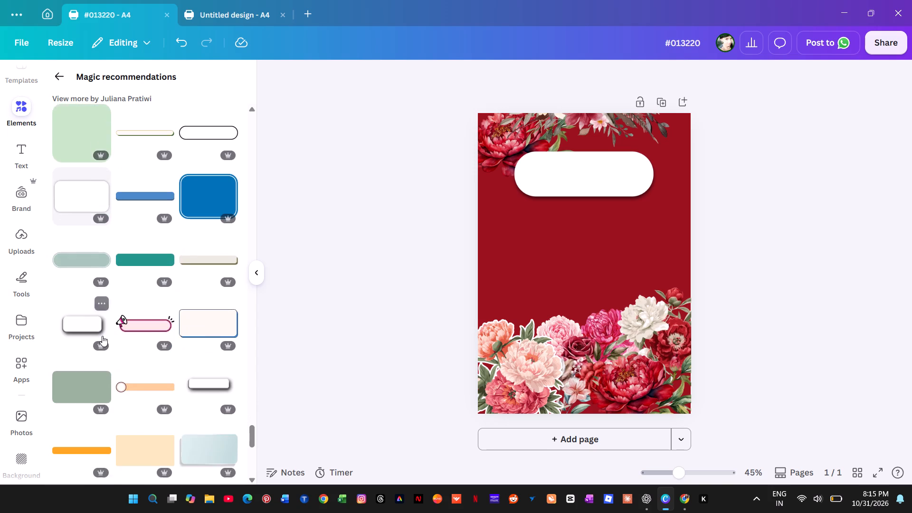
scroll(102, 336, down, 14)
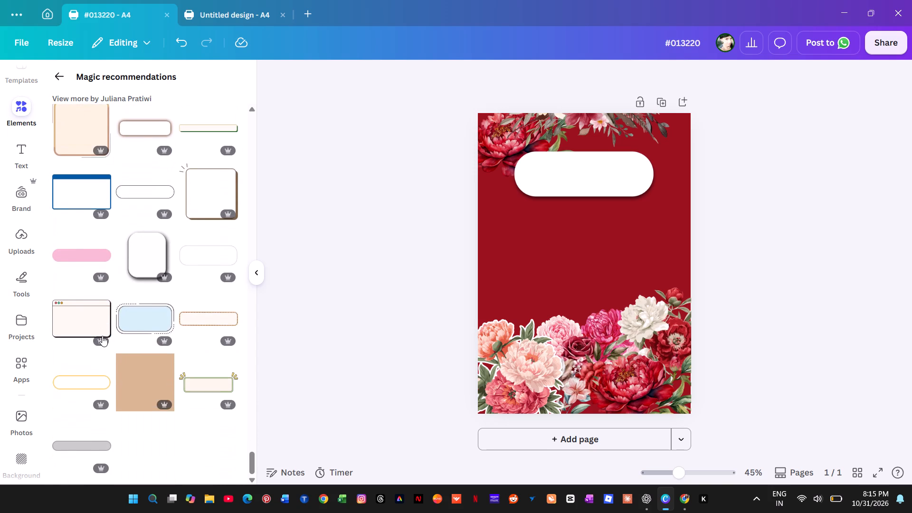
scroll(102, 336, down, 7)
scroll(102, 336, up, 3)
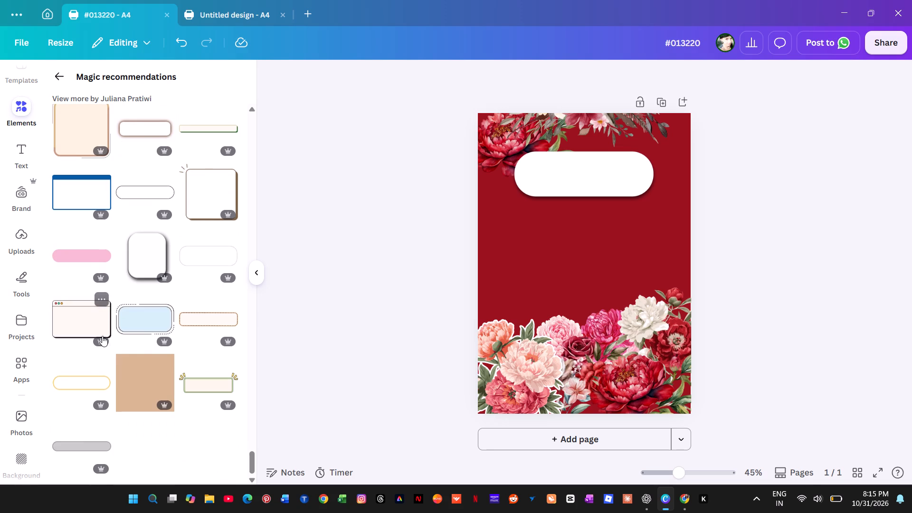
scroll(102, 336, up, 19)
scroll(102, 336, up, 3)
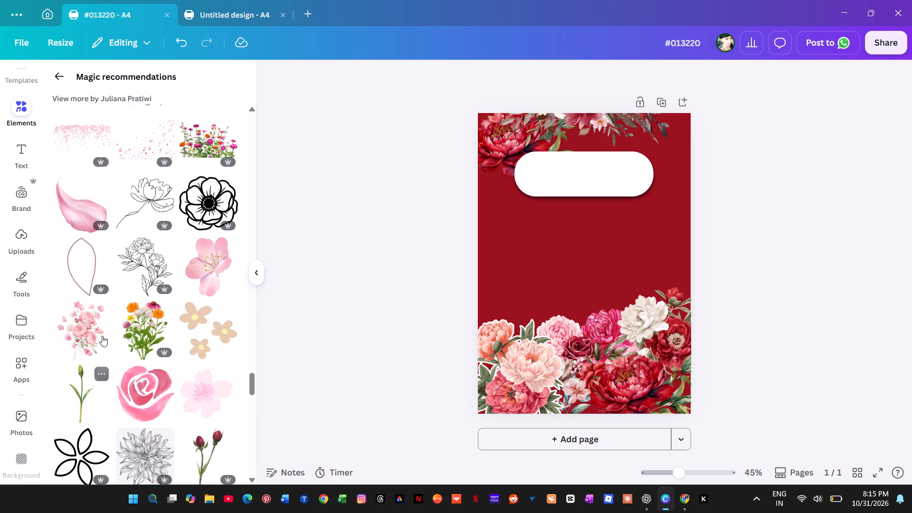
scroll(102, 336, up, 4)
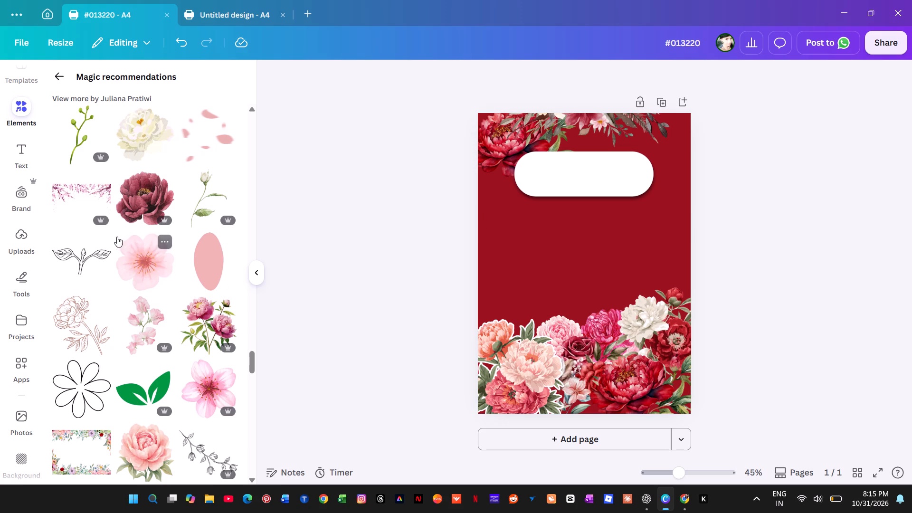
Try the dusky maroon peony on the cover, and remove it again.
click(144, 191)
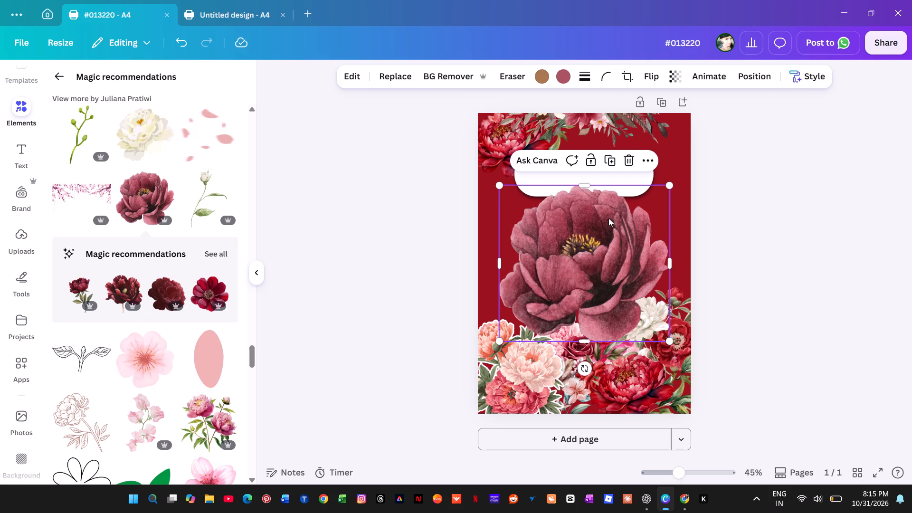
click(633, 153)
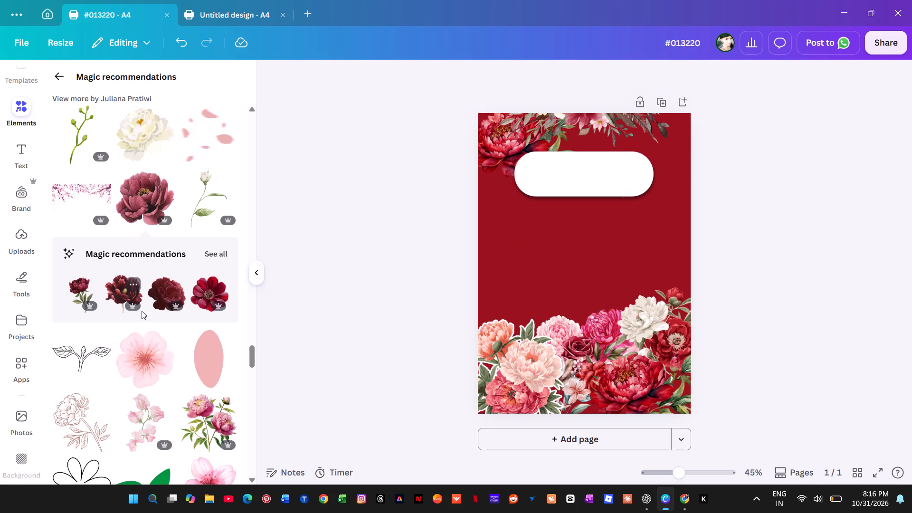
Add the light pink peony with green leaves and shrink it to about the size of the white peony.
scroll(183, 332, up, 2)
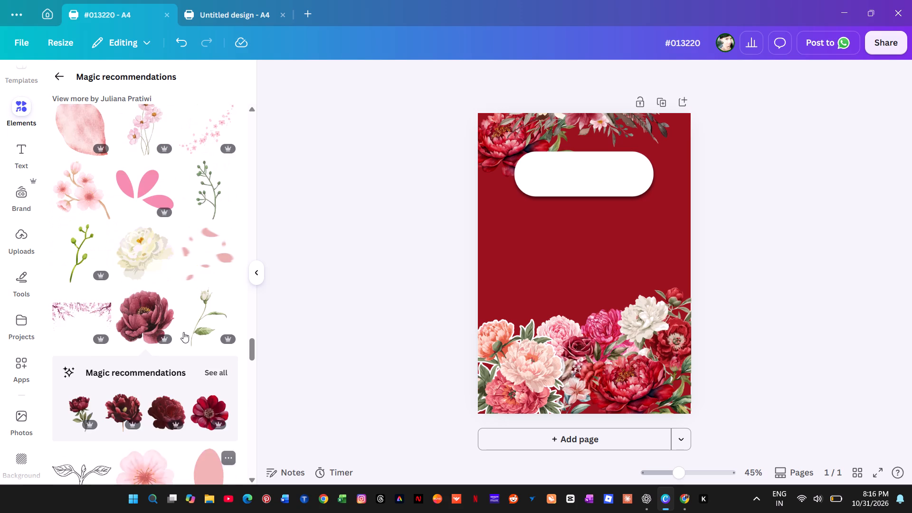
scroll(183, 332, up, 5)
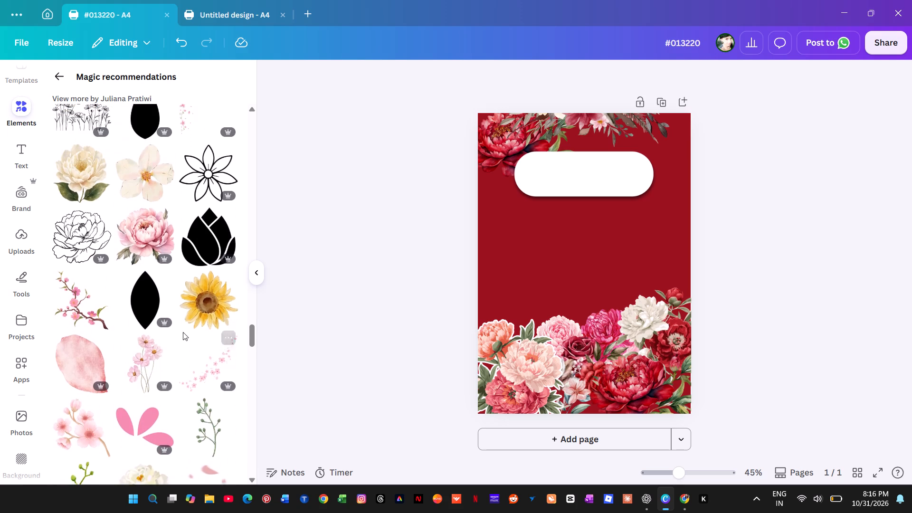
scroll(183, 332, up, 1)
click(142, 341)
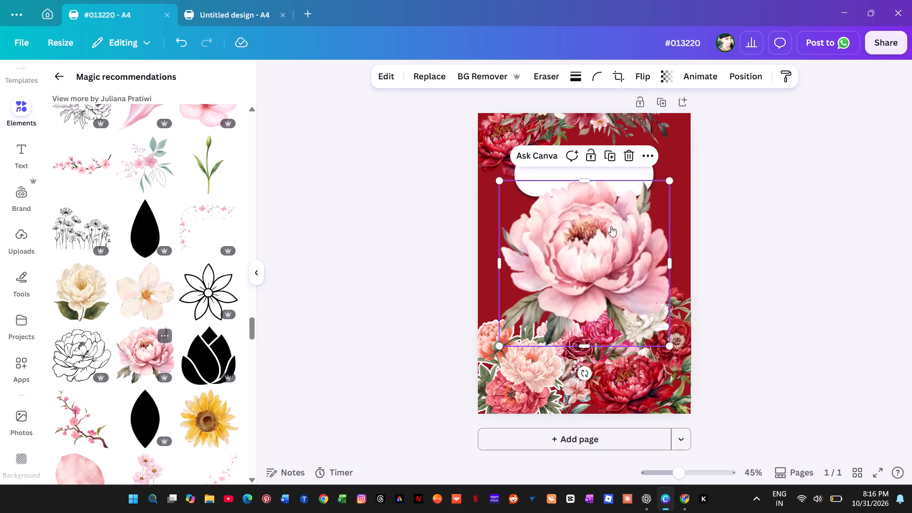
drag(500, 181, 590, 302)
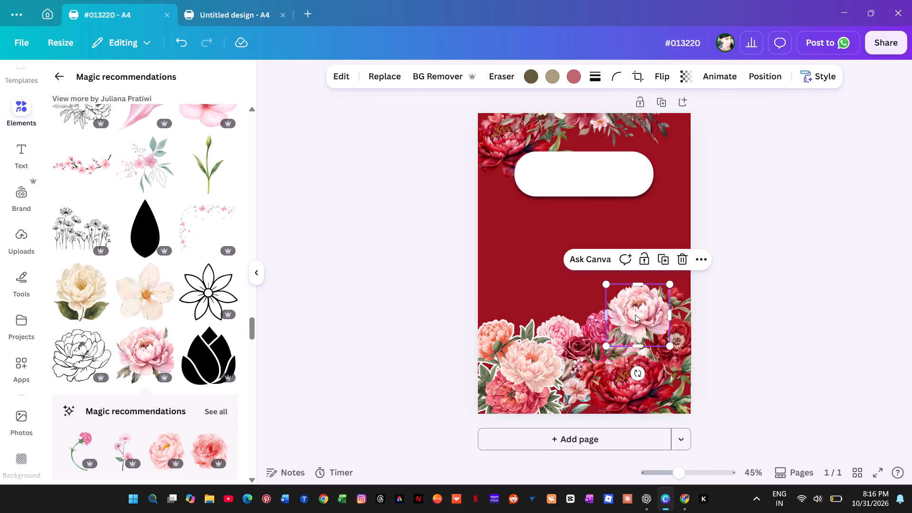
Position the light pink leafy peony beside the white peony so it runs off the page's right edge.
drag(635, 314, 681, 301)
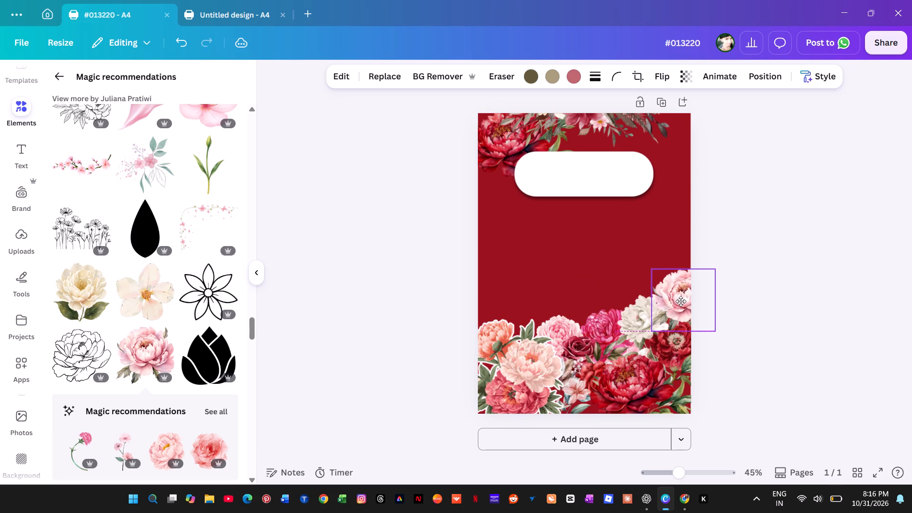
drag(681, 301, 680, 302)
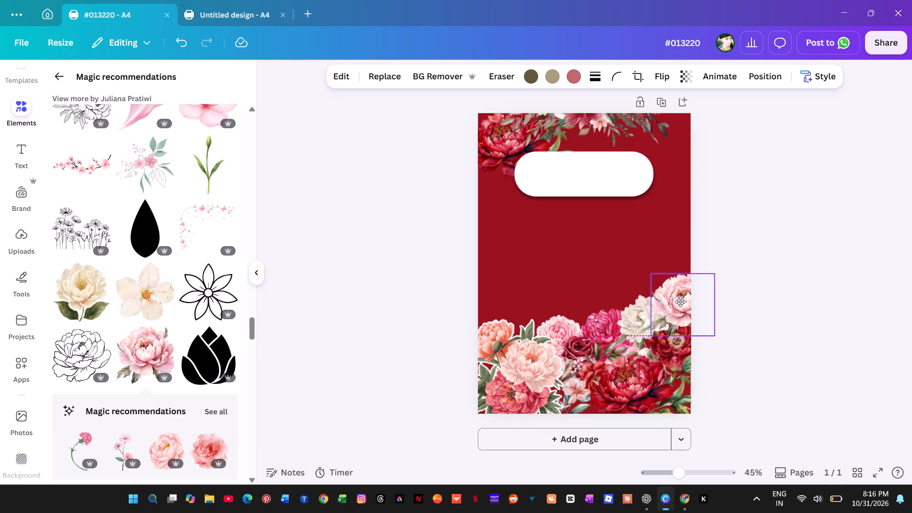
drag(680, 302, 685, 307)
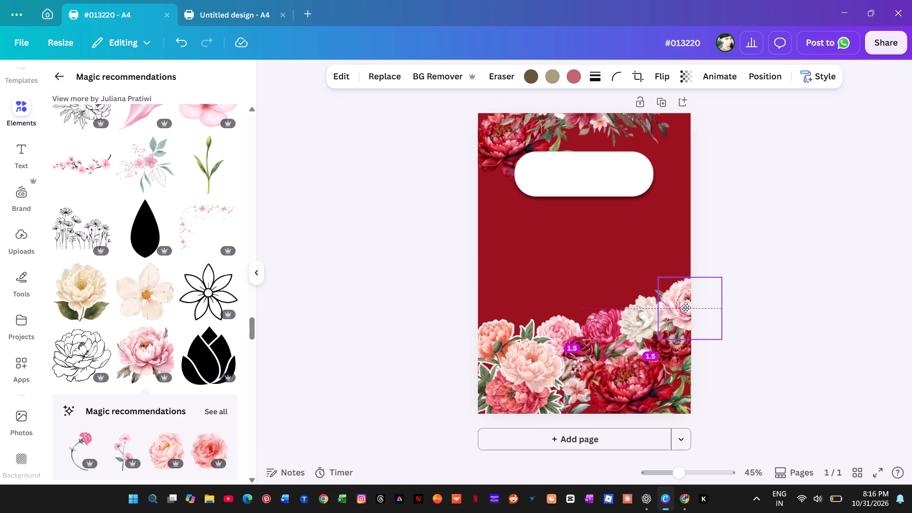
drag(685, 307, 684, 320)
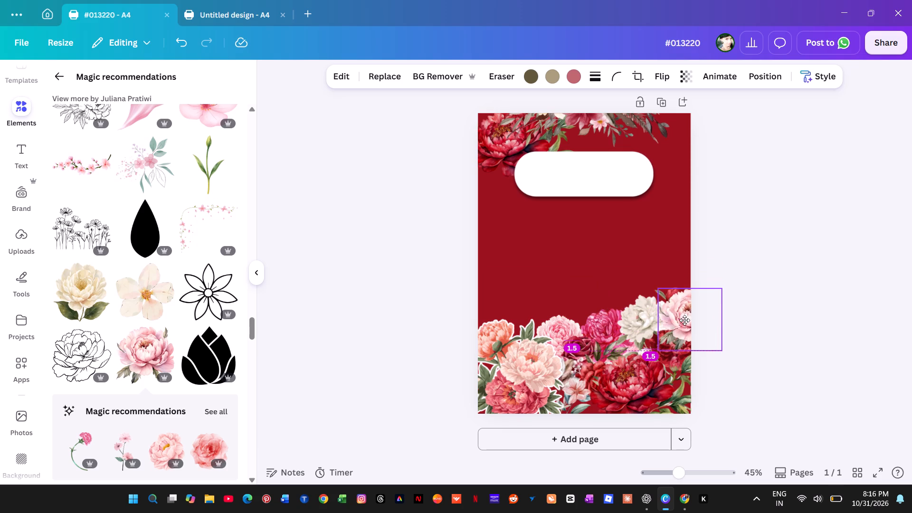
drag(684, 320, 679, 330)
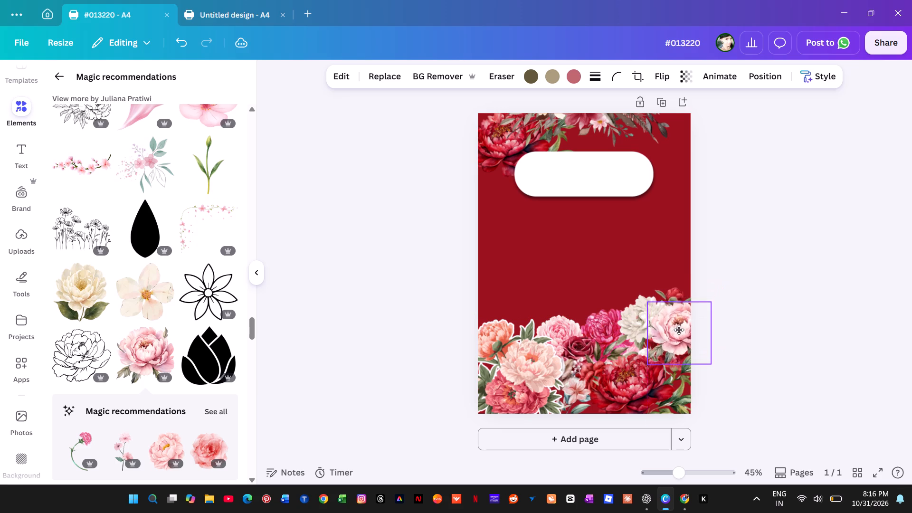
drag(679, 330, 688, 322)
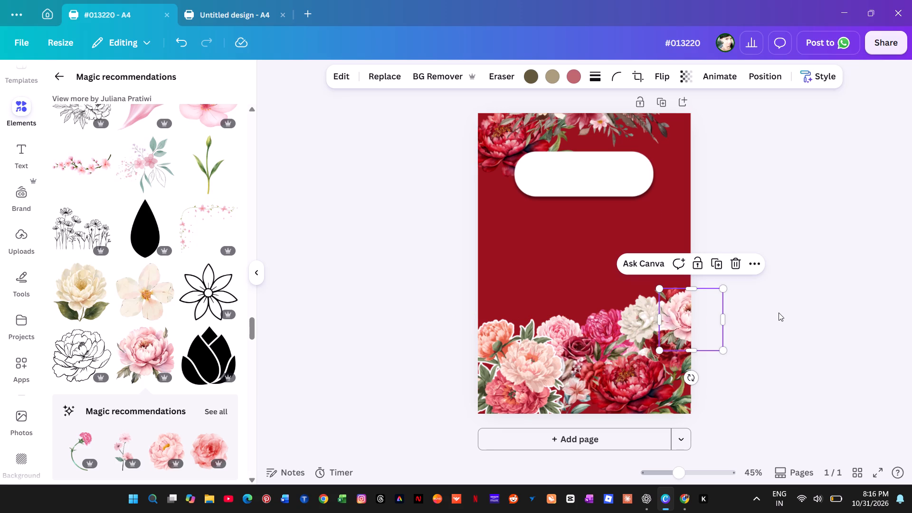
Send the light pink leafy peony beneath all the other flowers in the layer order, directly above the red background.
key(alt+1)
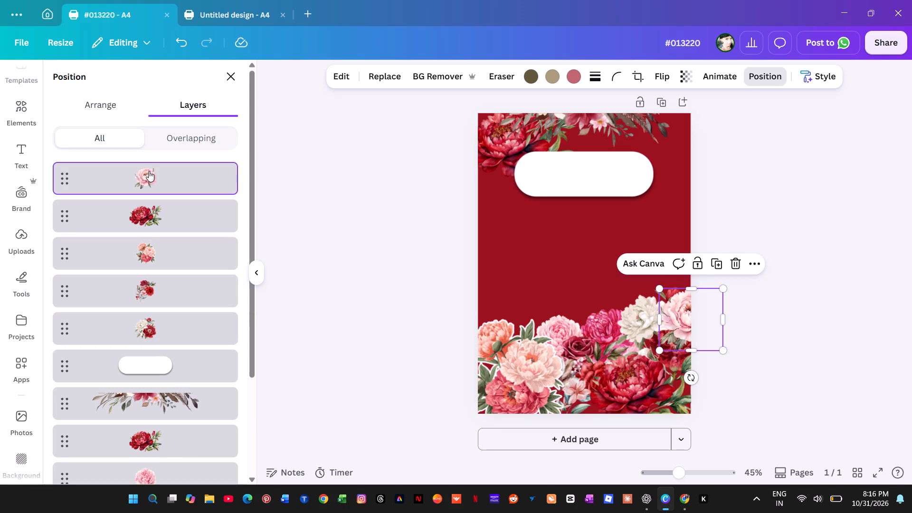
drag(137, 169, 157, 418)
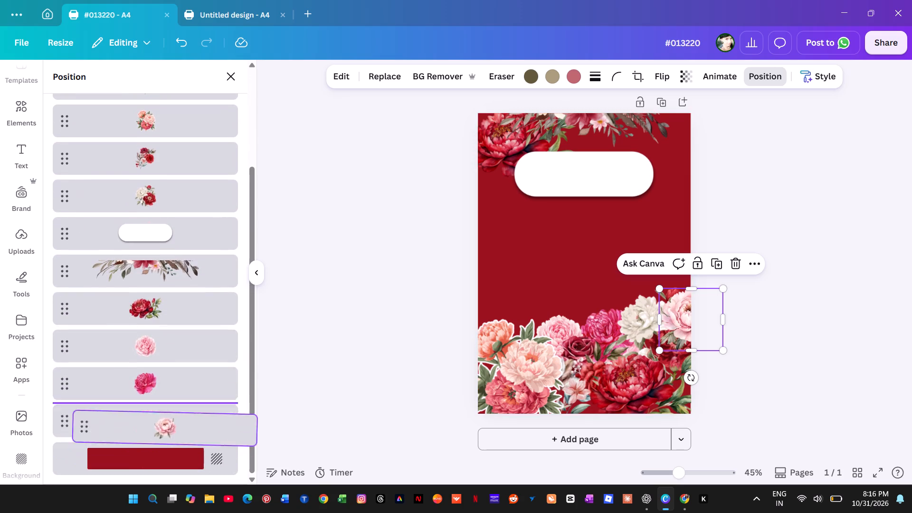
drag(157, 418, 160, 441)
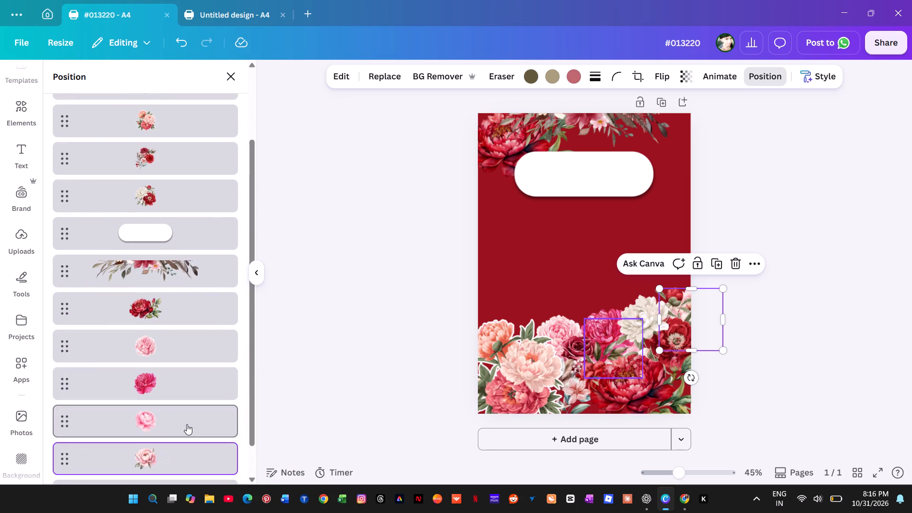
click(408, 271)
click(408, 270)
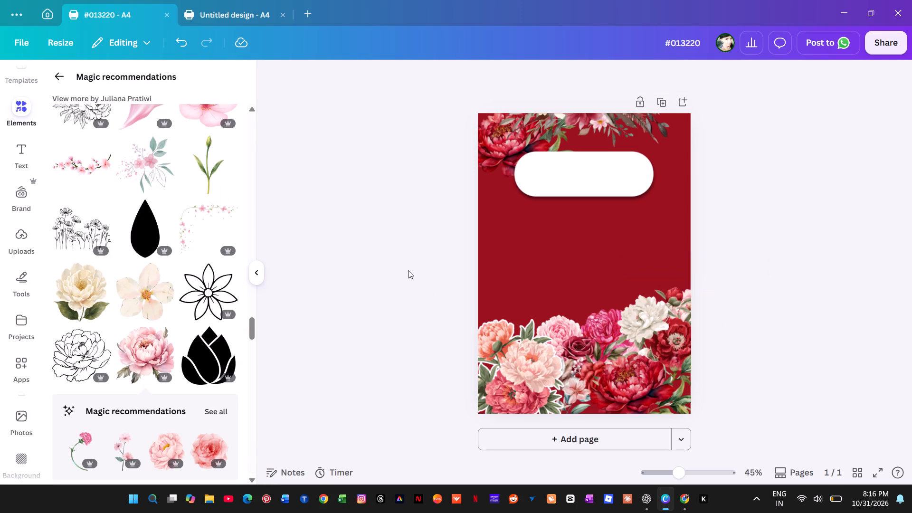
Select all the bottom bouquets and peonies together and group them.
drag(374, 391, 375, 390)
drag(375, 390, 823, 286)
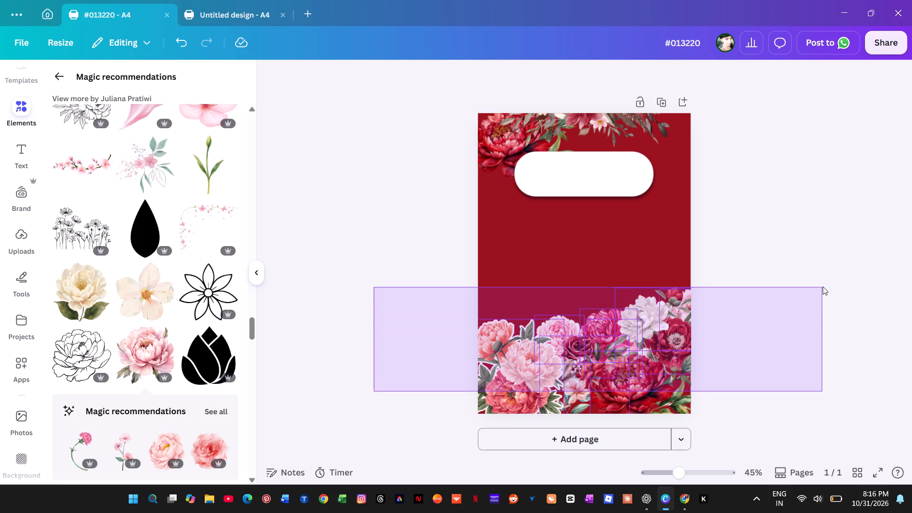
drag(823, 286, 823, 286)
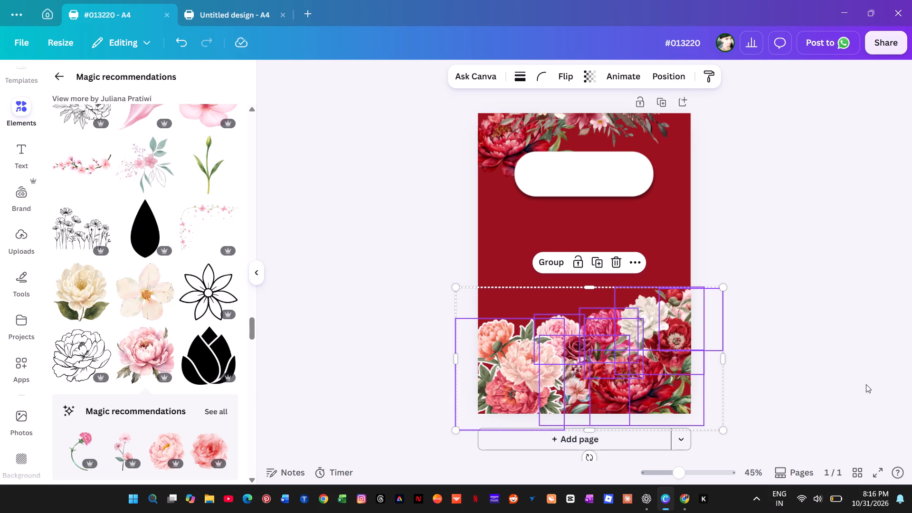
click(547, 258)
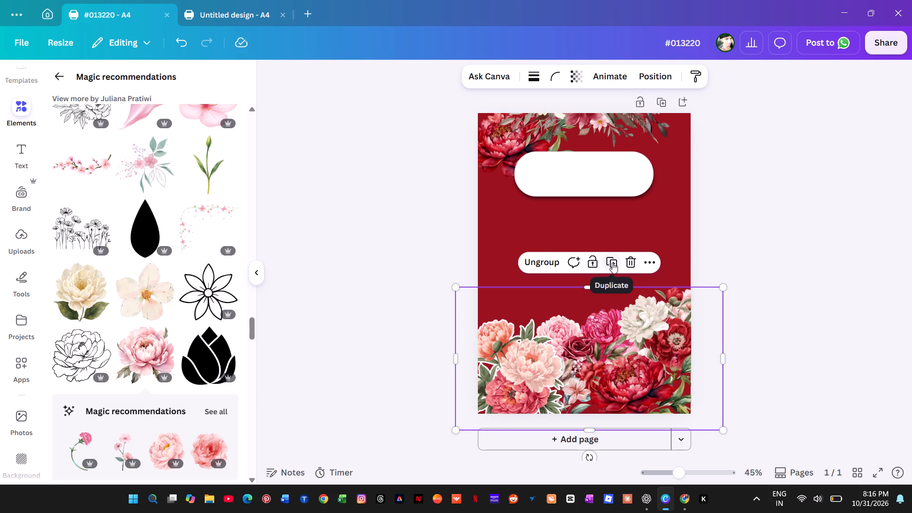
Duplicate the grouped bottom bouquets and place the copy directly above the original, slightly overlapping its upper flowers.
click(612, 263)
drag(646, 392, 641, 272)
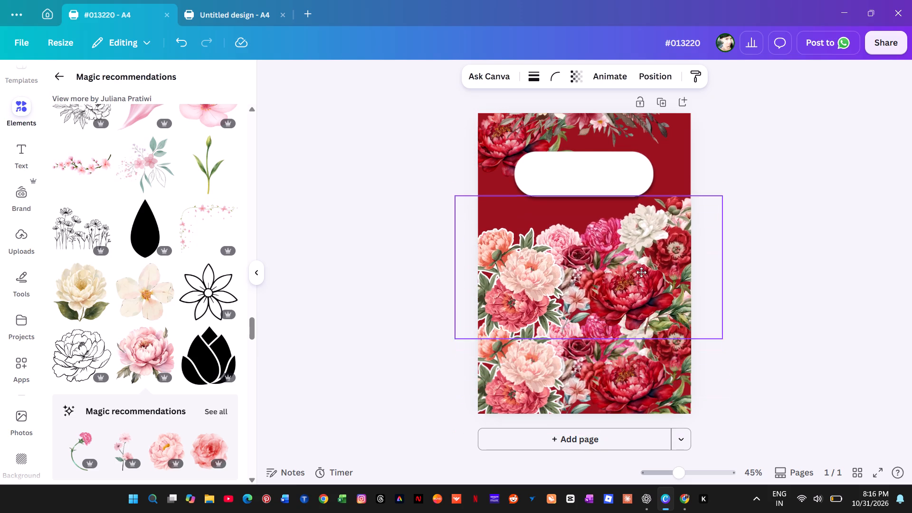
drag(641, 272, 644, 308)
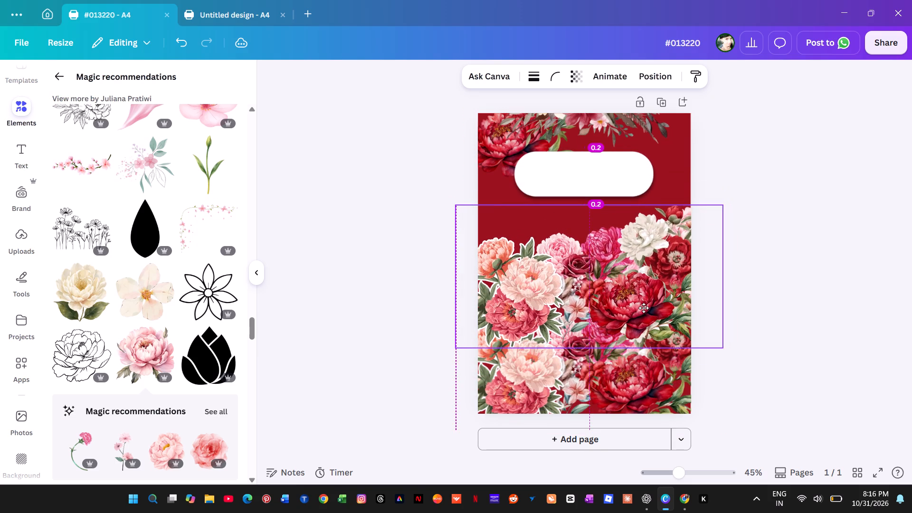
drag(644, 308, 642, 308)
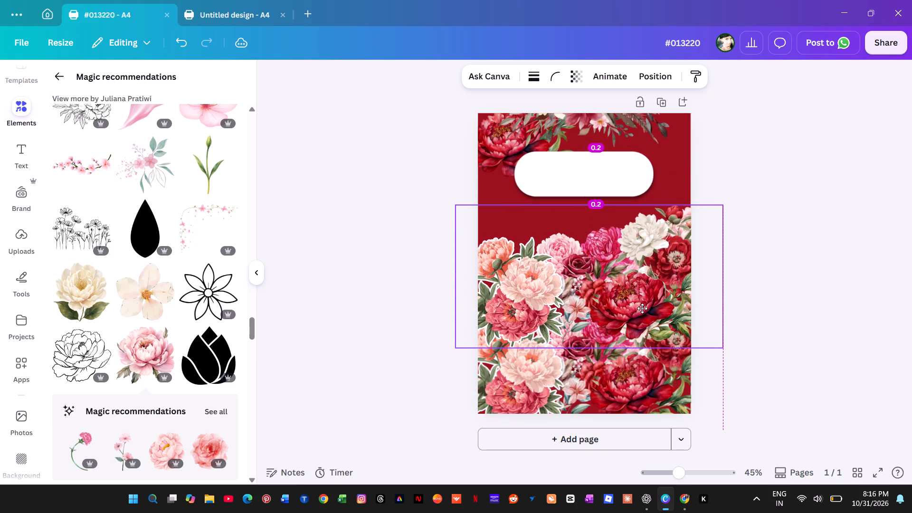
drag(642, 308, 643, 304)
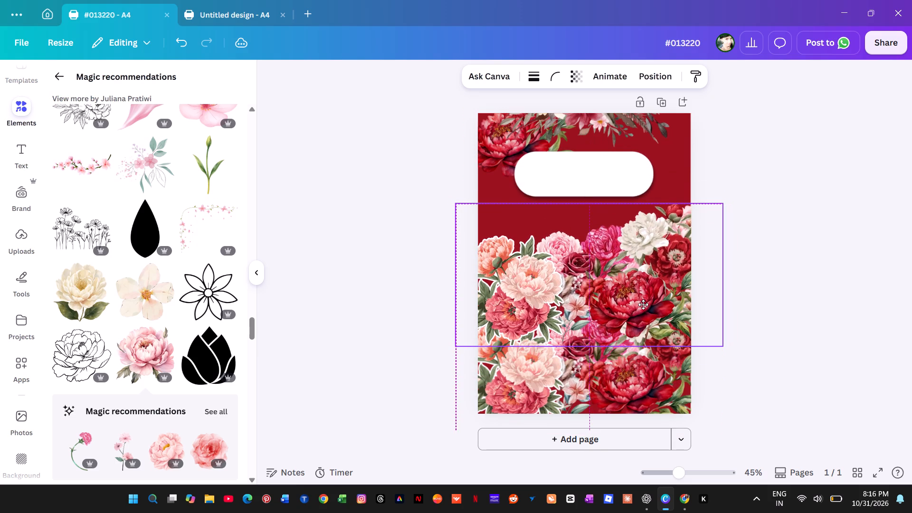
drag(643, 304, 643, 302)
drag(643, 302, 643, 303)
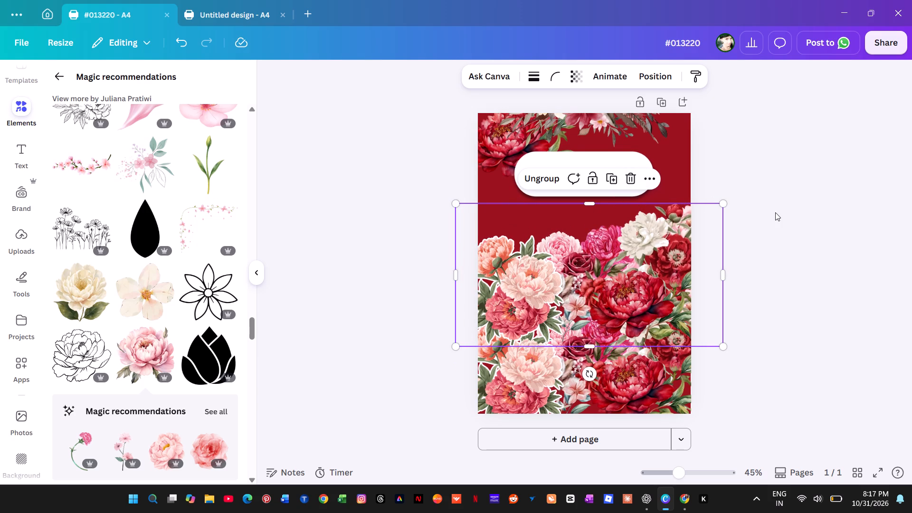
click(762, 159)
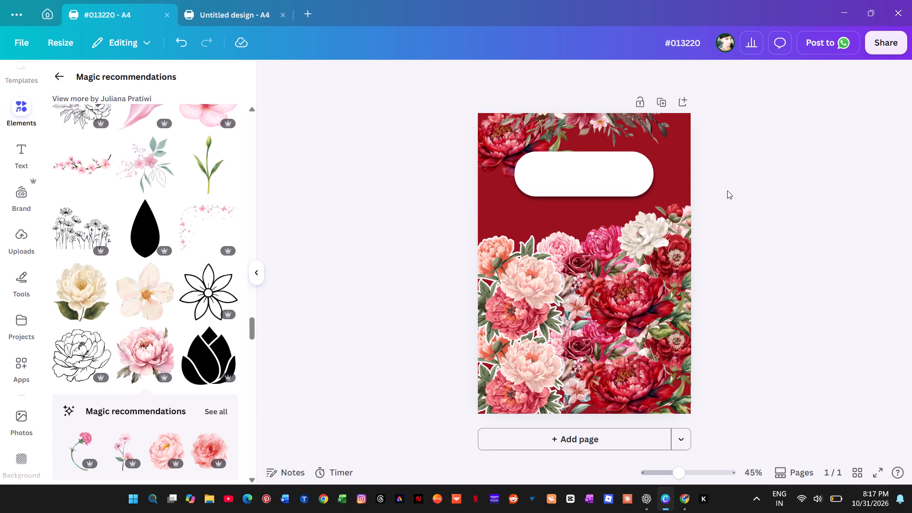
click(603, 275)
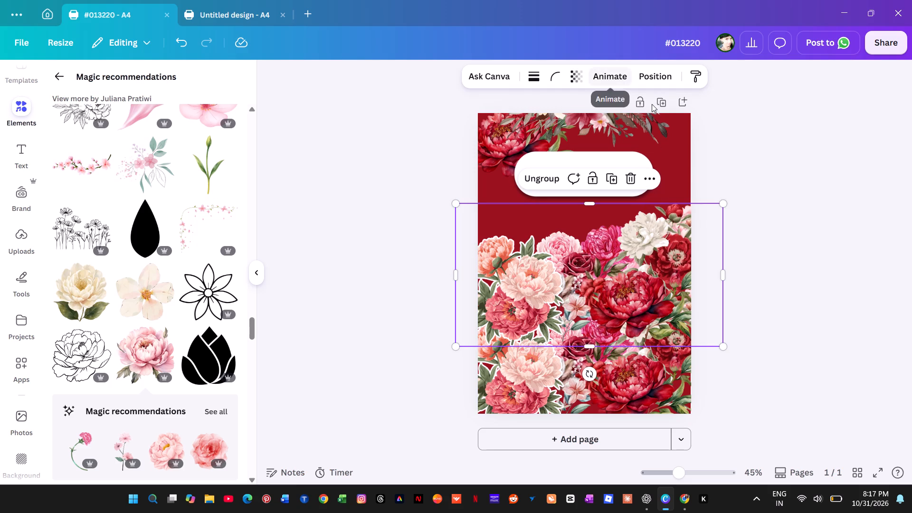
click(768, 176)
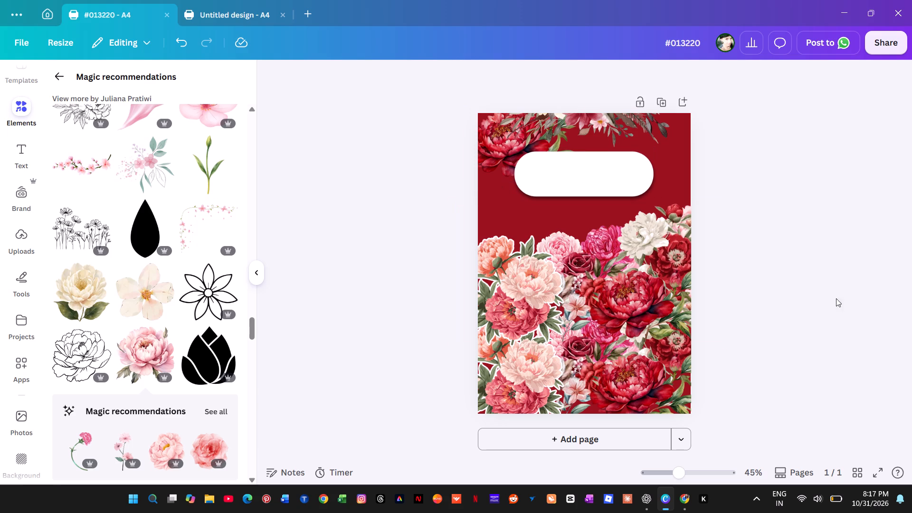
Rotate the duplicated bouquet group half a turn so it sits level and upside down.
click(597, 275)
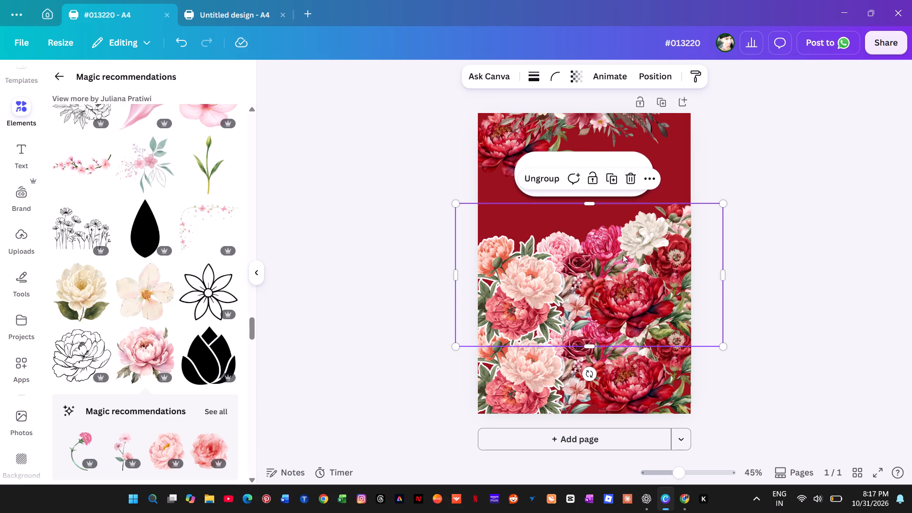
drag(586, 376, 508, 367)
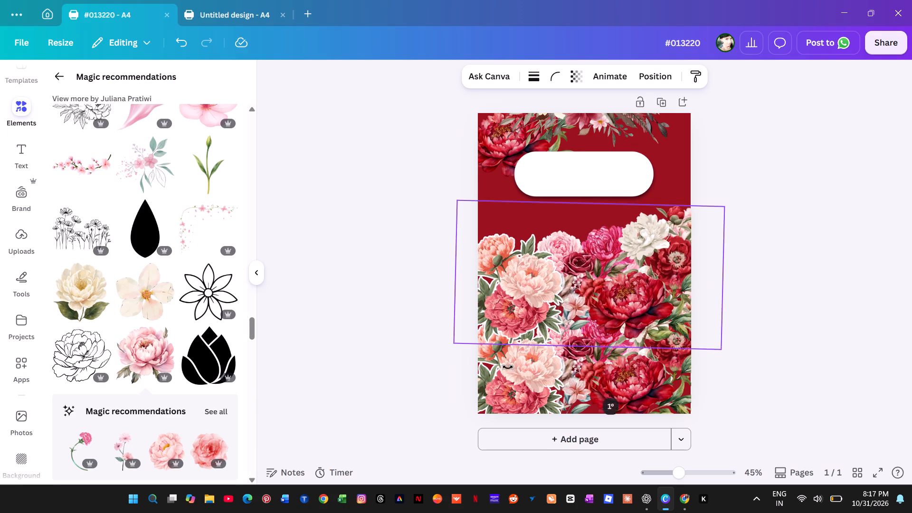
drag(508, 367, 598, 190)
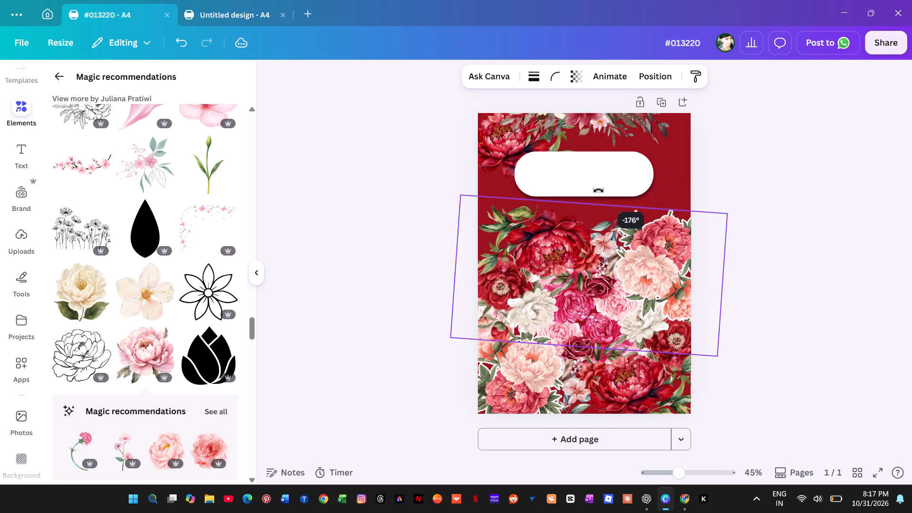
drag(598, 190, 593, 187)
Delete the hanging garland and the red corner peony at the top of the page.
drag(759, 143, 667, 121)
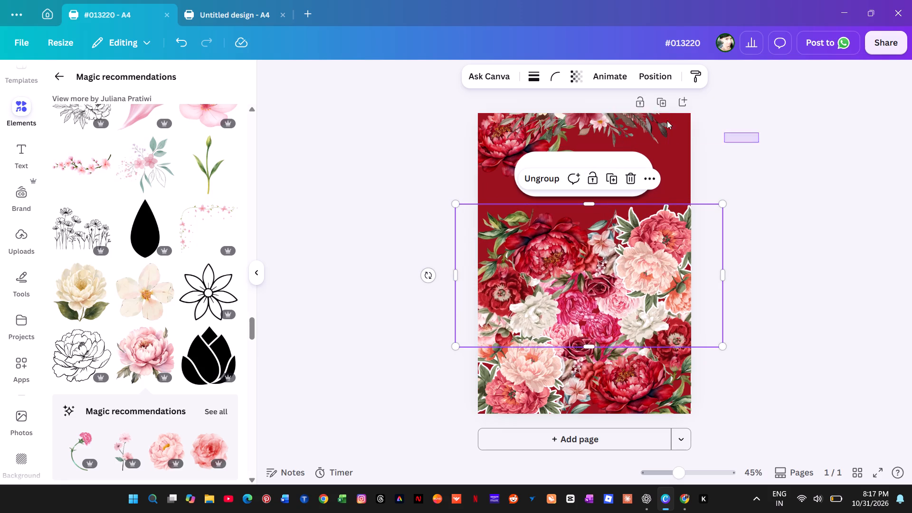
drag(667, 121, 466, 102)
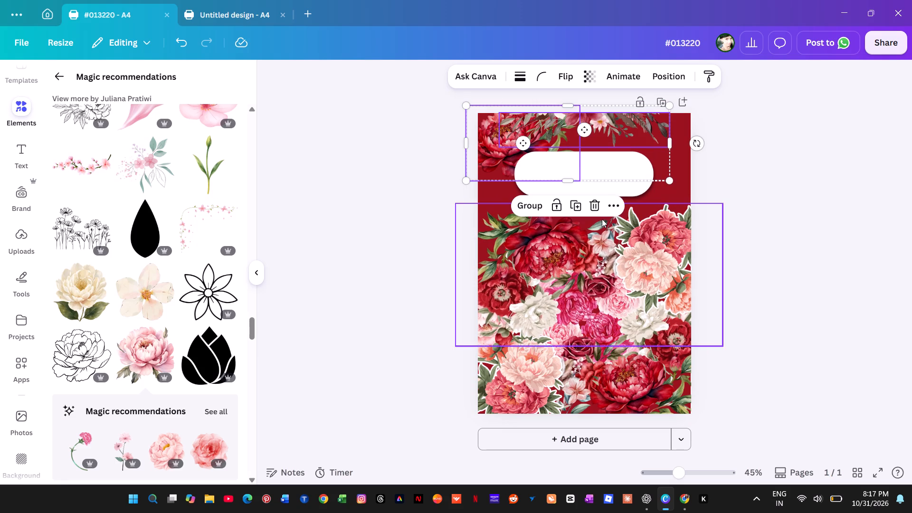
click(595, 206)
Move the upside-down bouquet group to the top of the page so its upper flowers run off the top edge.
drag(603, 306, 607, 239)
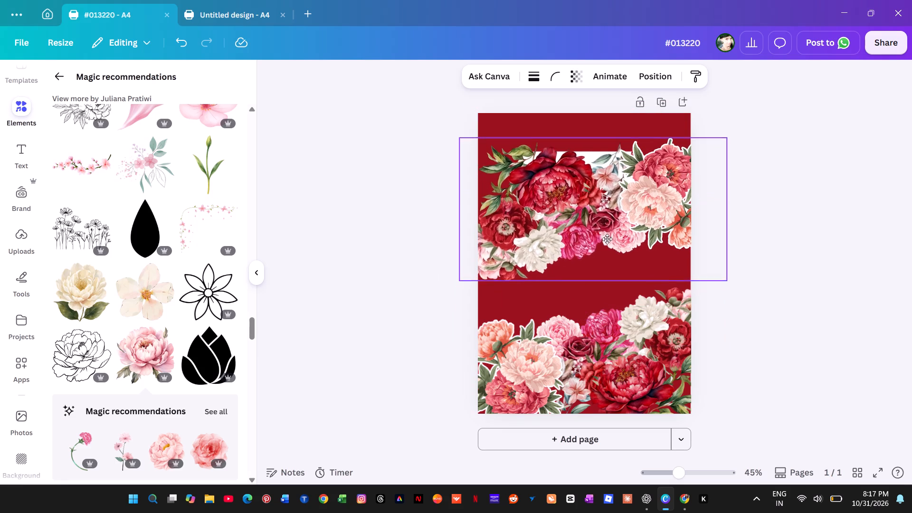
drag(607, 239, 603, 205)
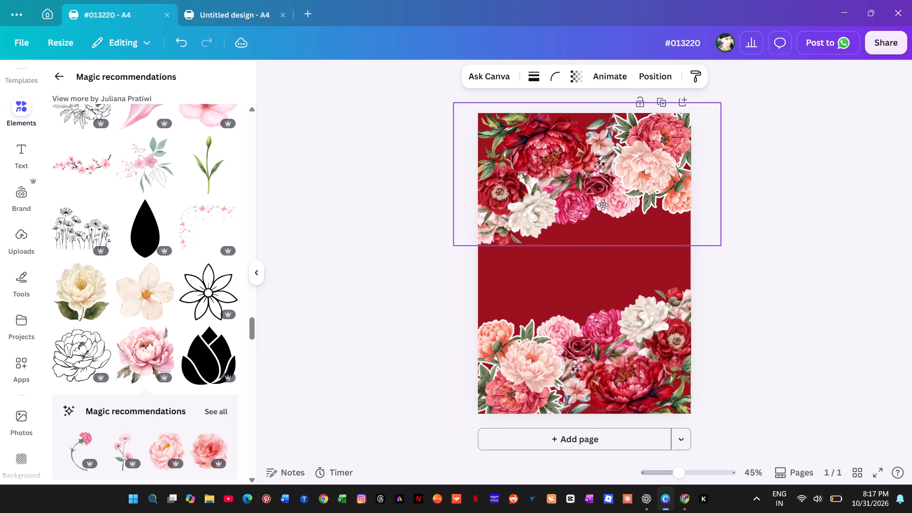
drag(603, 205, 600, 209)
click(797, 284)
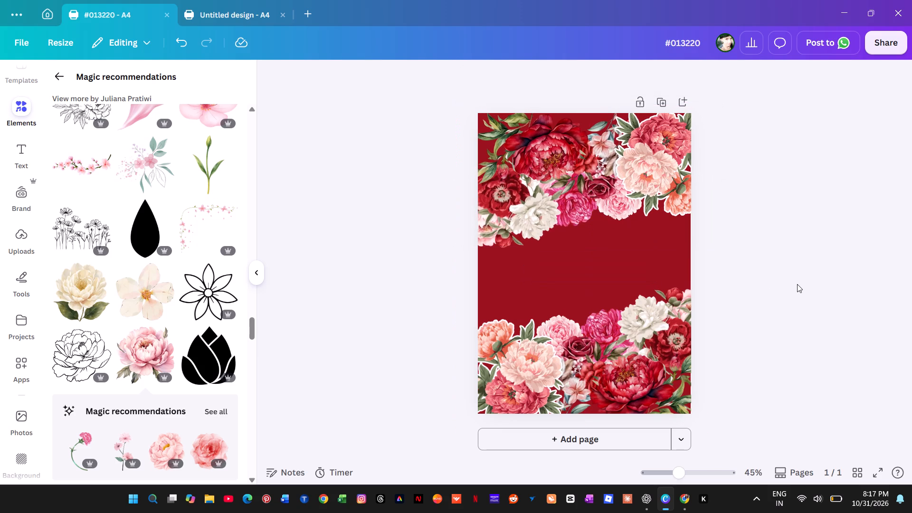
click(589, 165)
drag(588, 175, 589, 170)
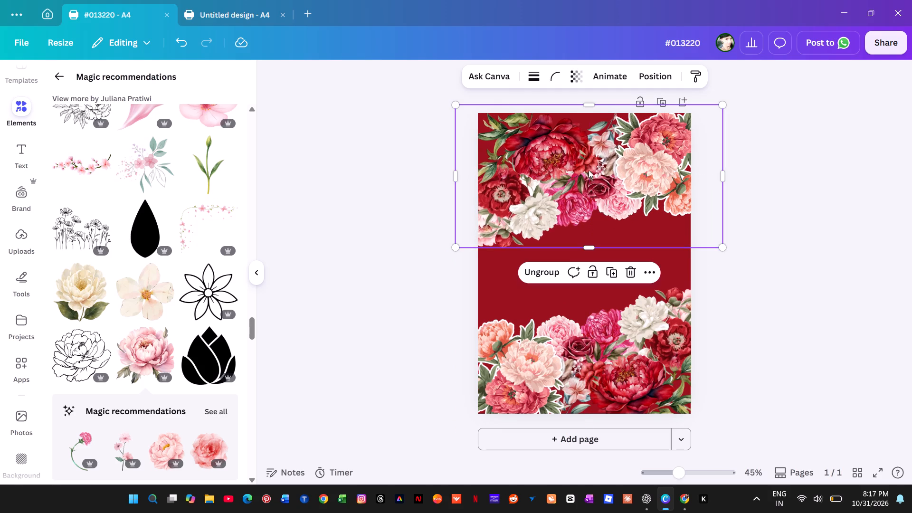
drag(589, 170, 590, 147)
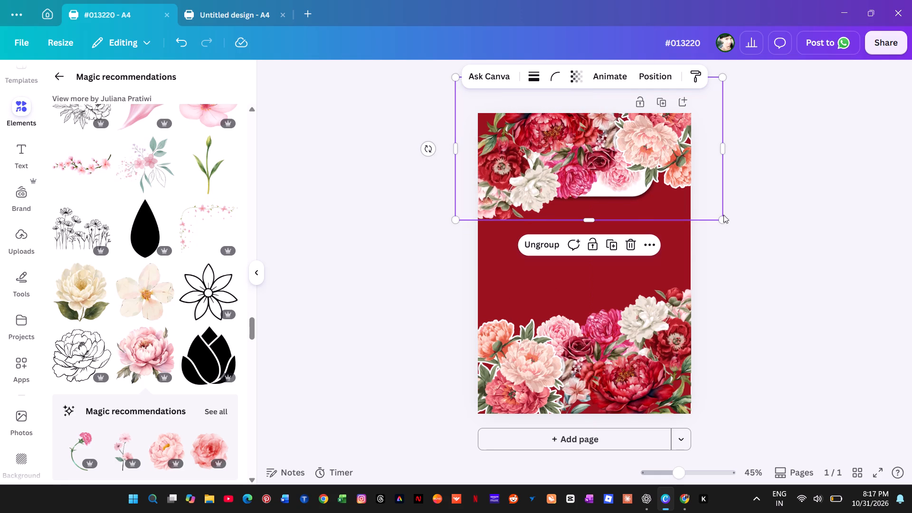
click(830, 263)
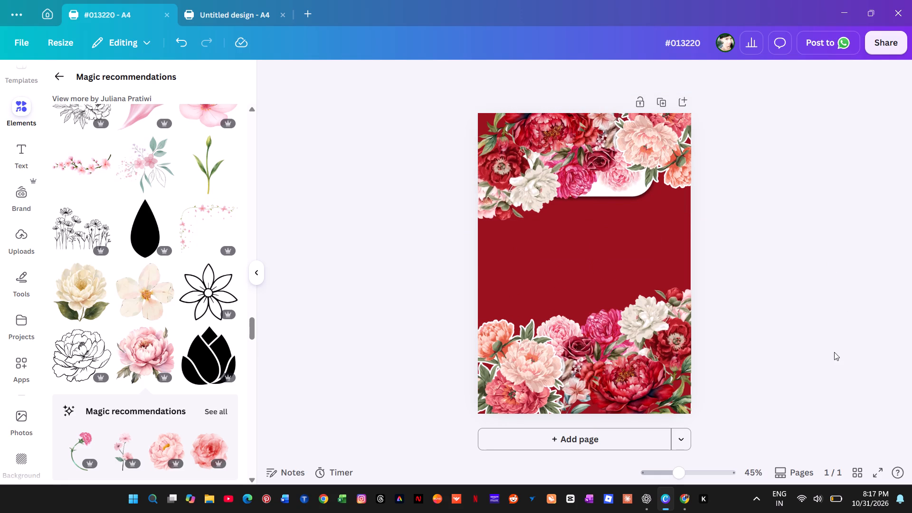
Bring the white pill-shaped label to the front of the layer order, above both bouquet groups.
key(alt+1)
drag(139, 264, 140, 263)
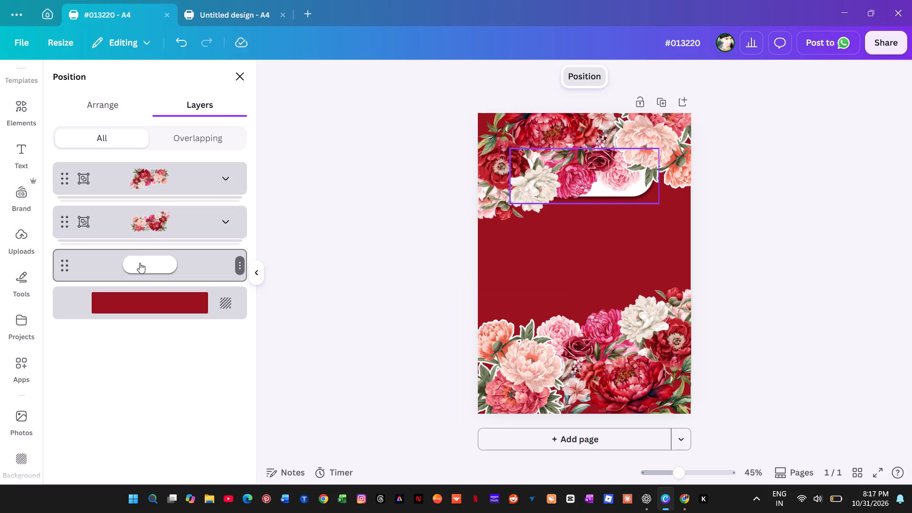
drag(140, 263, 150, 216)
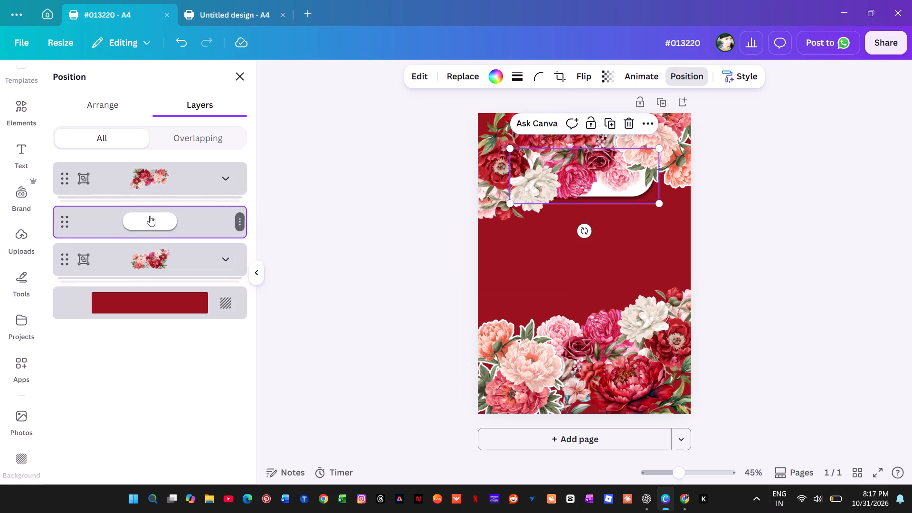
drag(161, 219, 173, 167)
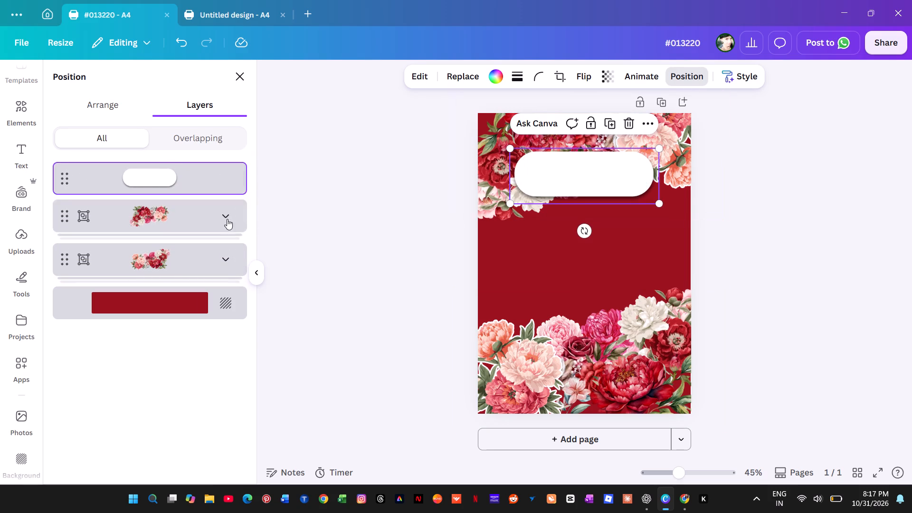
click(810, 313)
click(785, 332)
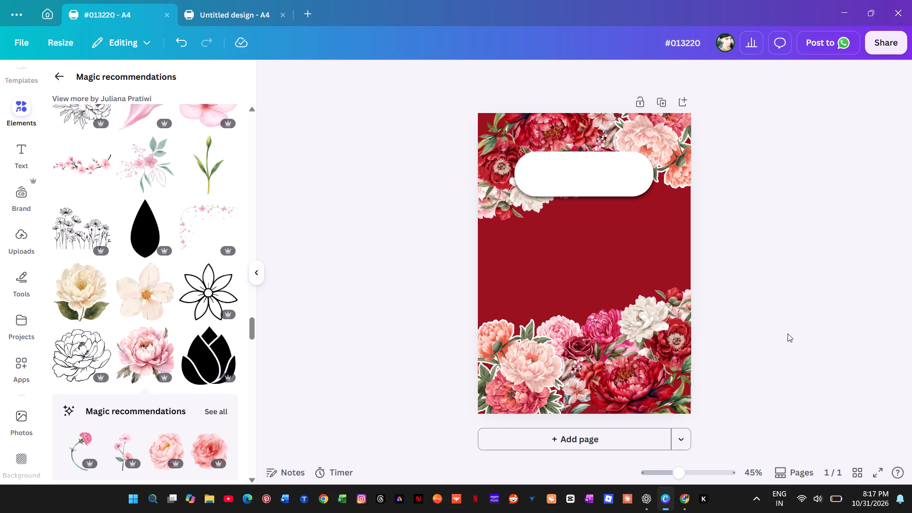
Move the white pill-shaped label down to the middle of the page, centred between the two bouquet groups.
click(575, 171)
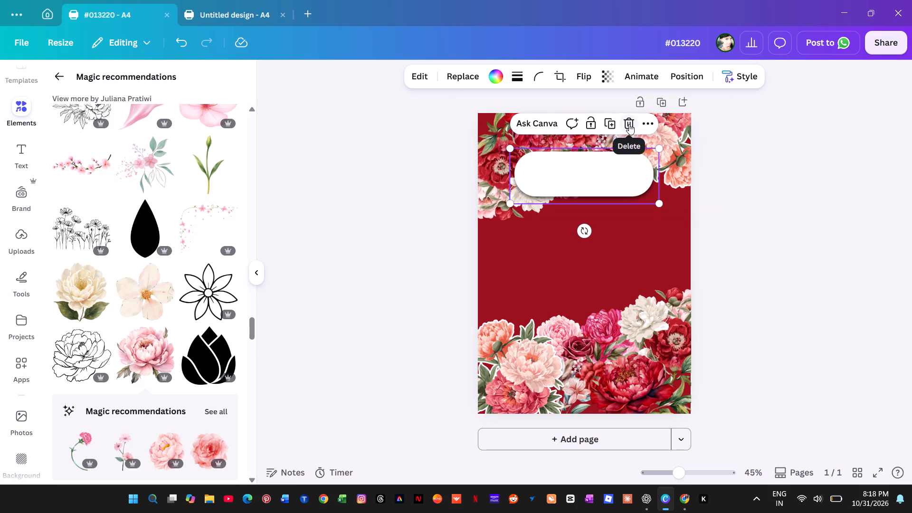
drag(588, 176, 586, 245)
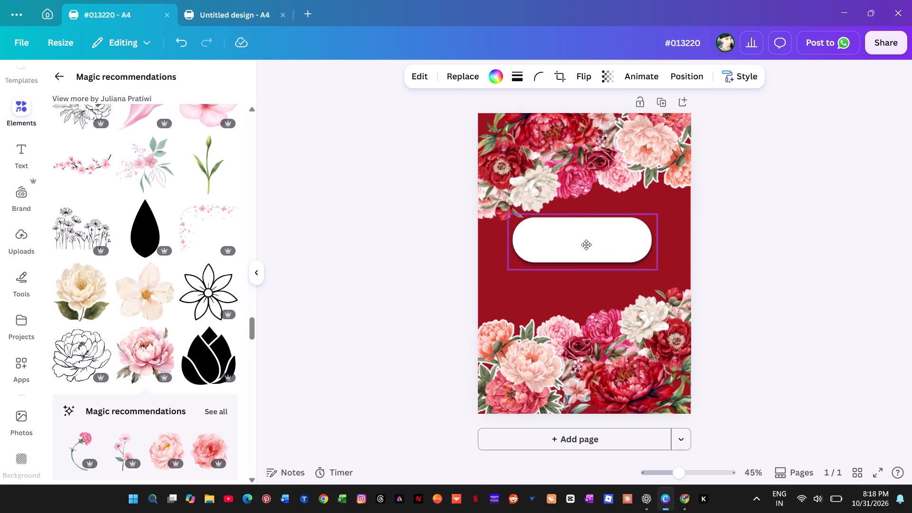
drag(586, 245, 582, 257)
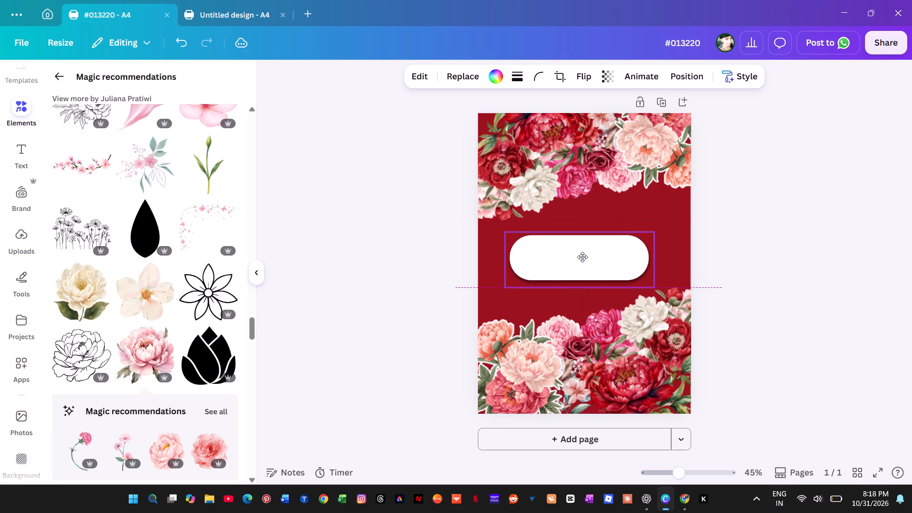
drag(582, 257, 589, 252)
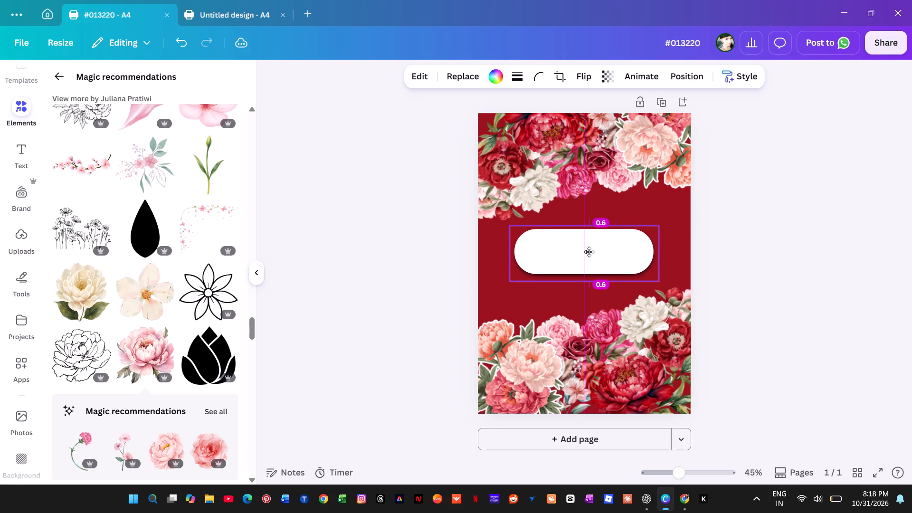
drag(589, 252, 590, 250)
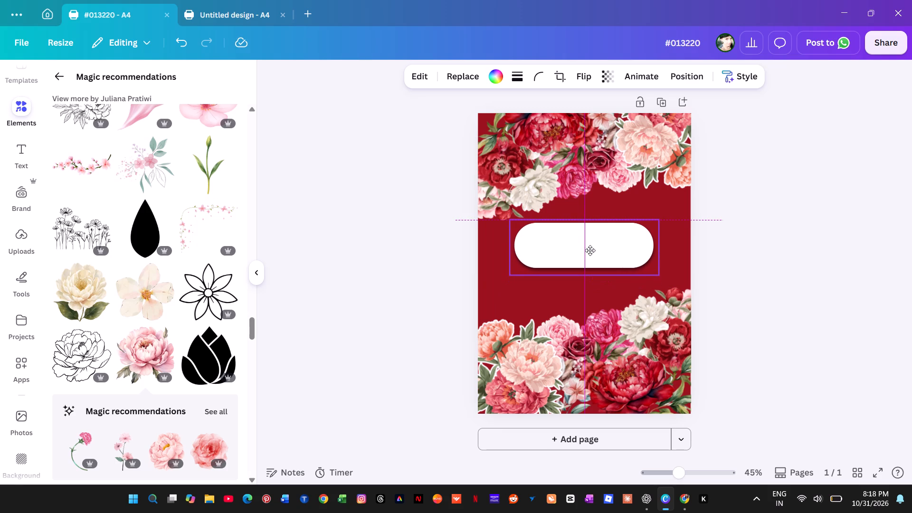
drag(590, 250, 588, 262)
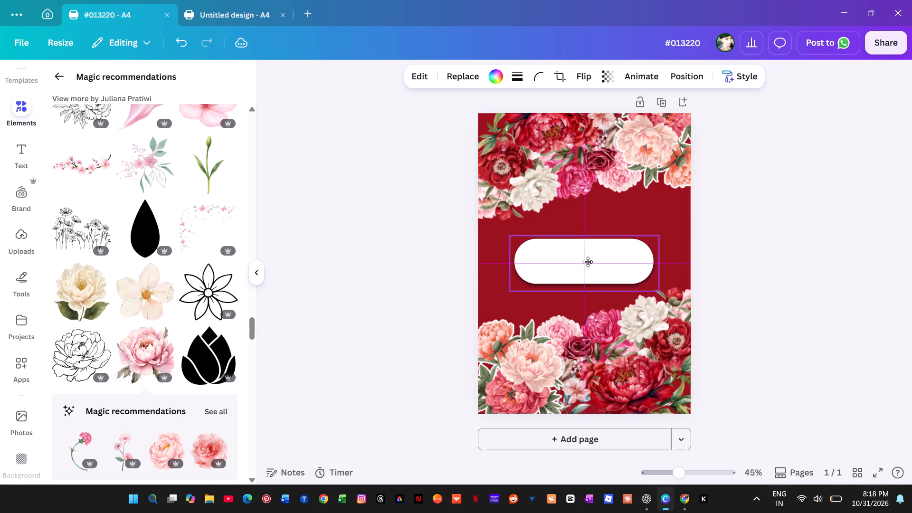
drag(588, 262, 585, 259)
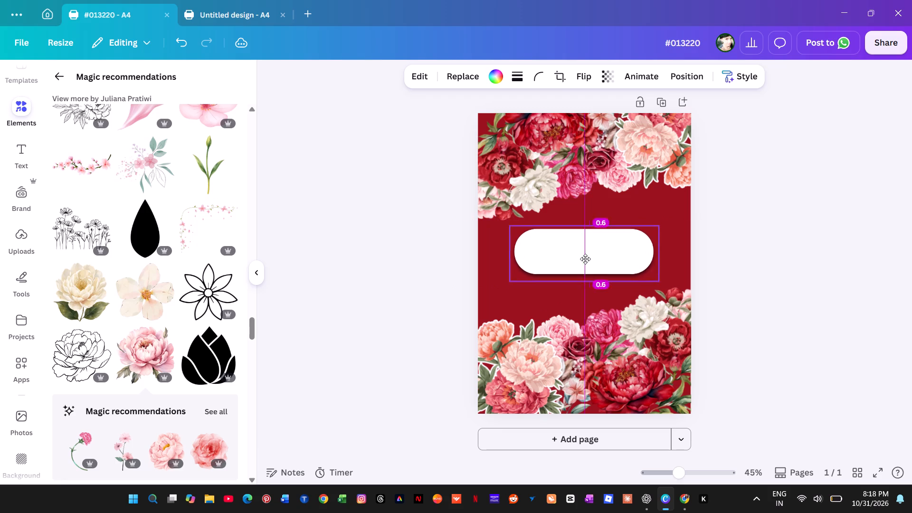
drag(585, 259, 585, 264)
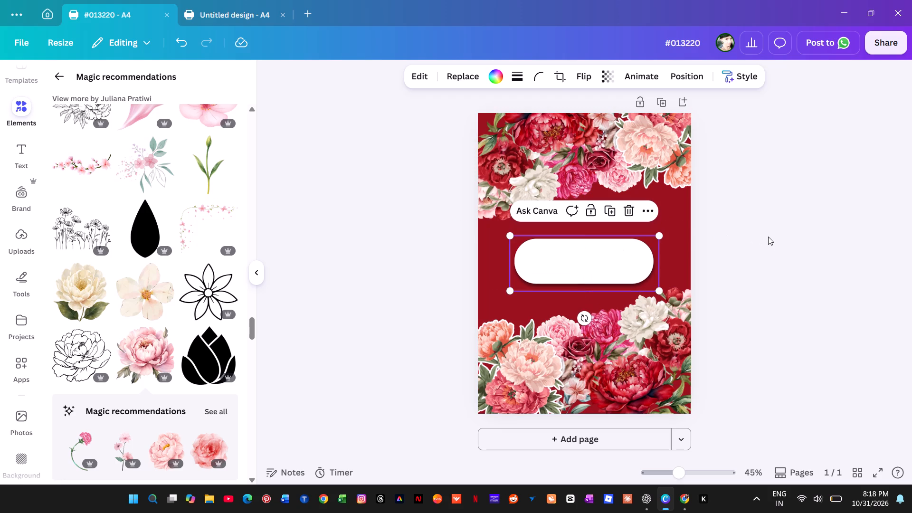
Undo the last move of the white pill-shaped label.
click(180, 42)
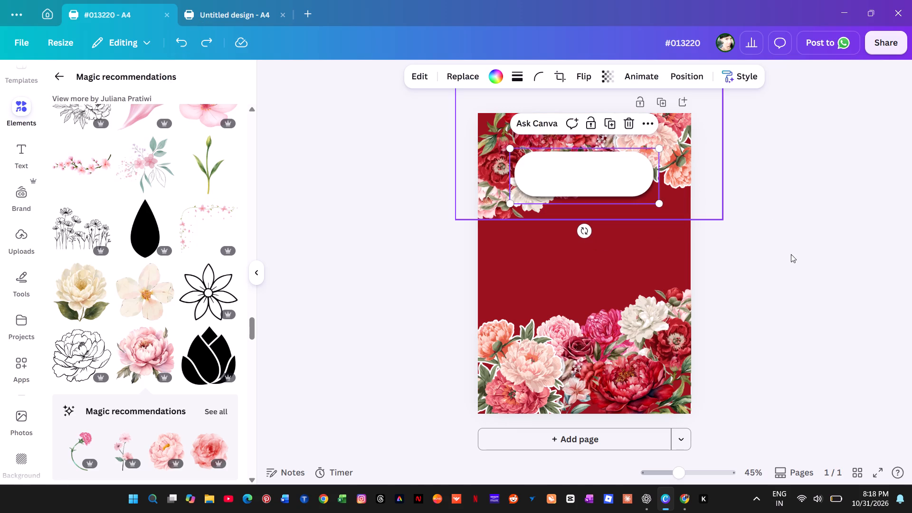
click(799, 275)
Duplicate the bottom bouquet group and move the copy up over the bare red middle of the page.
click(590, 337)
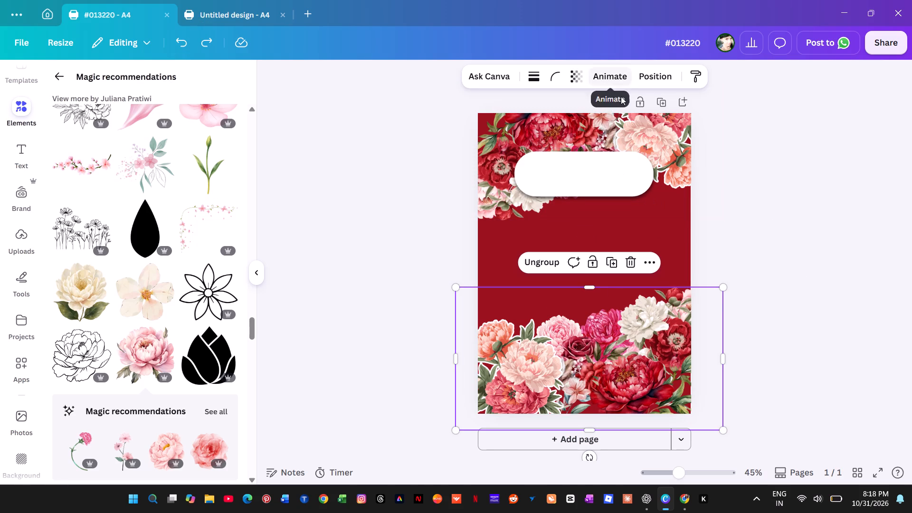
click(611, 267)
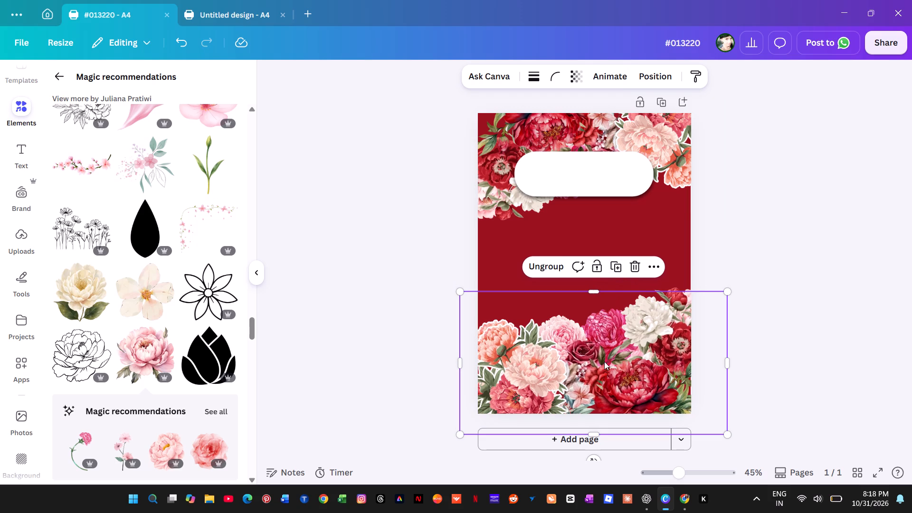
drag(612, 375, 607, 261)
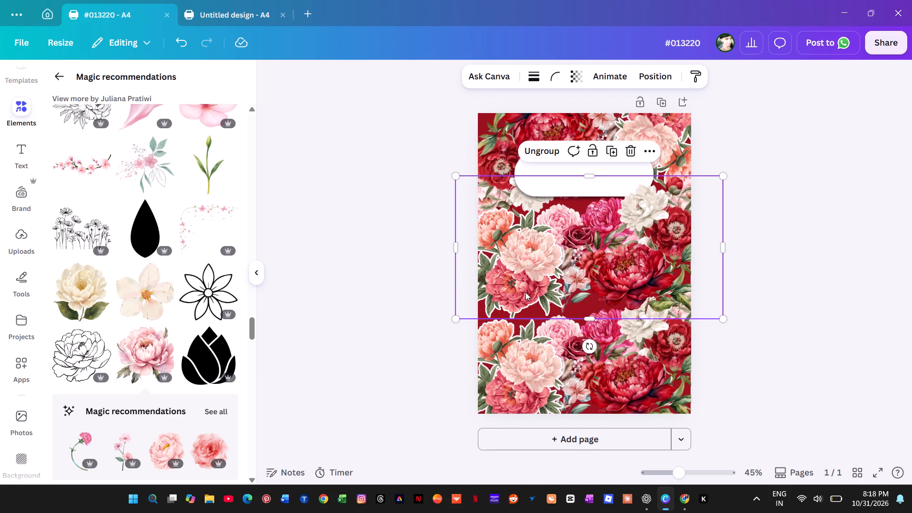
Enlarge the copied bouquet group well past both page sides and position it so its flowers cover the red middle area.
drag(459, 317, 418, 342)
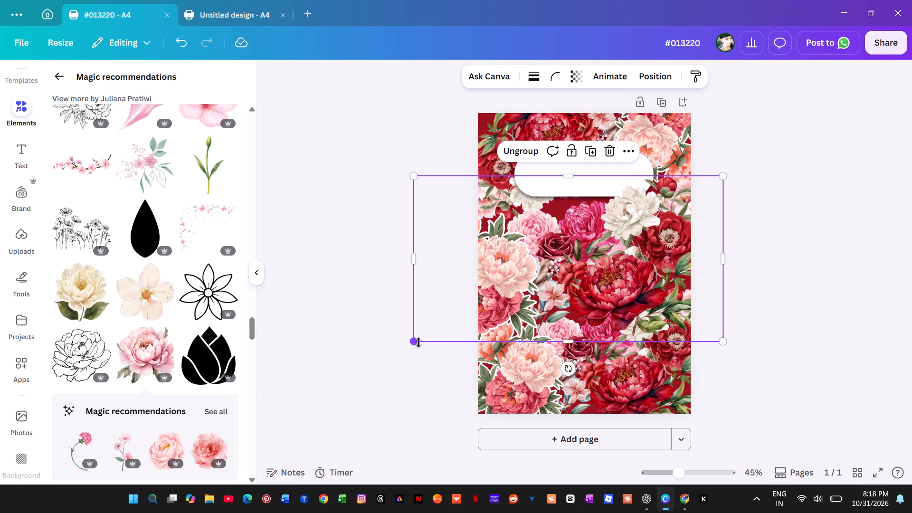
drag(586, 264, 569, 260)
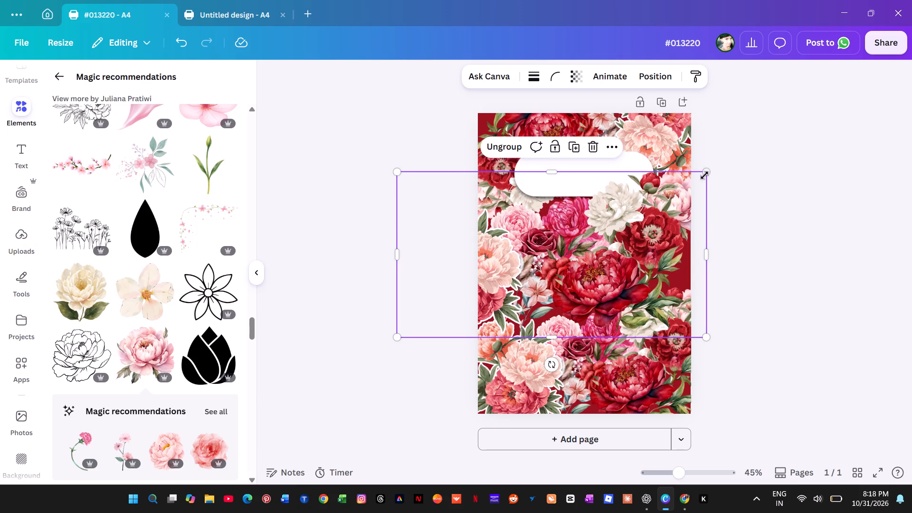
drag(704, 175, 806, 126)
drag(679, 223, 657, 251)
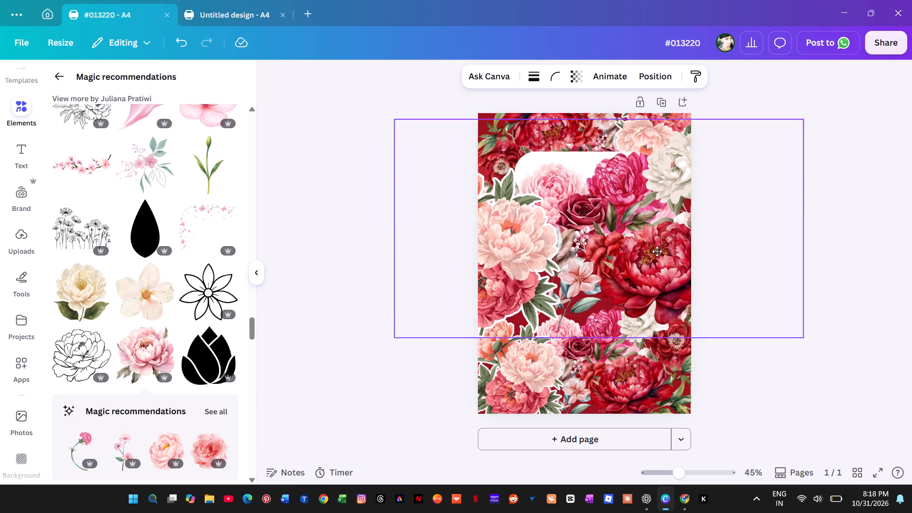
drag(657, 251, 646, 249)
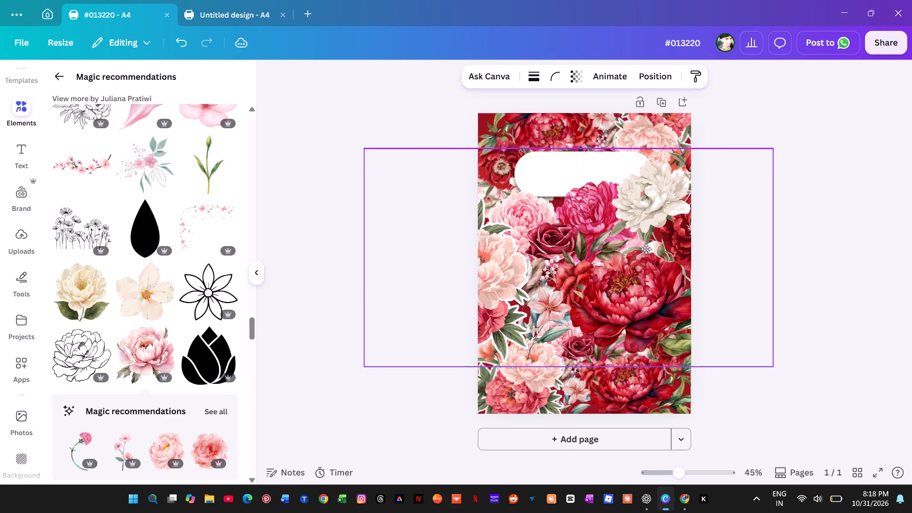
drag(646, 249, 634, 248)
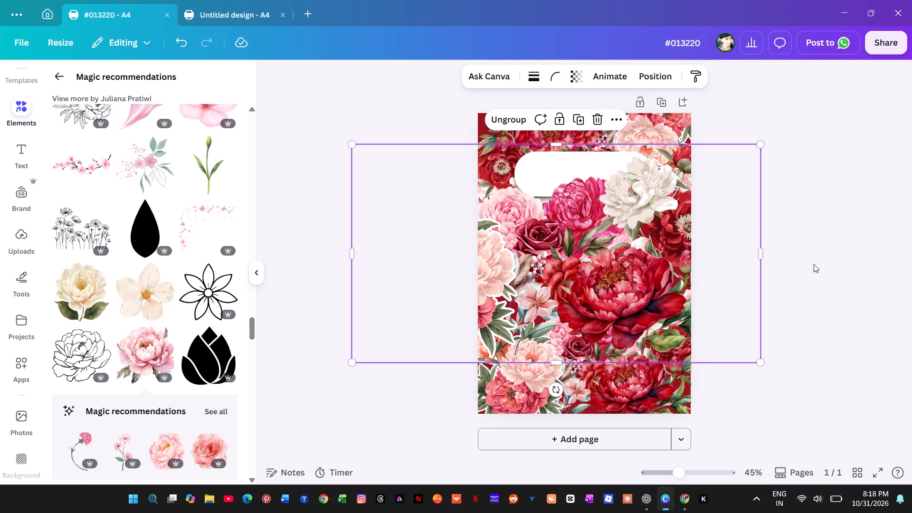
Move the enlarged middle bouquet group directly beneath the white pill-shaped label in the layer order.
key(alt+1)
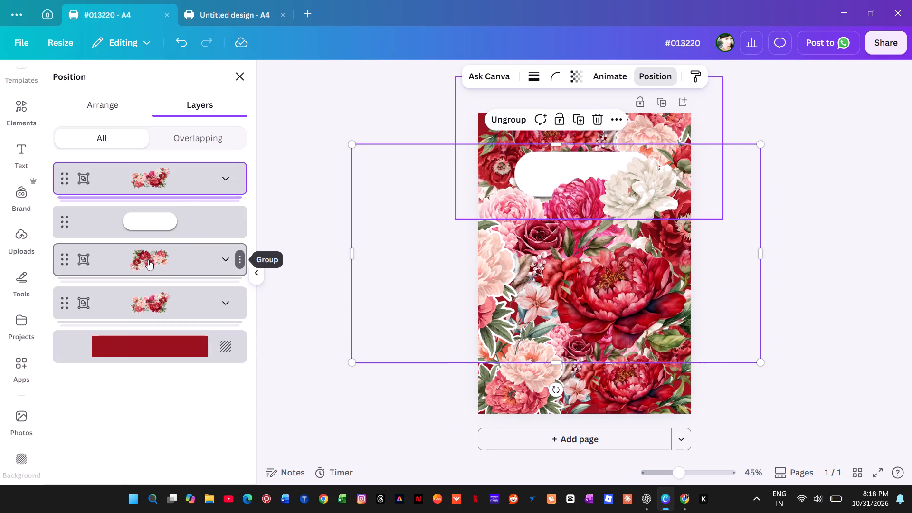
drag(181, 180, 175, 255)
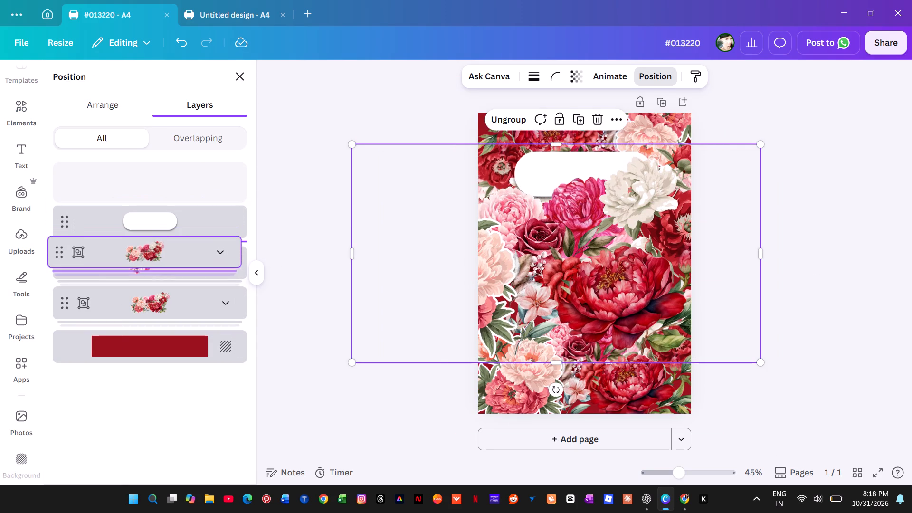
drag(175, 255, 175, 256)
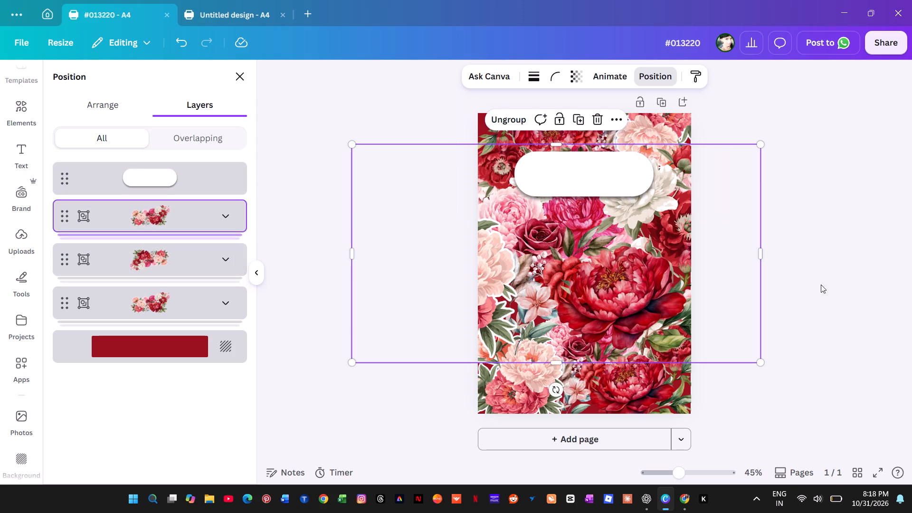
click(827, 282)
click(829, 299)
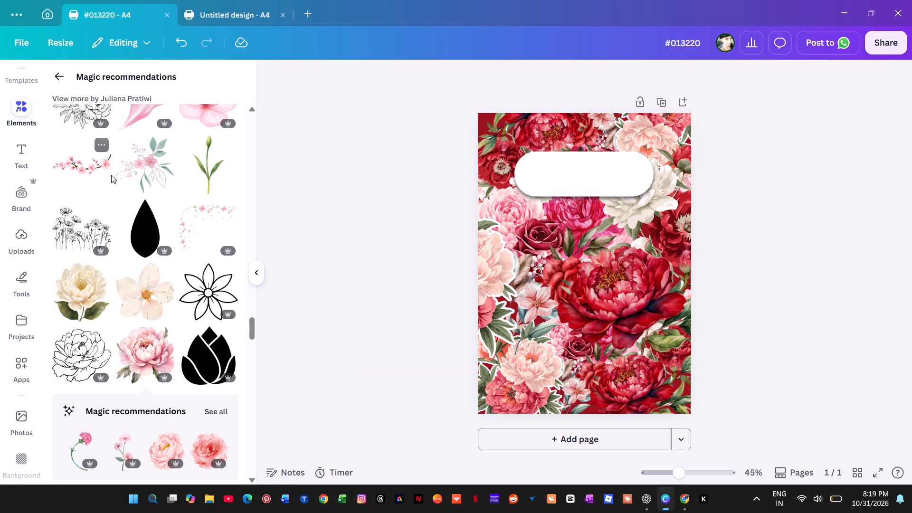
Enlarge the white pill-shaped label to about 16.2 wide by 6 high and centre it horizontally near the top of the page.
click(587, 173)
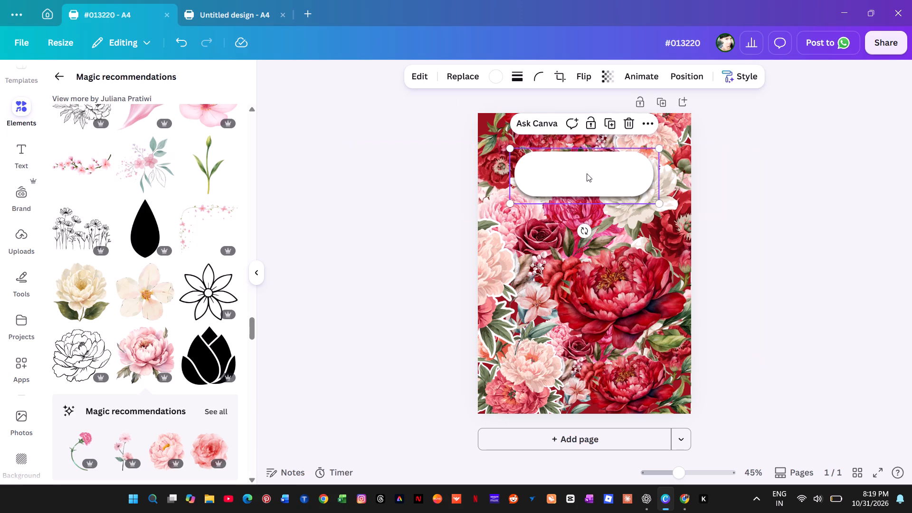
drag(508, 207, 493, 213)
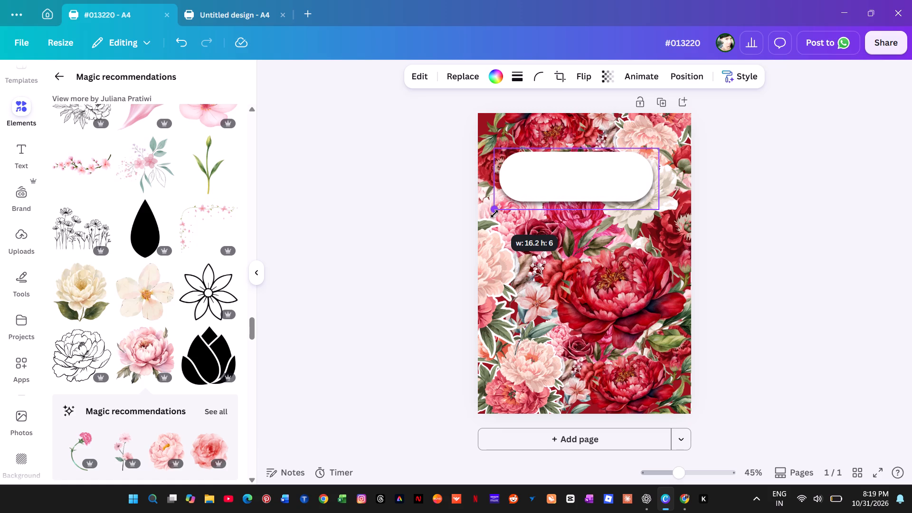
drag(569, 170, 578, 170)
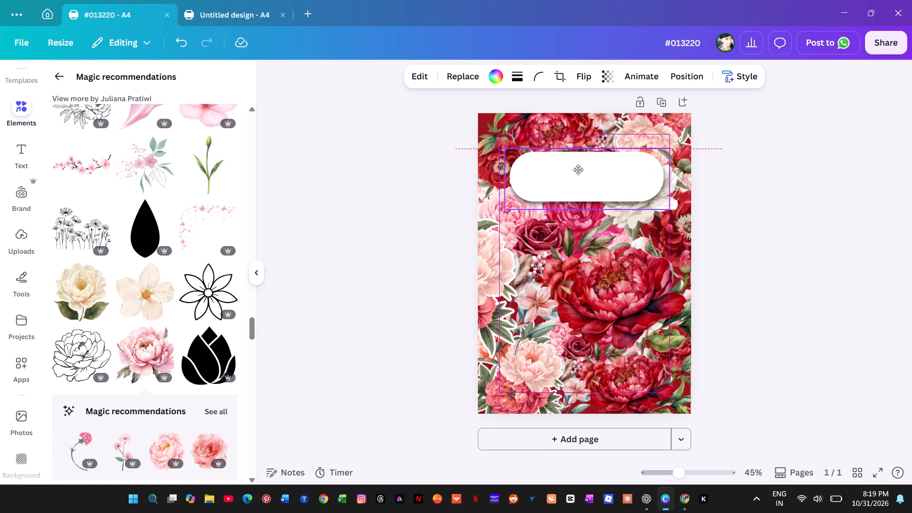
drag(578, 170, 578, 166)
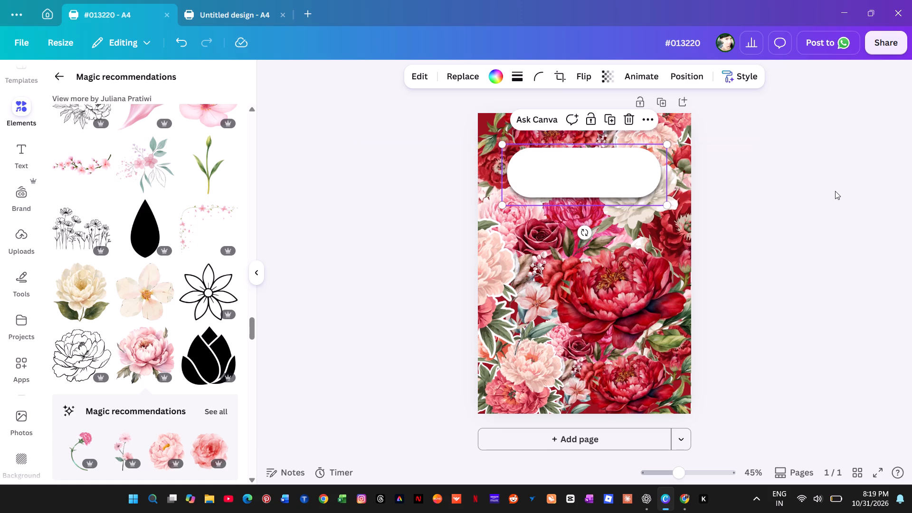
click(835, 191)
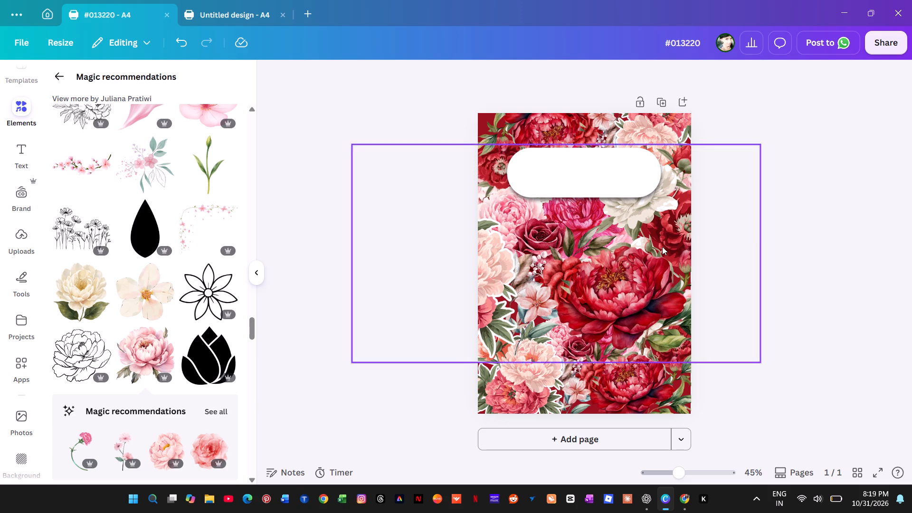
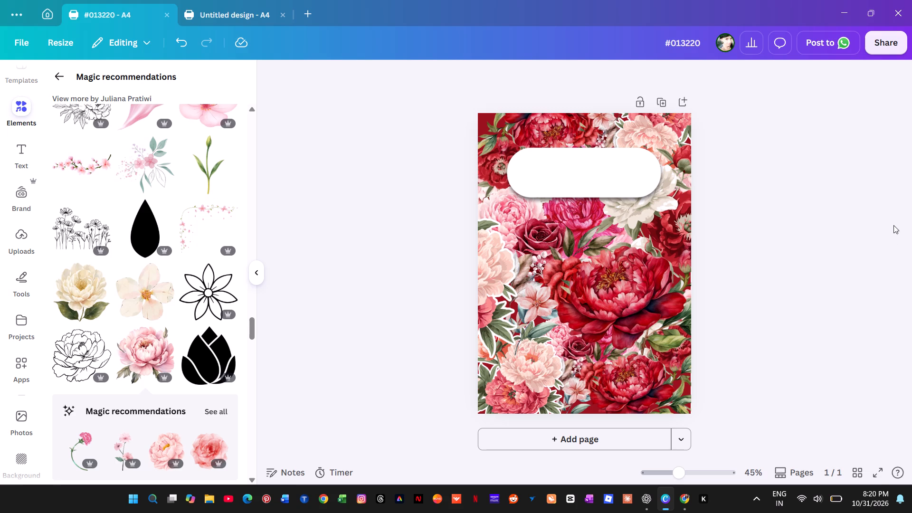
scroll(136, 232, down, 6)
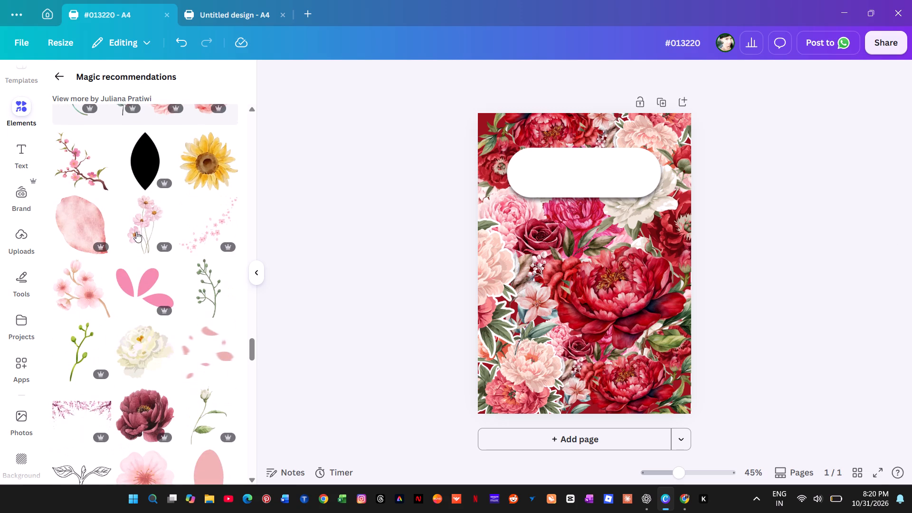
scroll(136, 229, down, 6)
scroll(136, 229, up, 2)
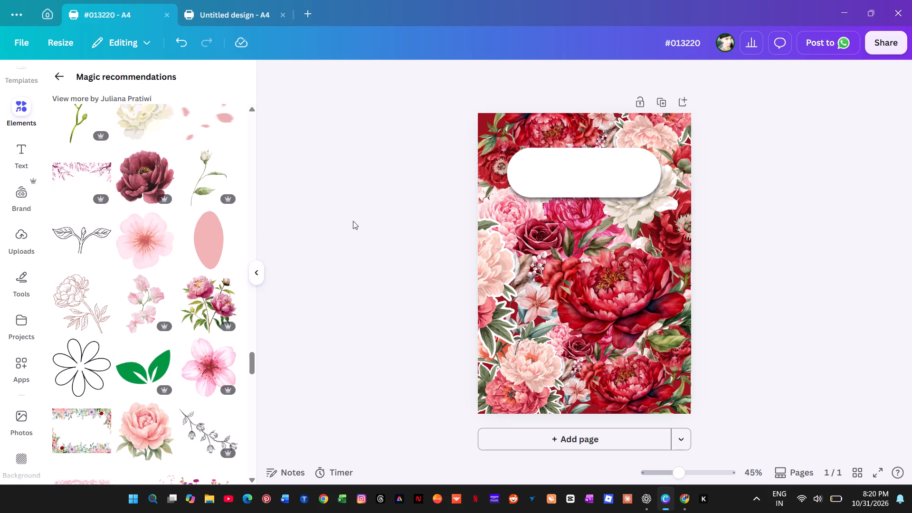
key(Print)
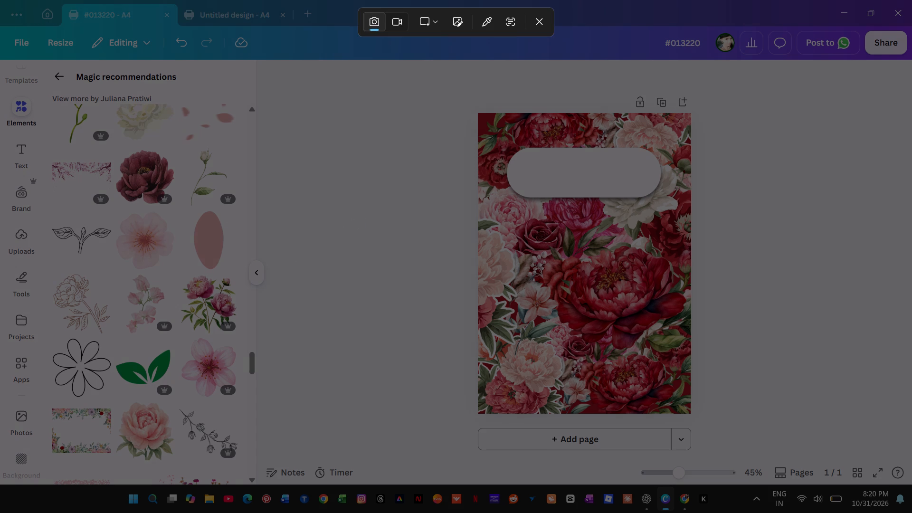
drag(0, 0, 911, 512)
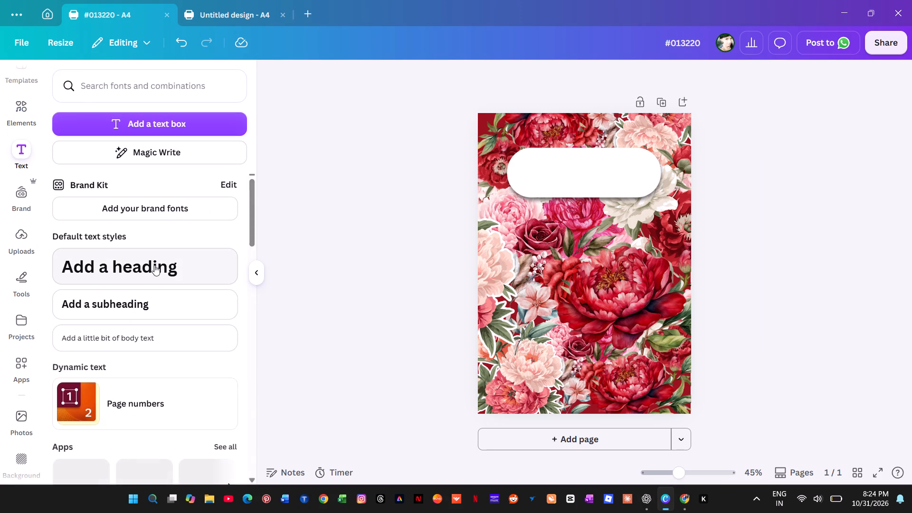
click(154, 265)
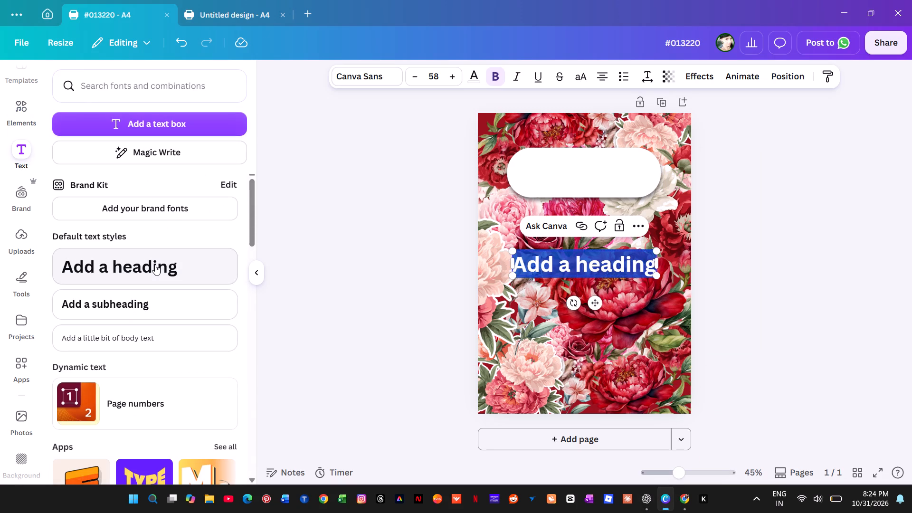
text(Planner)
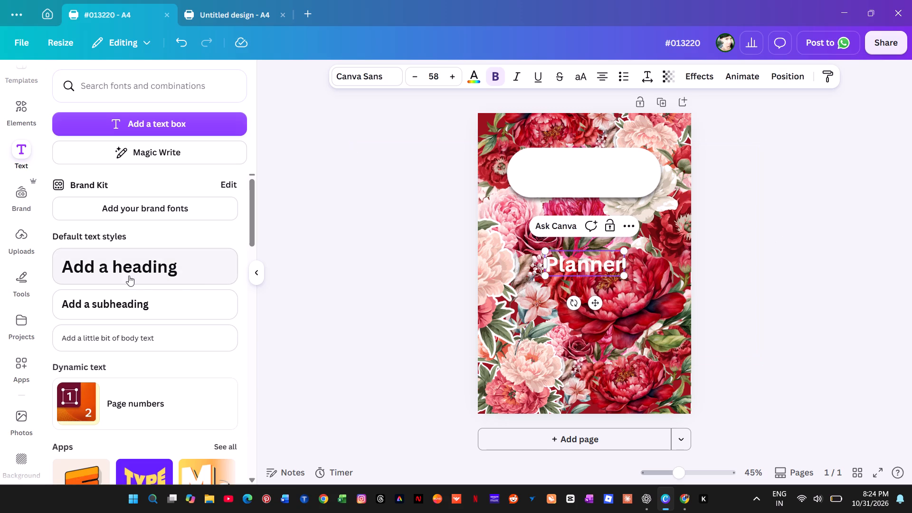
Insert the recently used "Like & Subscribe" font combination onto the cover page.
scroll(130, 275, down, 6)
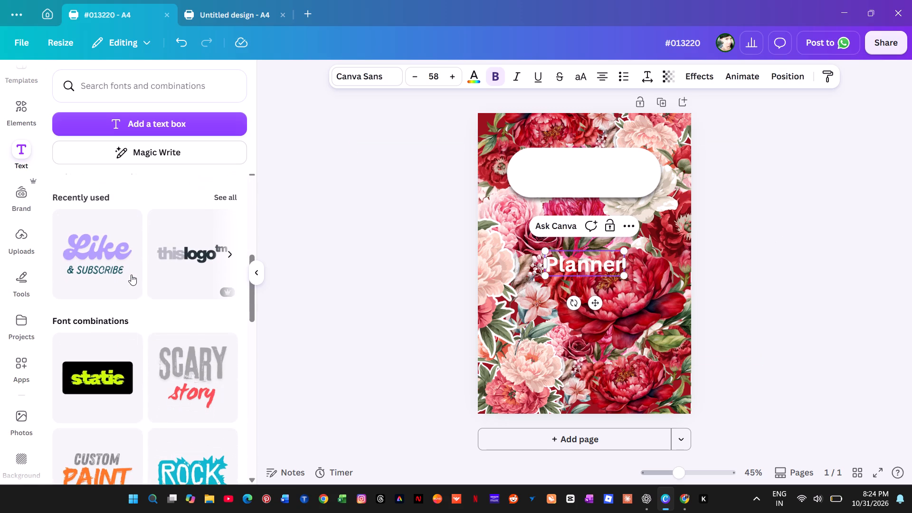
click(100, 251)
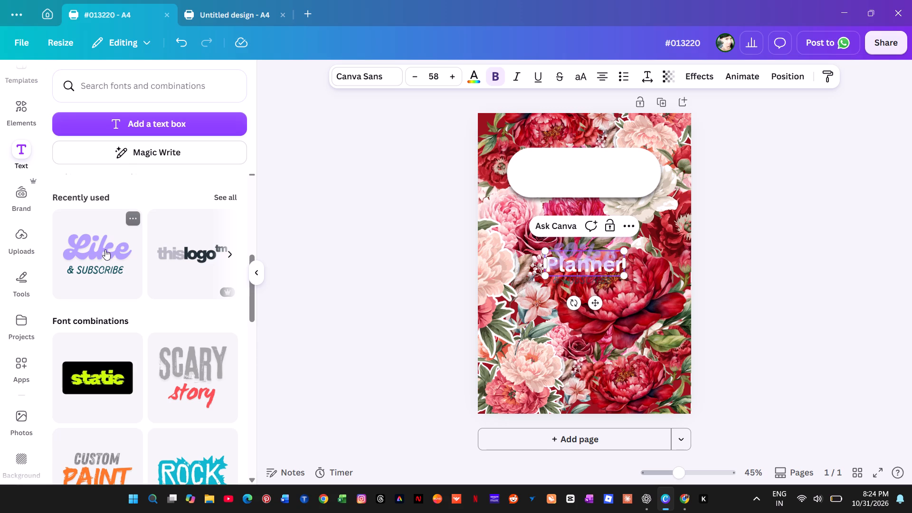
Move the "Like & Subscribe" text lower on the cover and delete the plain white "Planner" heading it overlapped.
drag(584, 259, 587, 350)
click(581, 266)
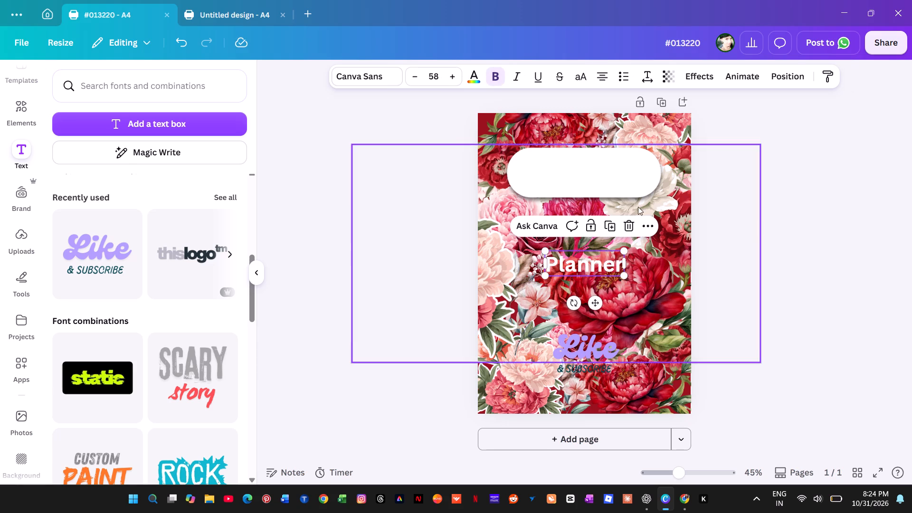
click(625, 226)
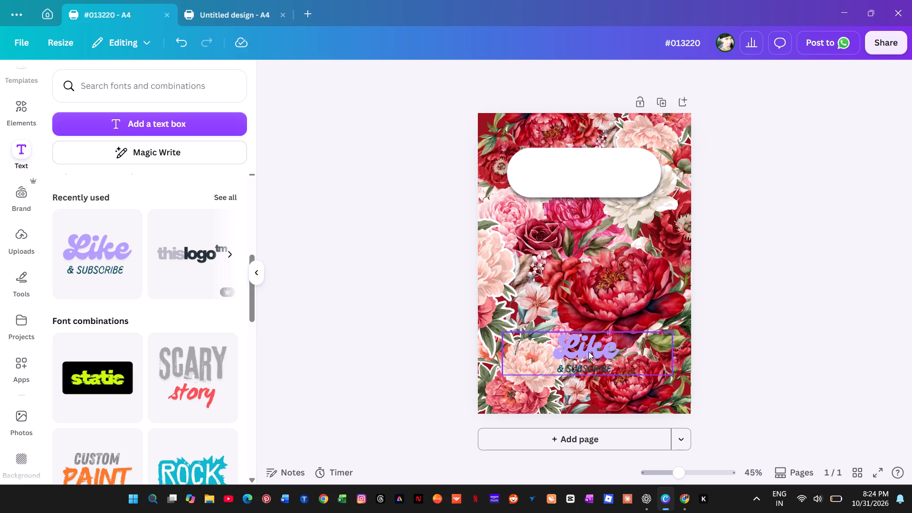
Move the "Like & Subscribe" text up below the white label and delete its "& Subscribe" line.
drag(589, 351, 581, 242)
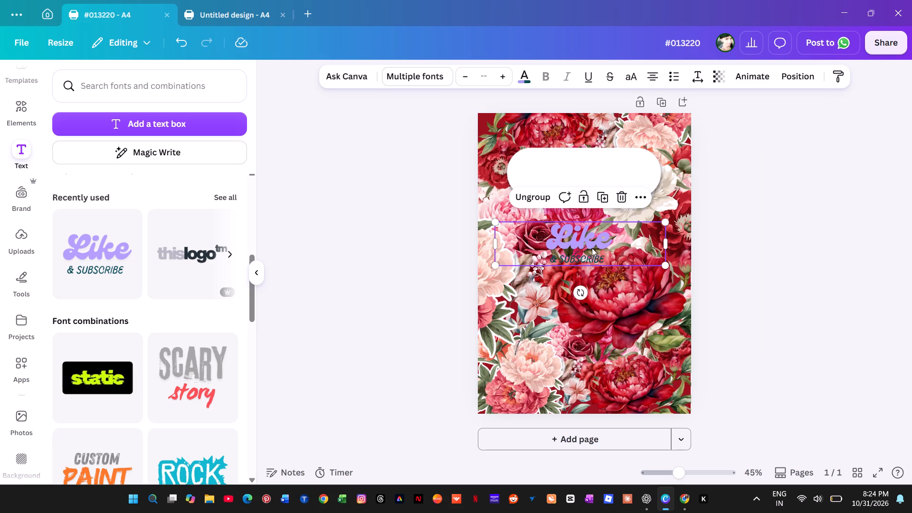
click(591, 253)
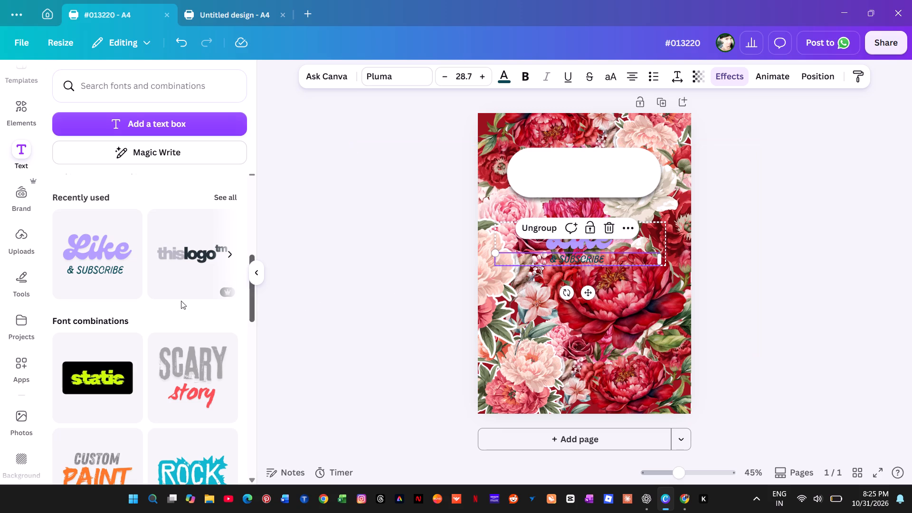
click(228, 249)
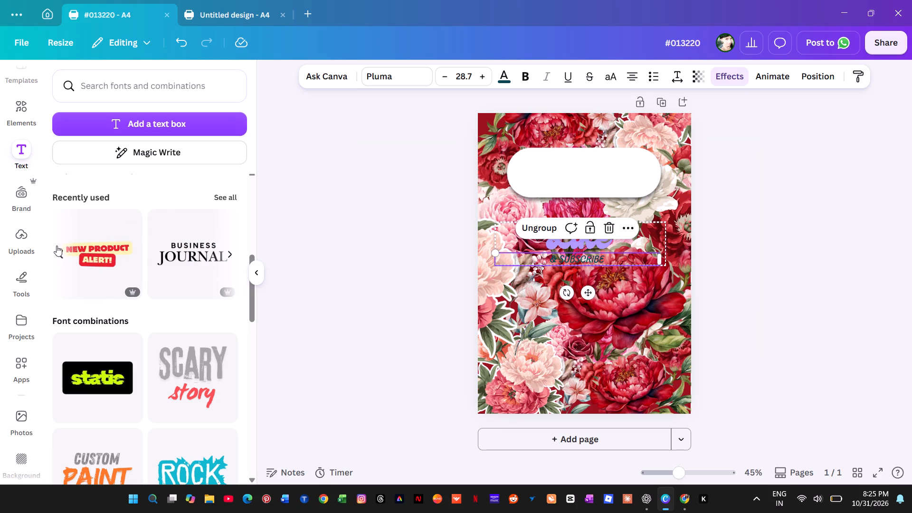
click(58, 252)
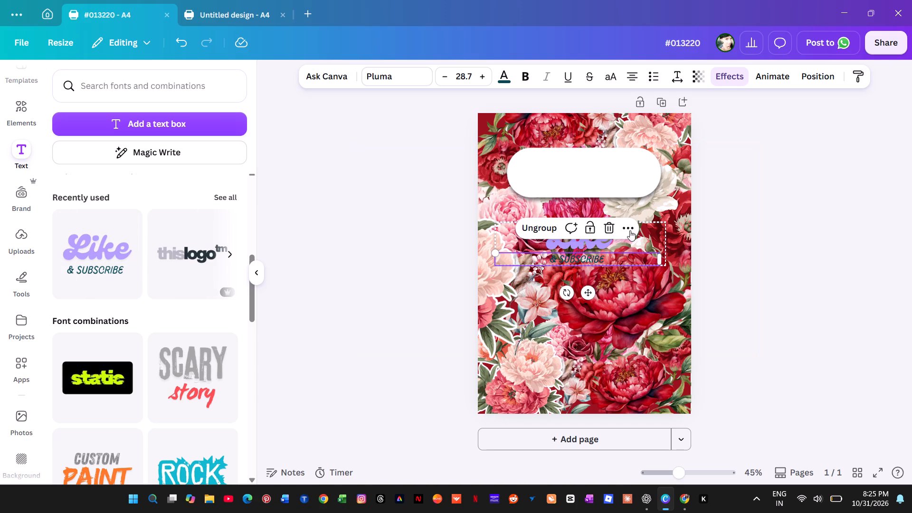
click(605, 227)
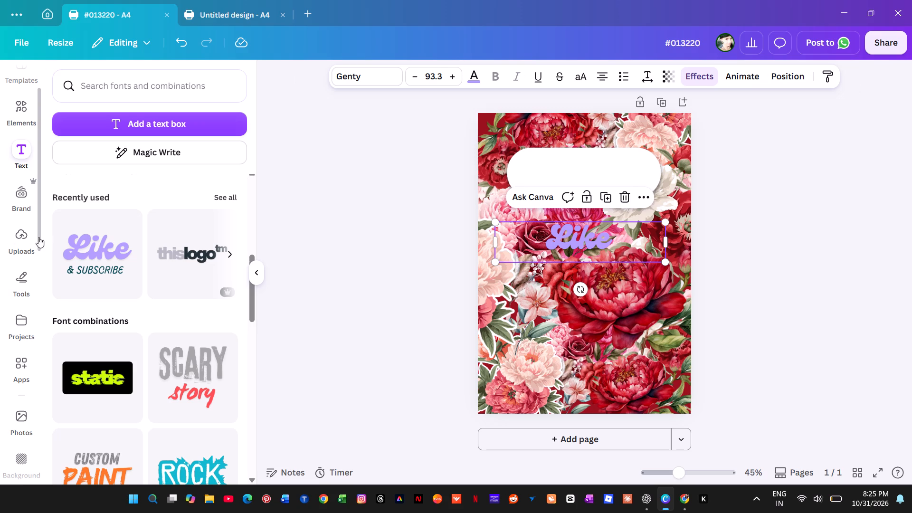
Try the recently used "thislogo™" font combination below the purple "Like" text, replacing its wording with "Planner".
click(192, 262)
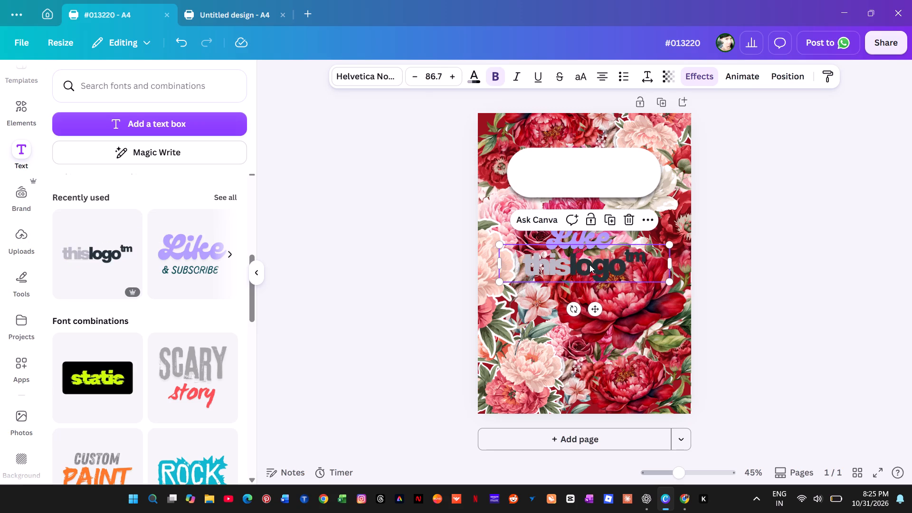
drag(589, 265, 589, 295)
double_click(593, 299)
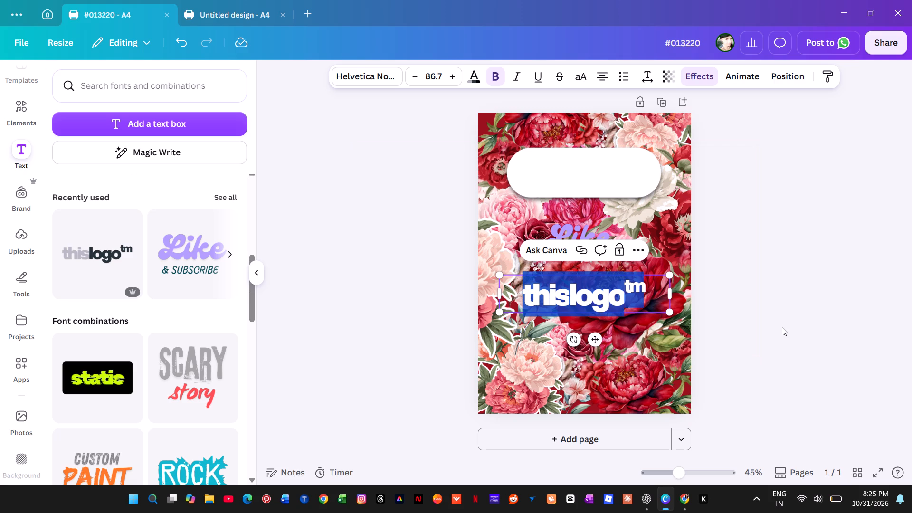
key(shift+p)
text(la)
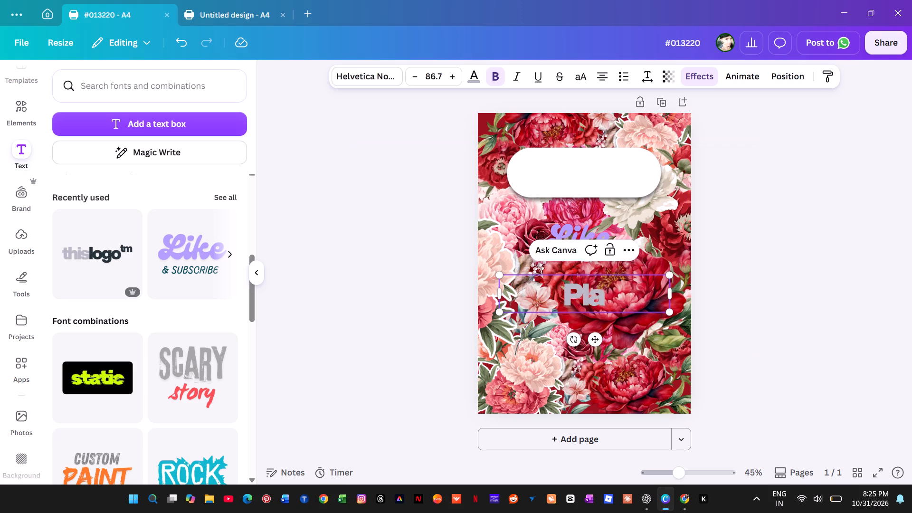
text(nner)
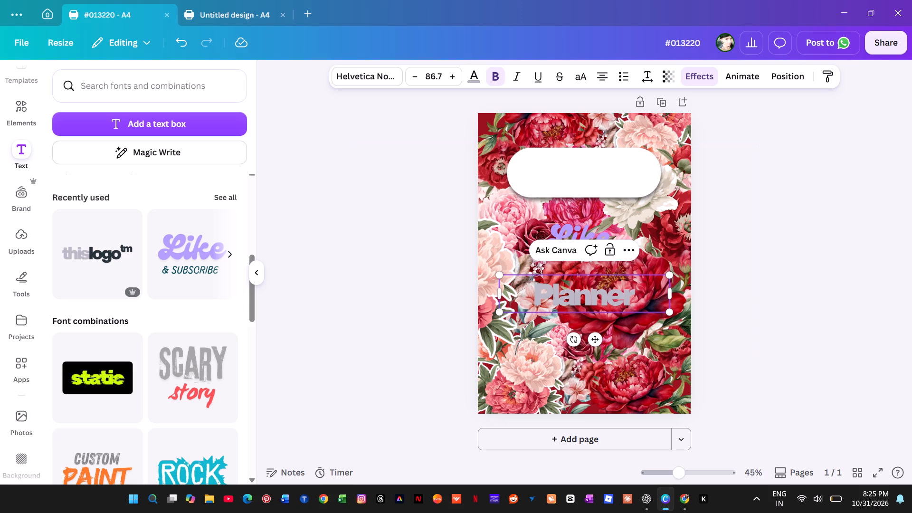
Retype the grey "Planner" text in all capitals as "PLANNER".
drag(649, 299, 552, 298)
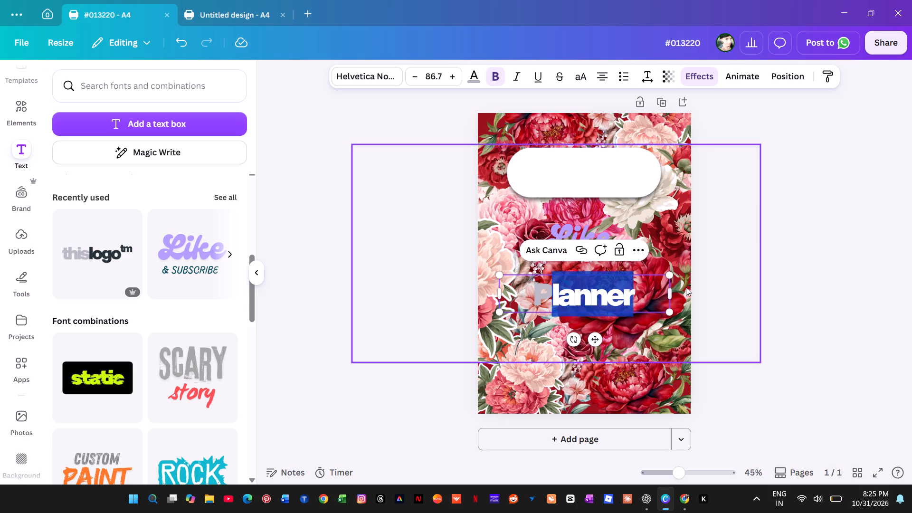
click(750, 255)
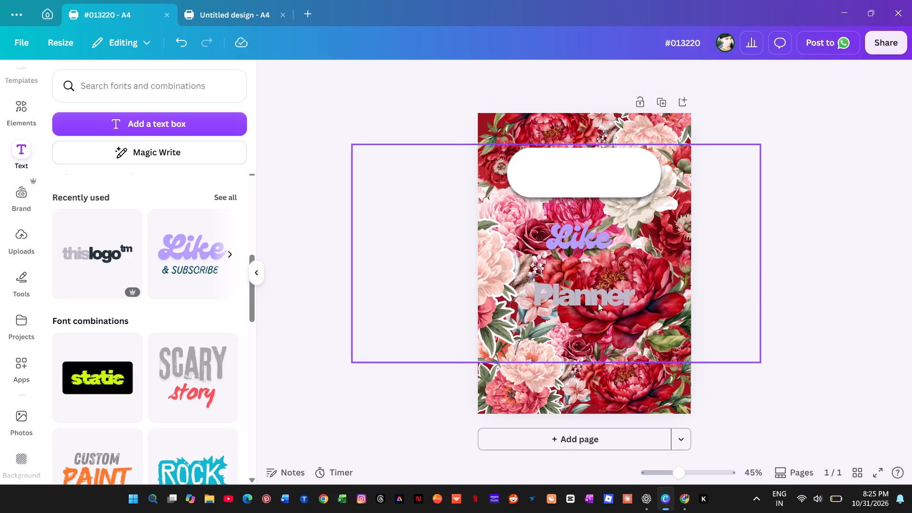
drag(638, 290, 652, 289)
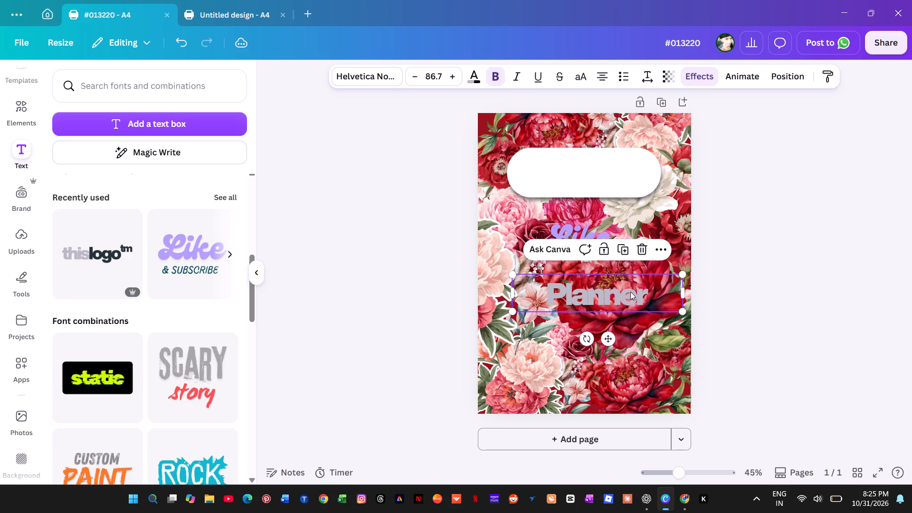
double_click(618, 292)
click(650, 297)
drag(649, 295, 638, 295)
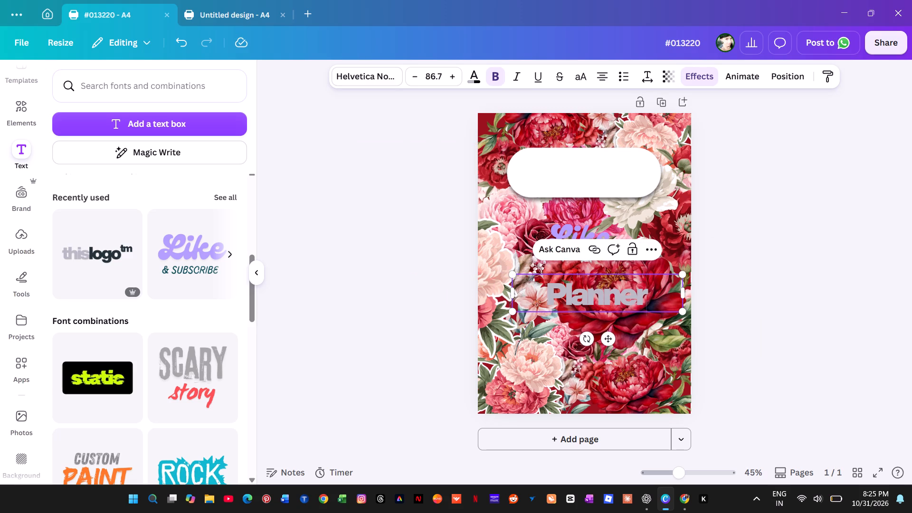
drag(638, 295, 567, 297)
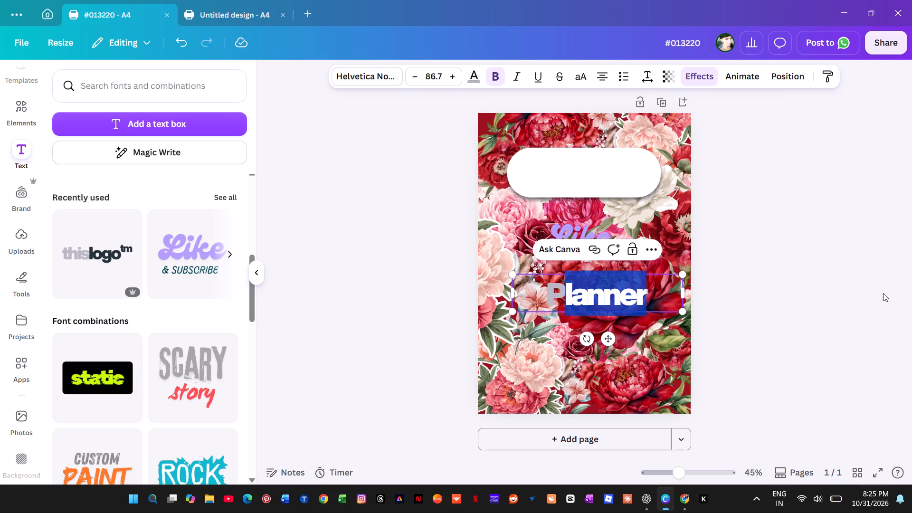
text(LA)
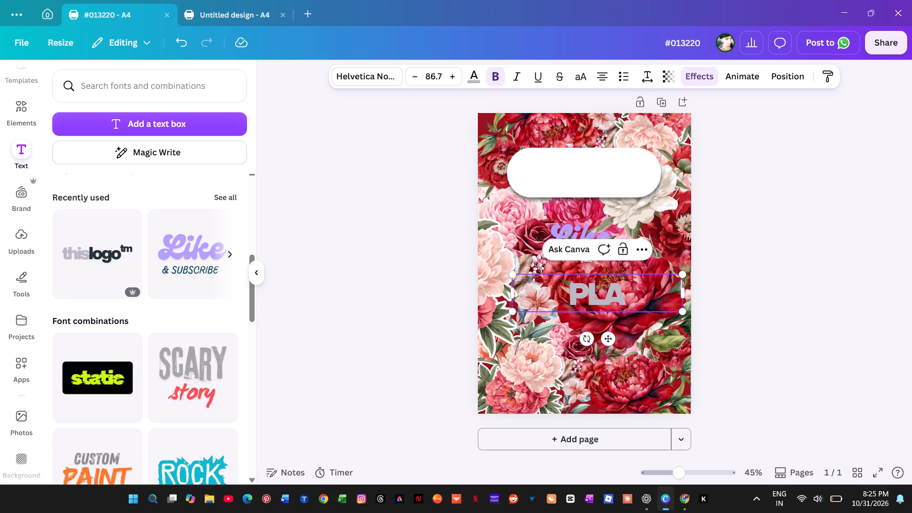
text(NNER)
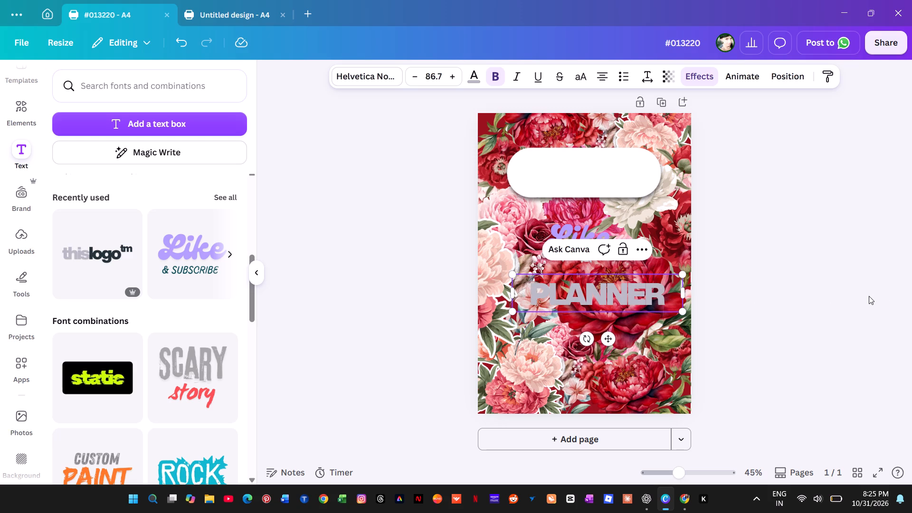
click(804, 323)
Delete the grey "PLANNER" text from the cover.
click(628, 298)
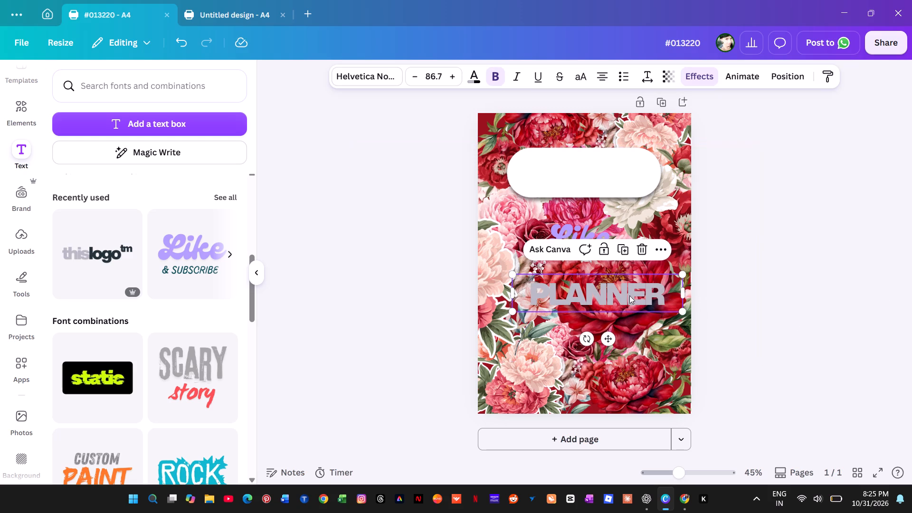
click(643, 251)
Replace the purple "Like" wording with "Planner", with only the first letter capitalised.
double_click(604, 240)
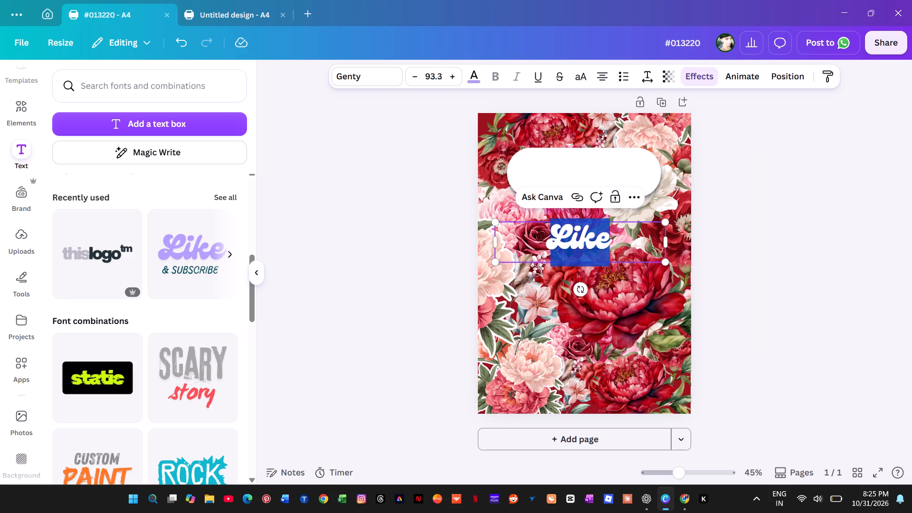
key(p)
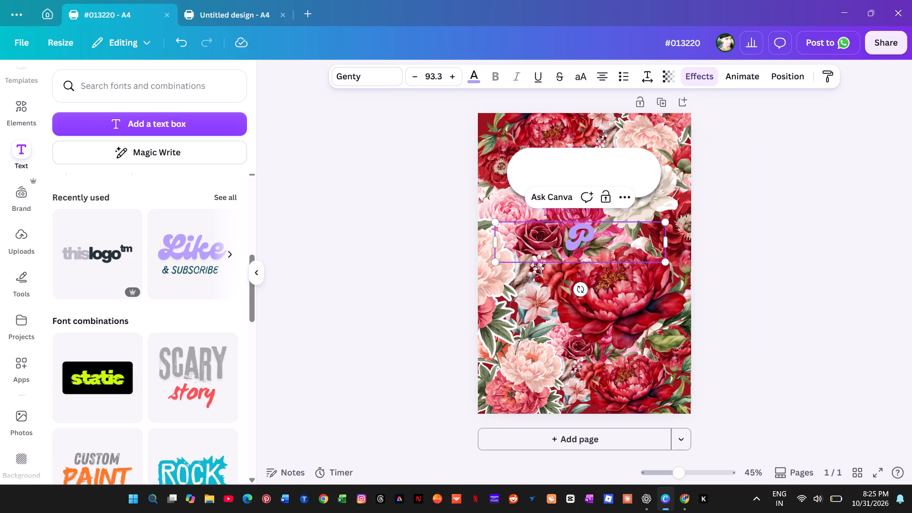
text(LANNER)
key(equal)
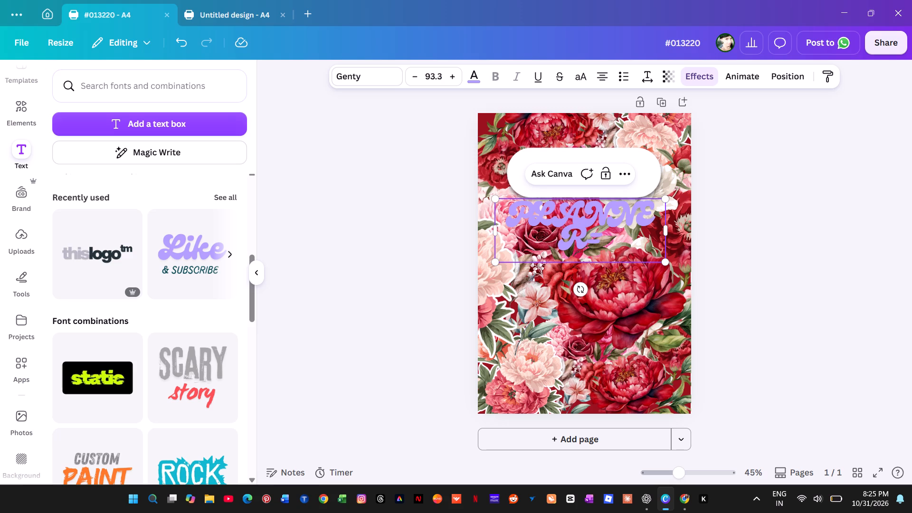
key(BackSpace)
key(BackSpace)
key(BackSpace)
key(BackSpace)
key(BackSpace)
key(BackSpace)
key(BackSpace)
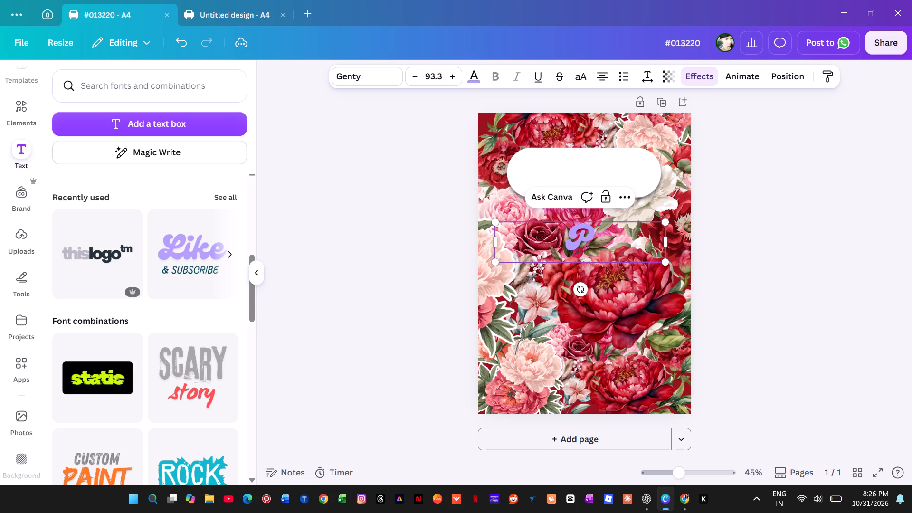
text(la)
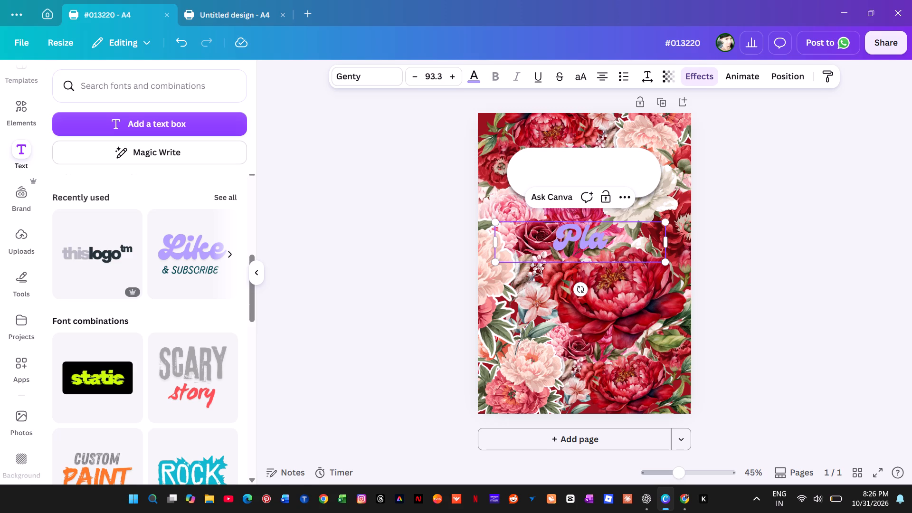
text(nner)
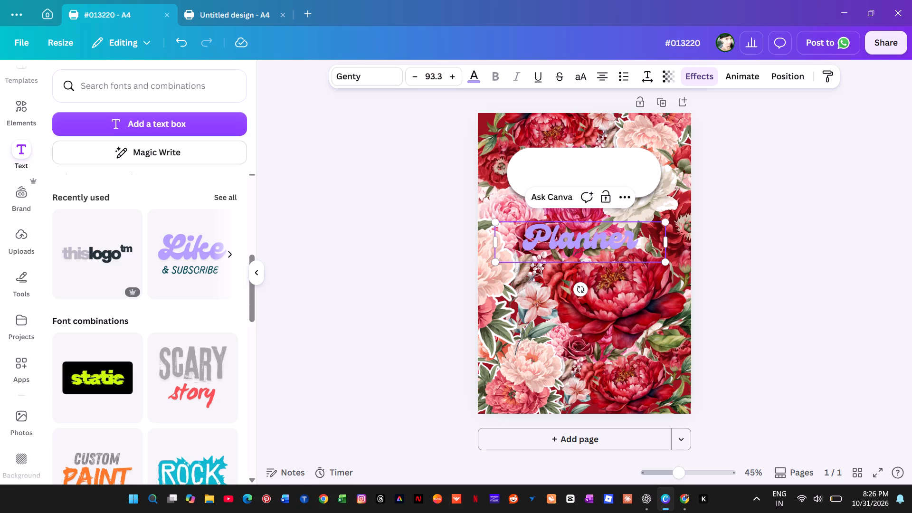
click(383, 287)
Move the purple "Planner" text onto the white pill-shaped label.
click(610, 240)
drag(586, 241, 594, 217)
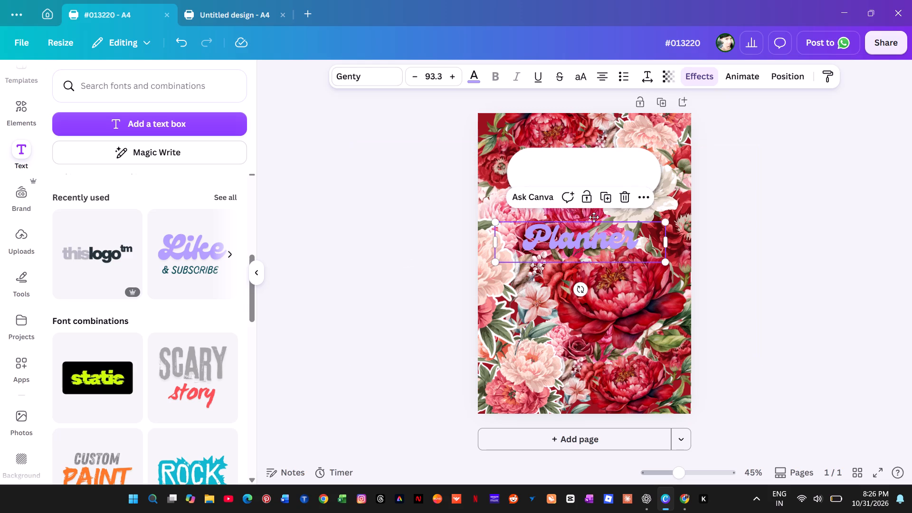
drag(594, 217, 596, 174)
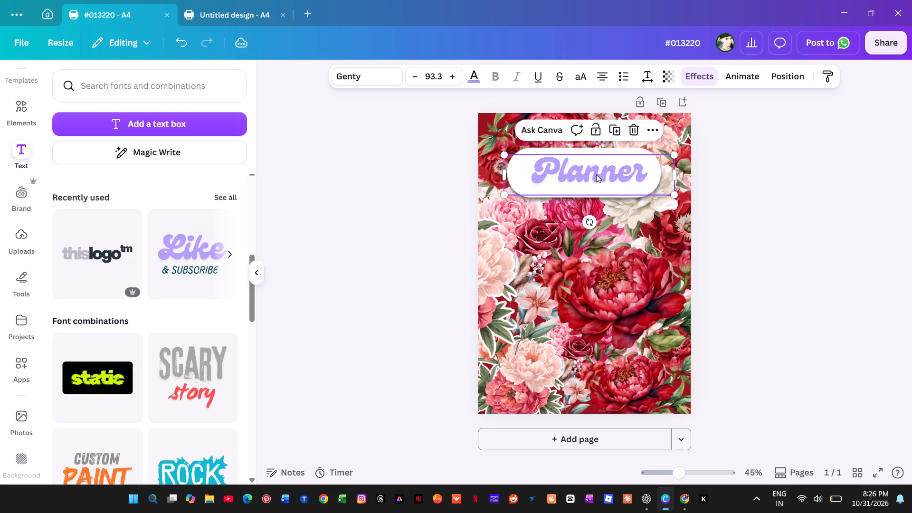
click(596, 174)
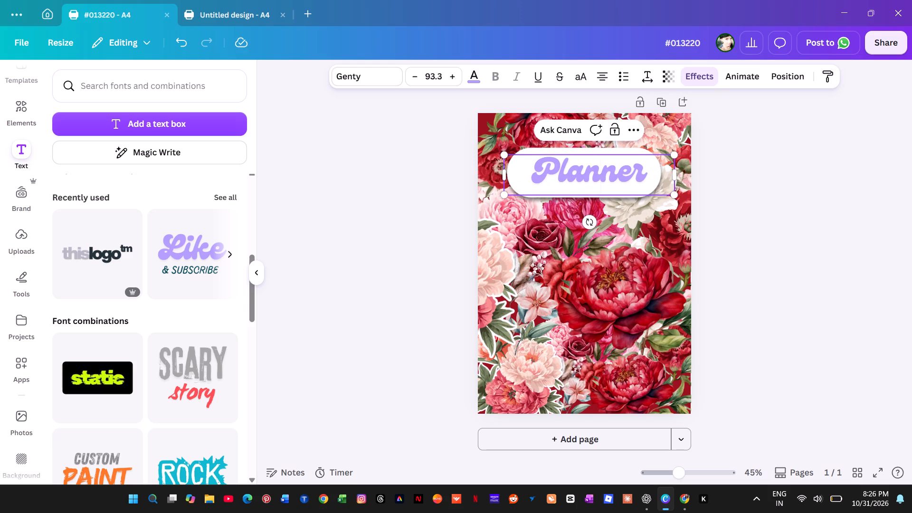
click(764, 191)
click(645, 176)
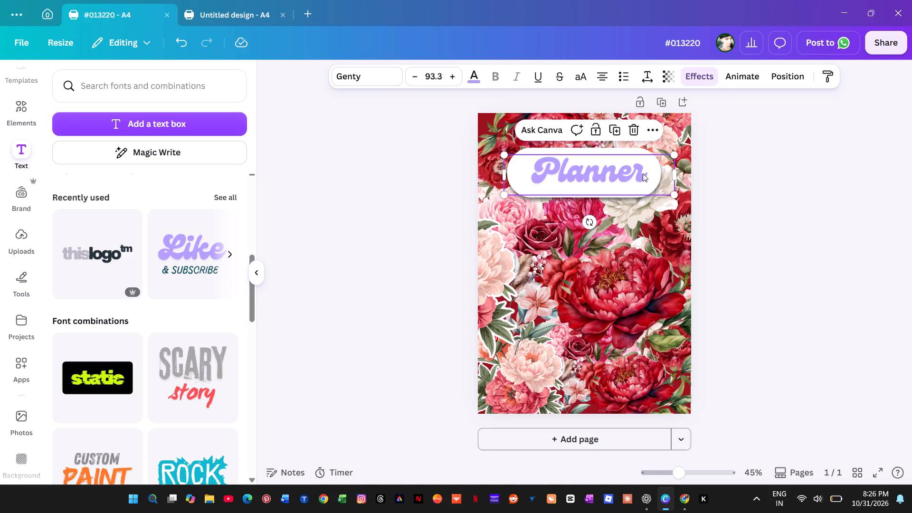
click(469, 80)
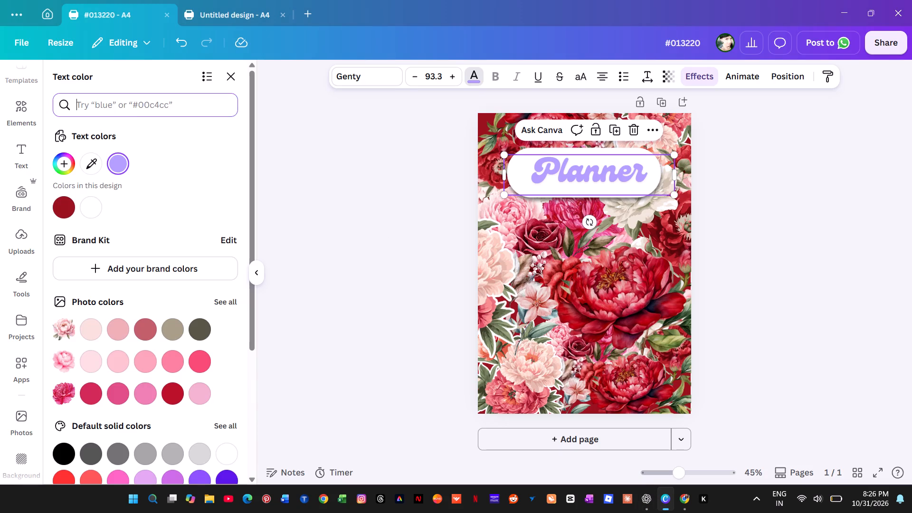
Apply the copied burgundy #650F27 as the text colour of the "Planner" title.
right_click(125, 102)
click(148, 143)
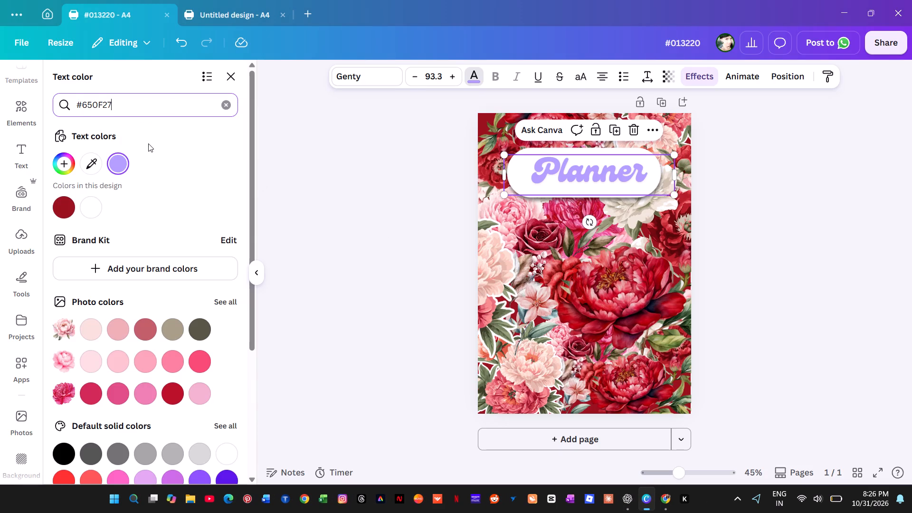
click(67, 157)
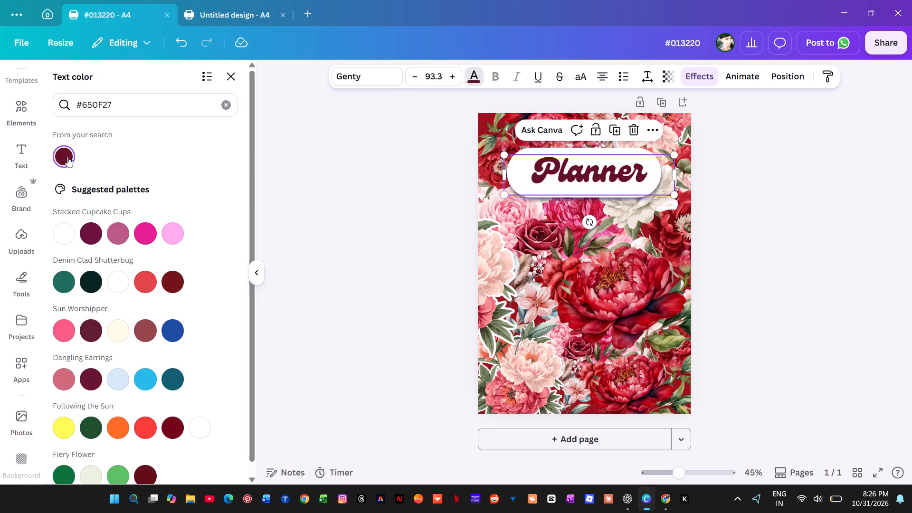
click(408, 272)
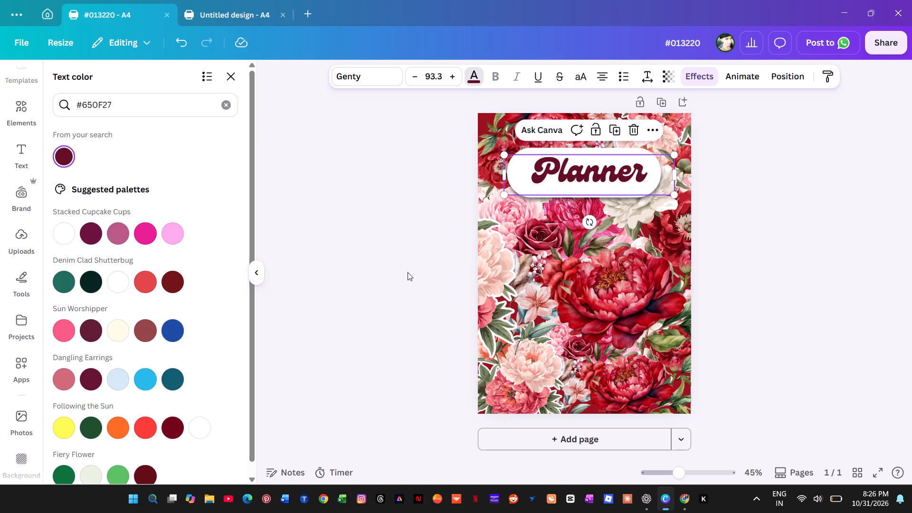
click(419, 252)
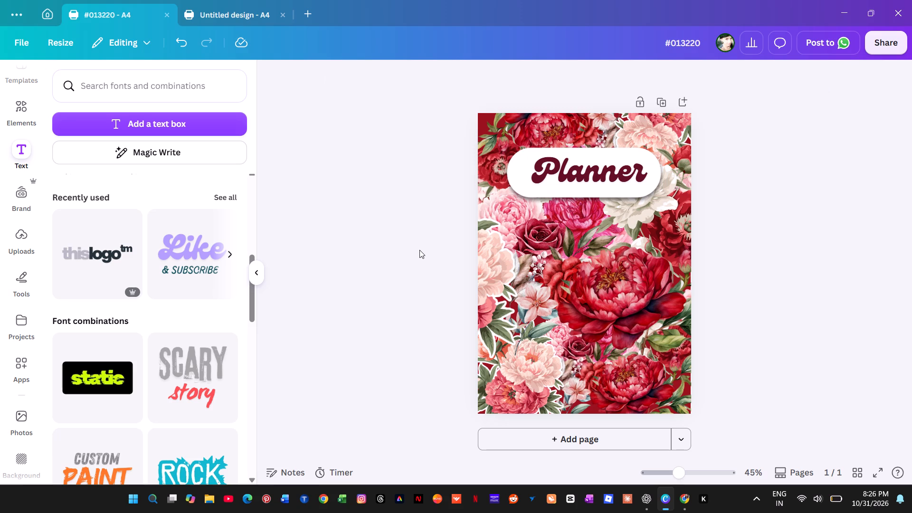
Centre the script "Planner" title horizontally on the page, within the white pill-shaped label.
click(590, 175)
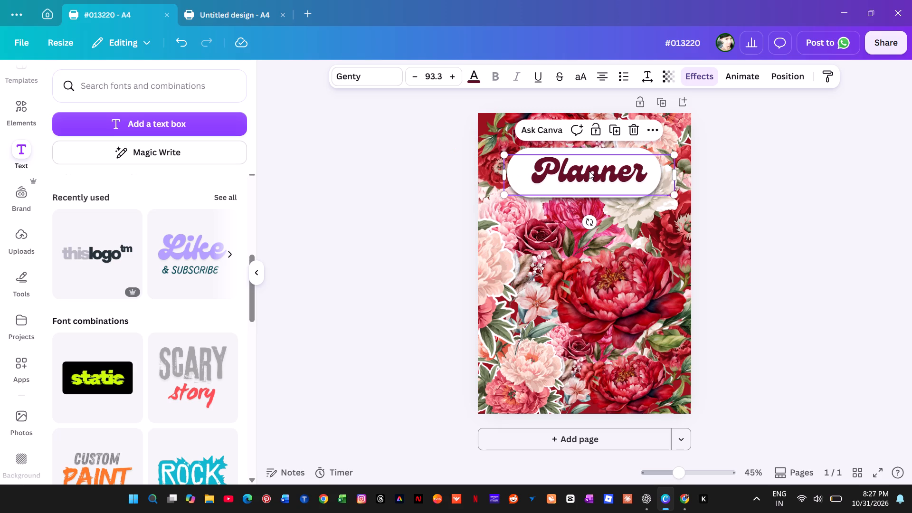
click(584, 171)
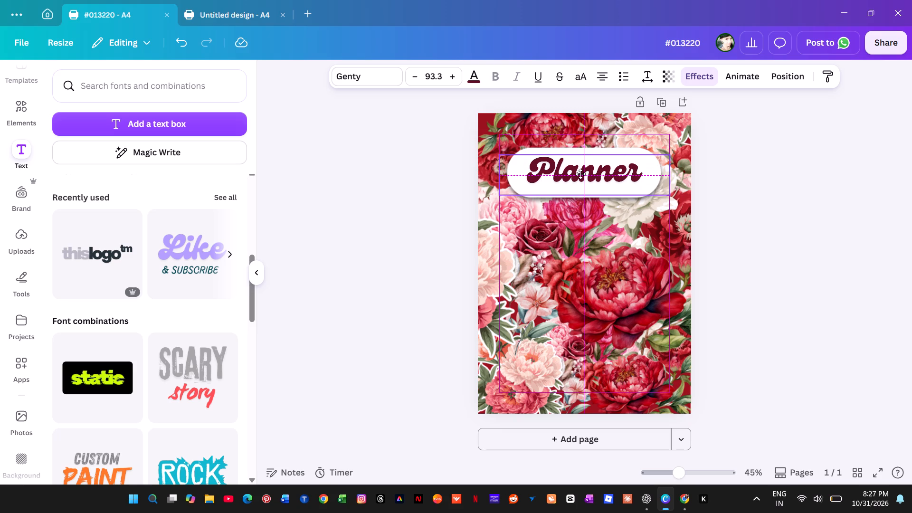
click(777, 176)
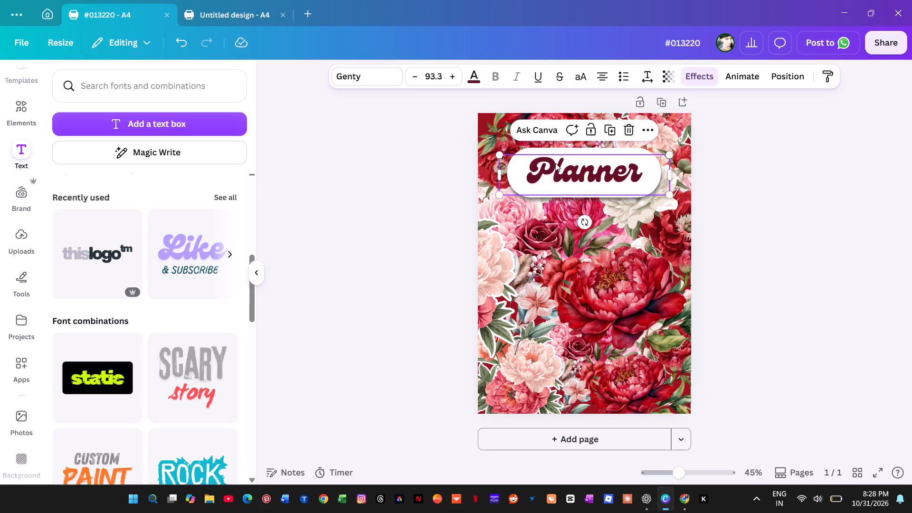
click(628, 128)
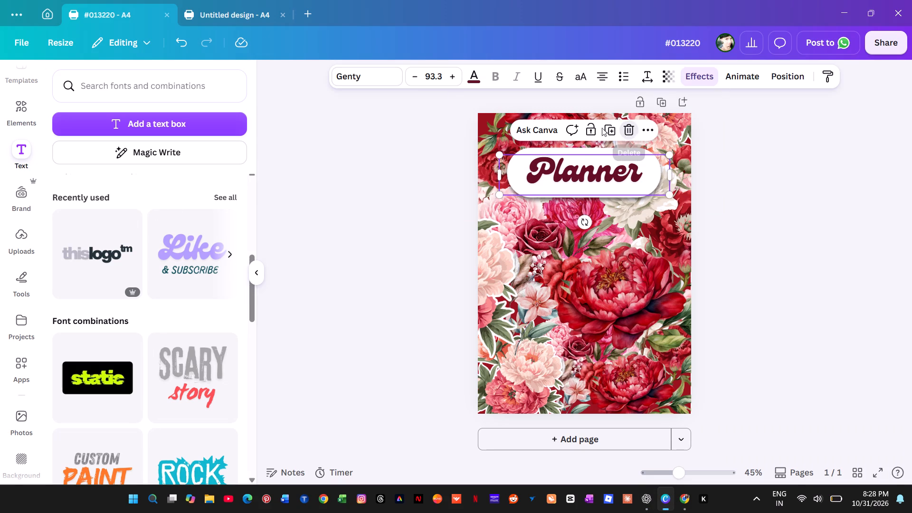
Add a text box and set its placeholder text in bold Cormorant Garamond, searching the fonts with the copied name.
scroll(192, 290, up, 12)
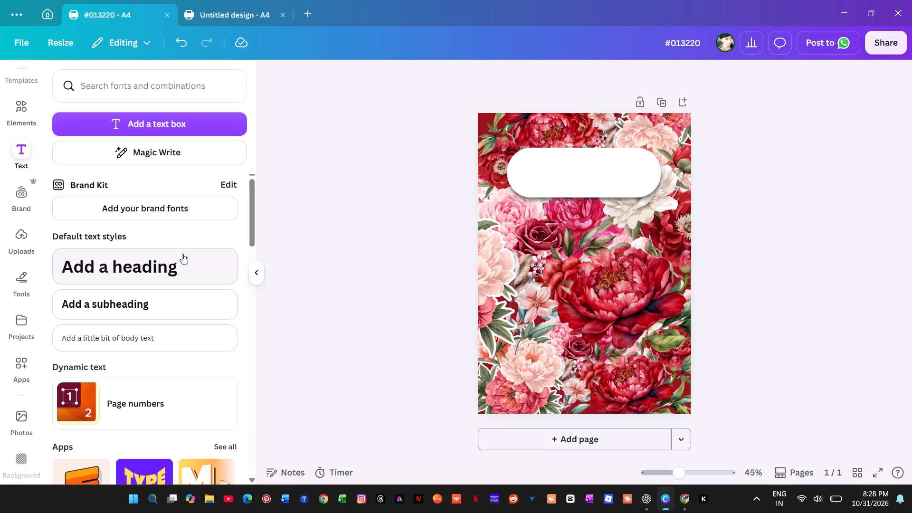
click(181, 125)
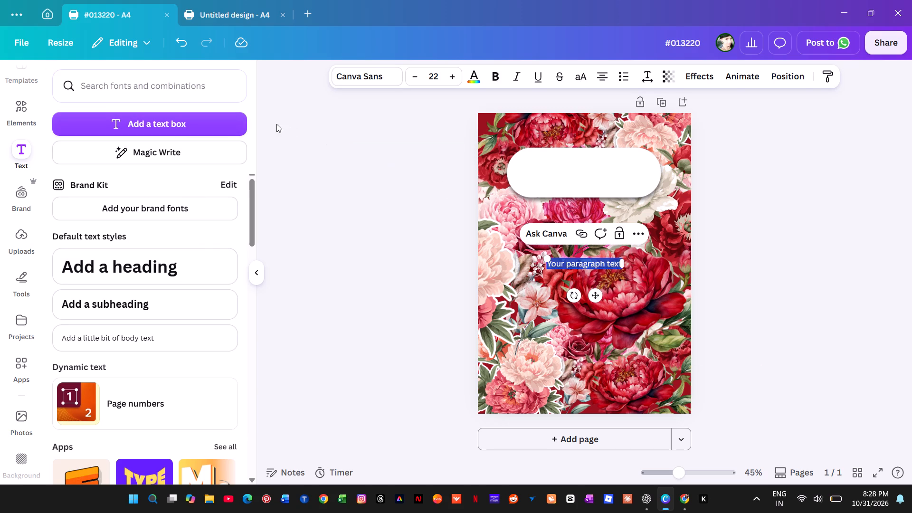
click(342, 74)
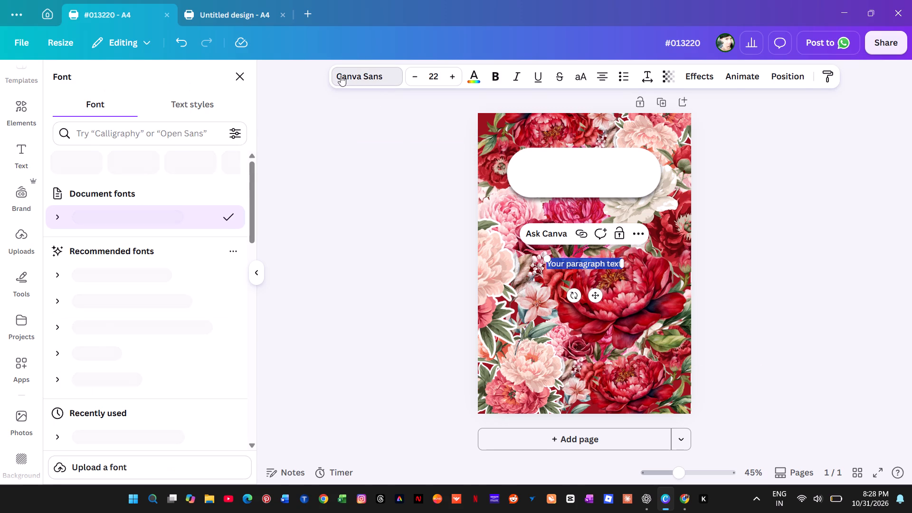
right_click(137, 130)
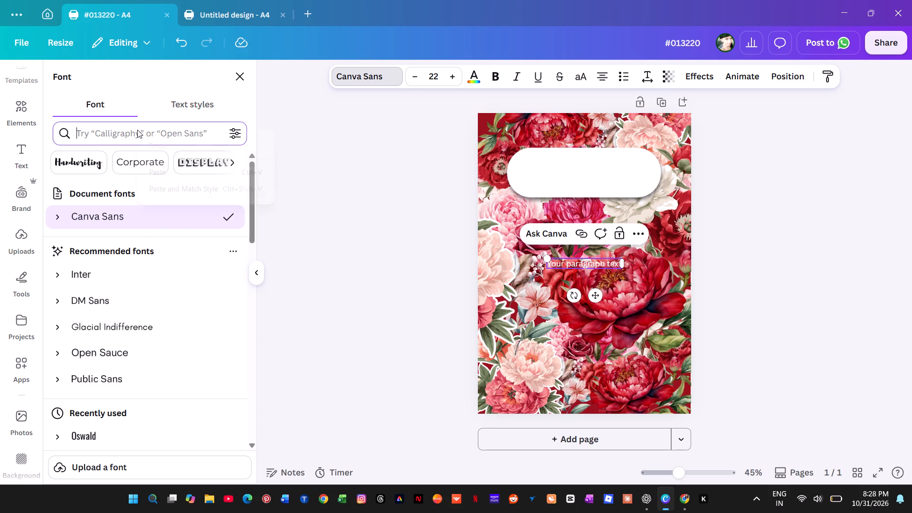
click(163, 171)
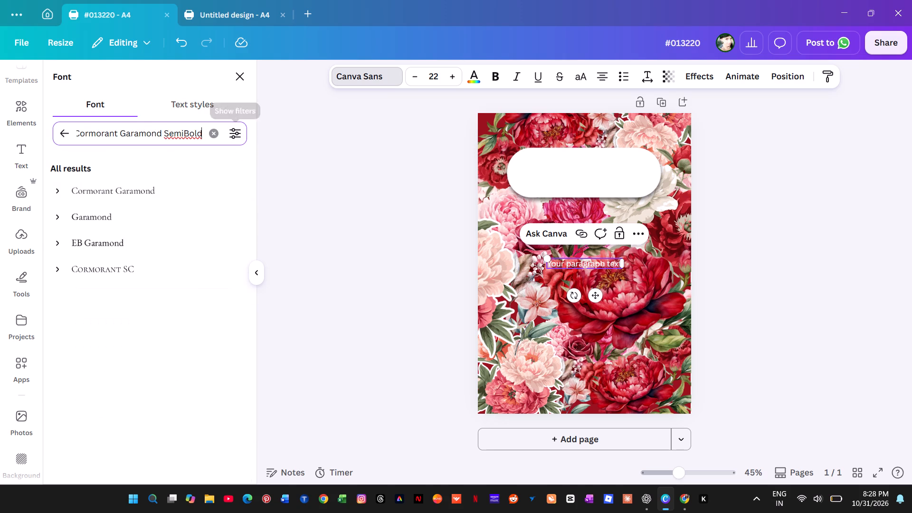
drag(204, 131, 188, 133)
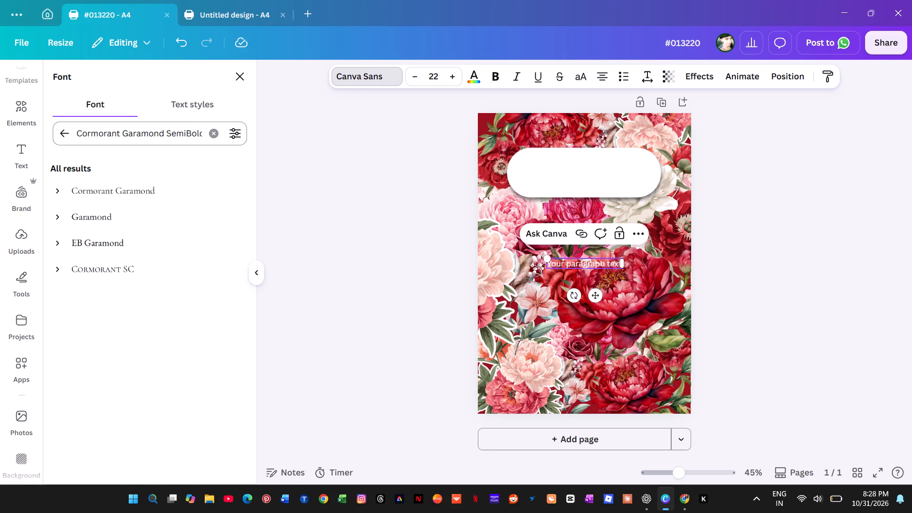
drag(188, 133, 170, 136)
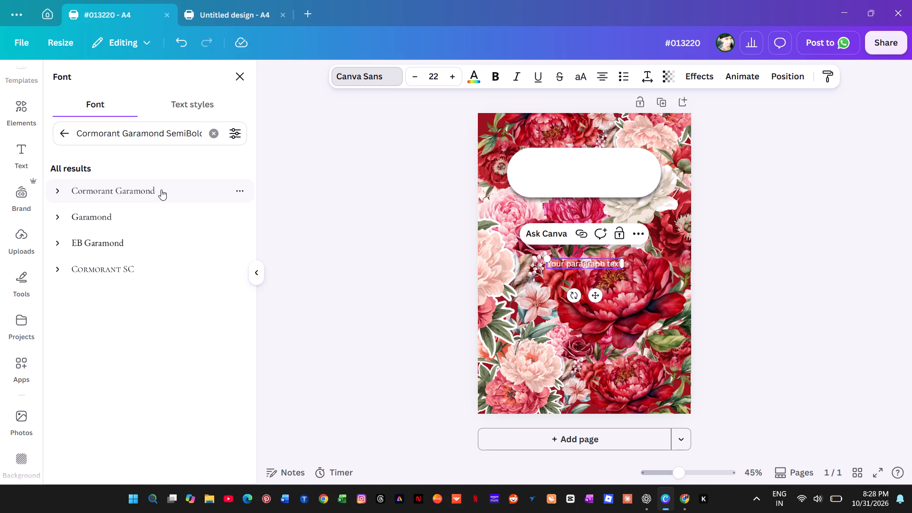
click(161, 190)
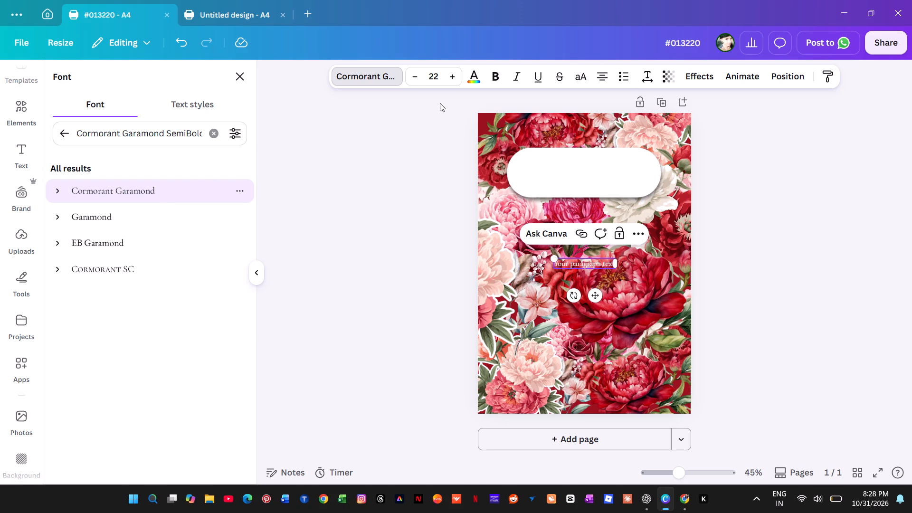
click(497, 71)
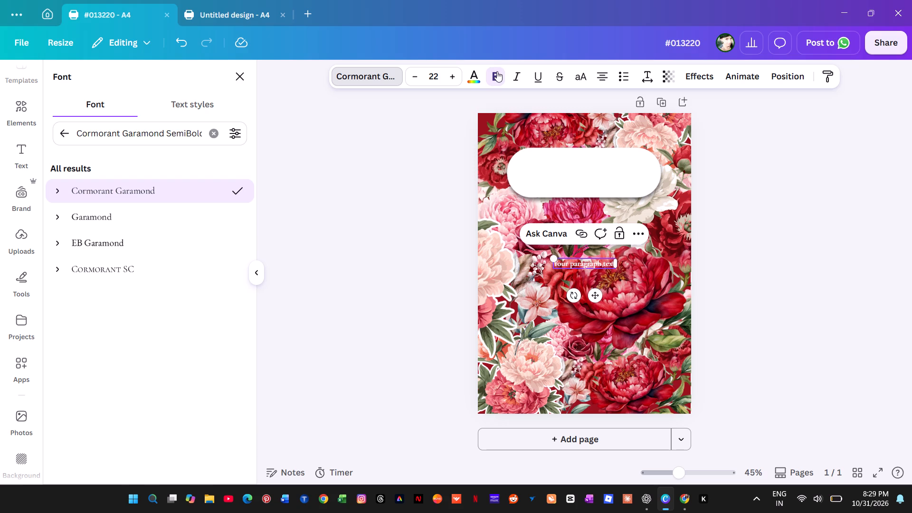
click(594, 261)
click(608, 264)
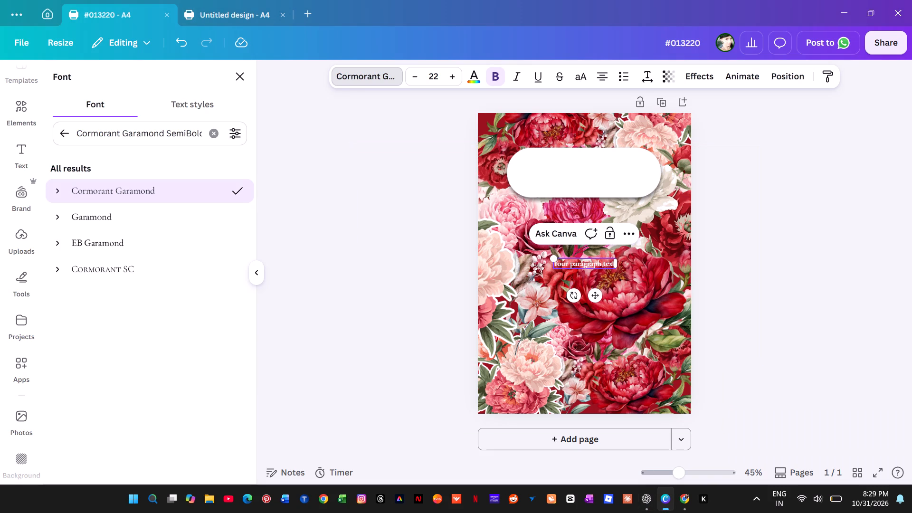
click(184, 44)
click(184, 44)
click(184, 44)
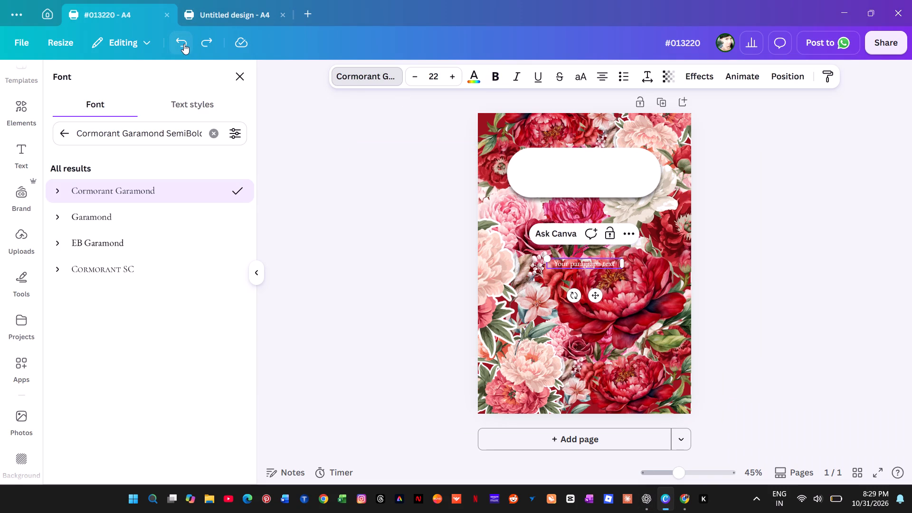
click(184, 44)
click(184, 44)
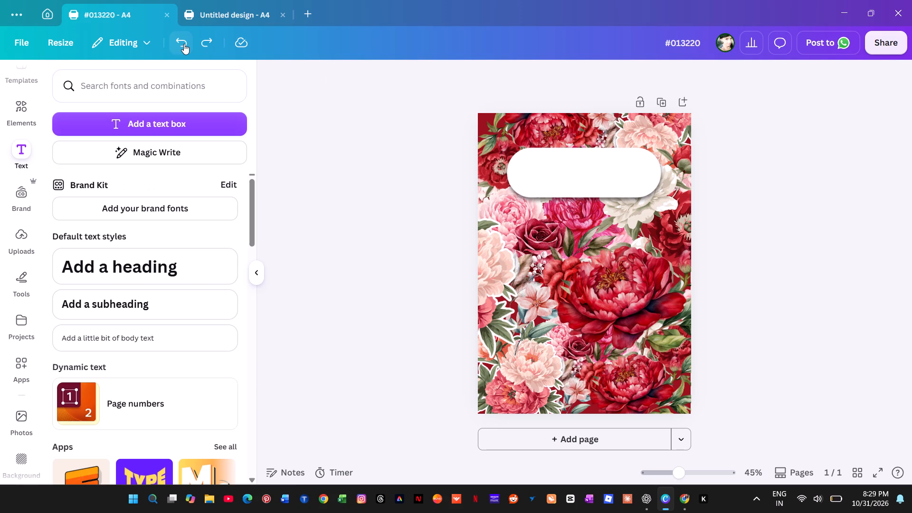
Add a heading in Cormorant Garamond that reads "Planner".
click(147, 272)
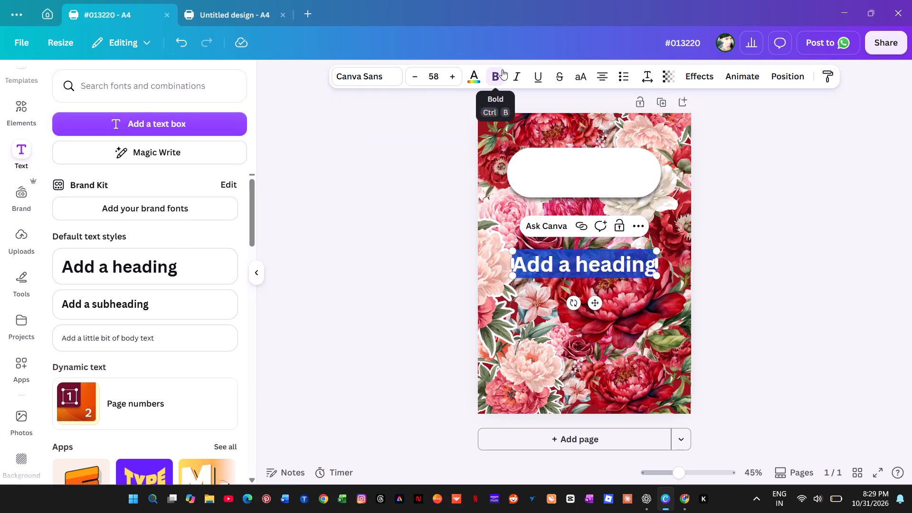
click(366, 75)
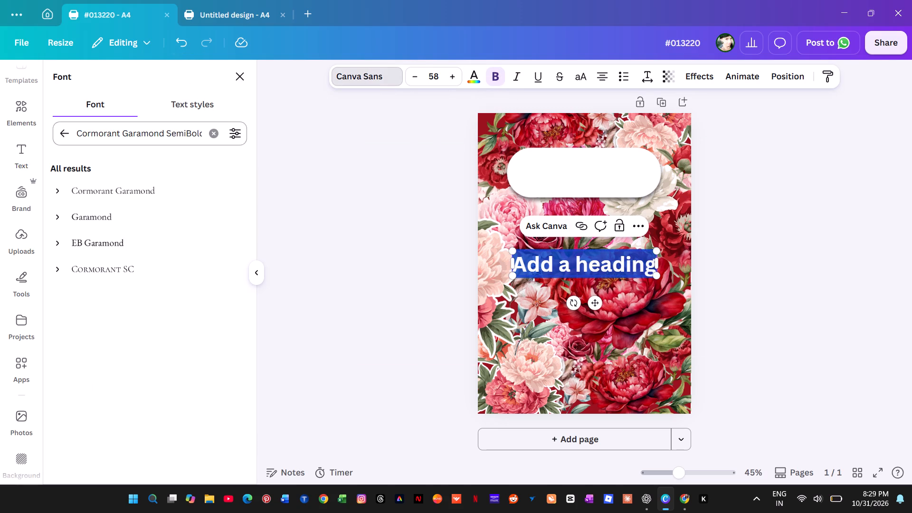
click(143, 189)
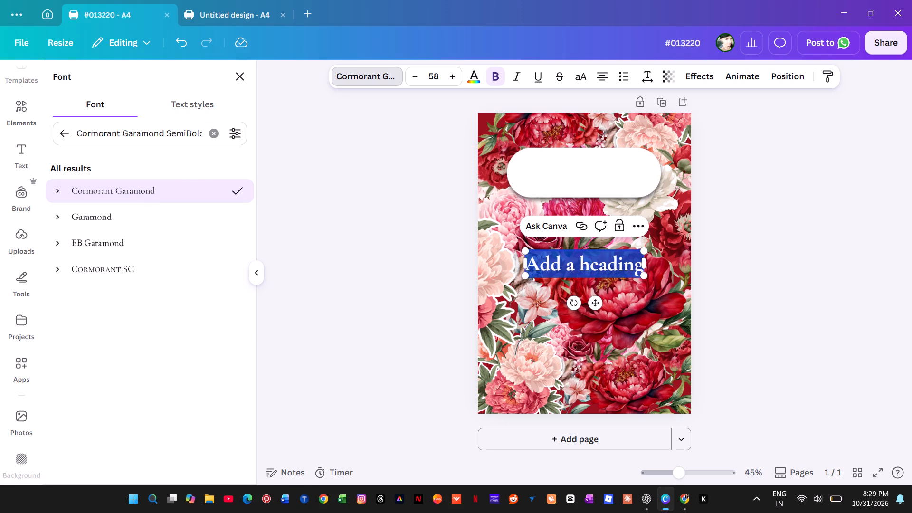
text(Pla)
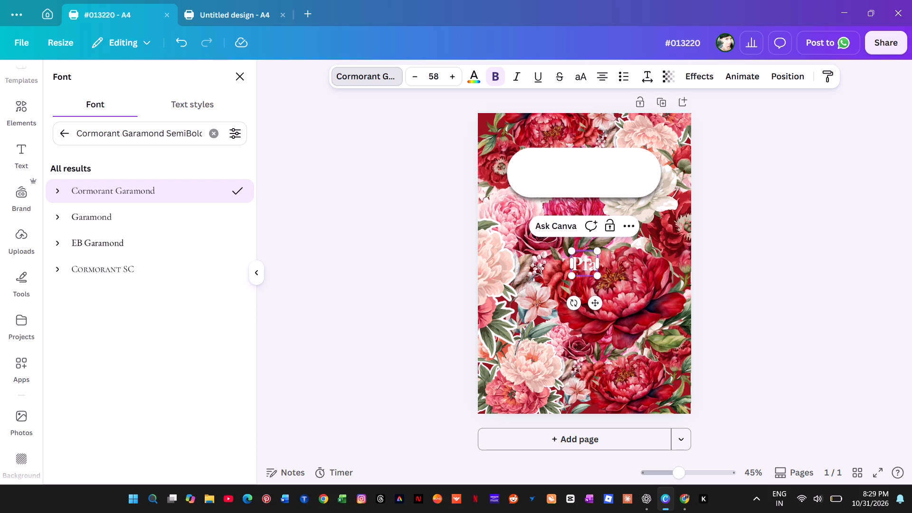
text(nner)
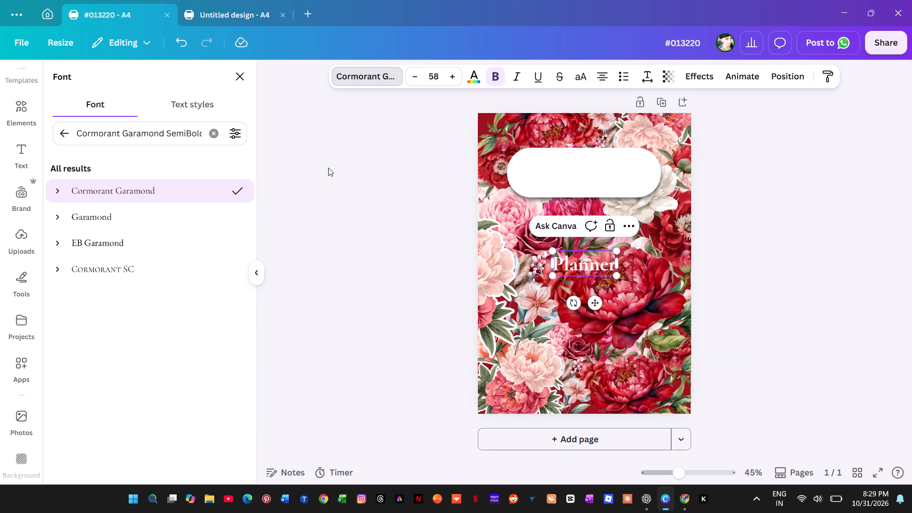
click(342, 171)
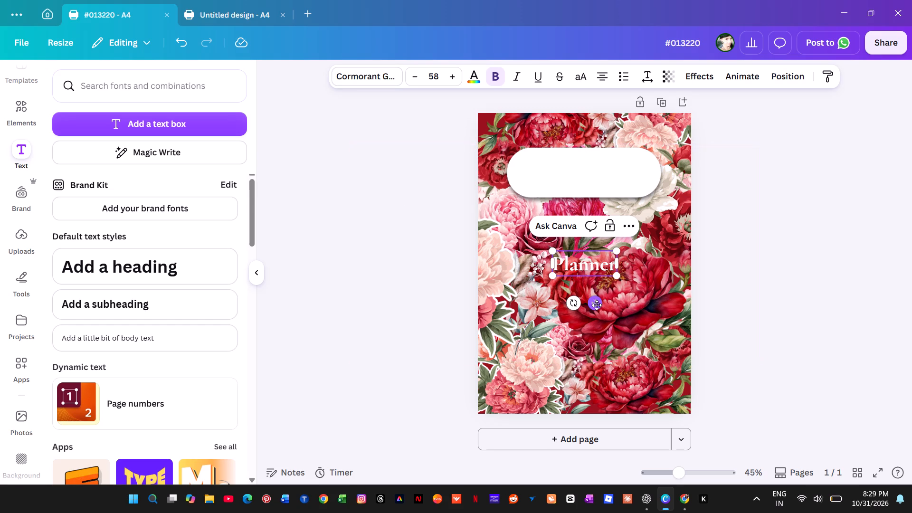
Move the "Planner" heading onto the white pill-shaped label, centred horizontally on the page.
drag(597, 305, 596, 220)
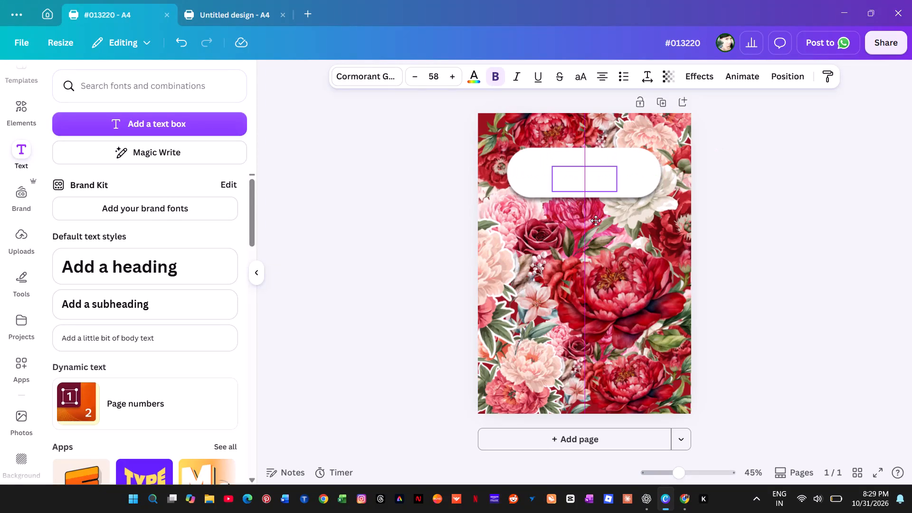
drag(596, 220, 597, 217)
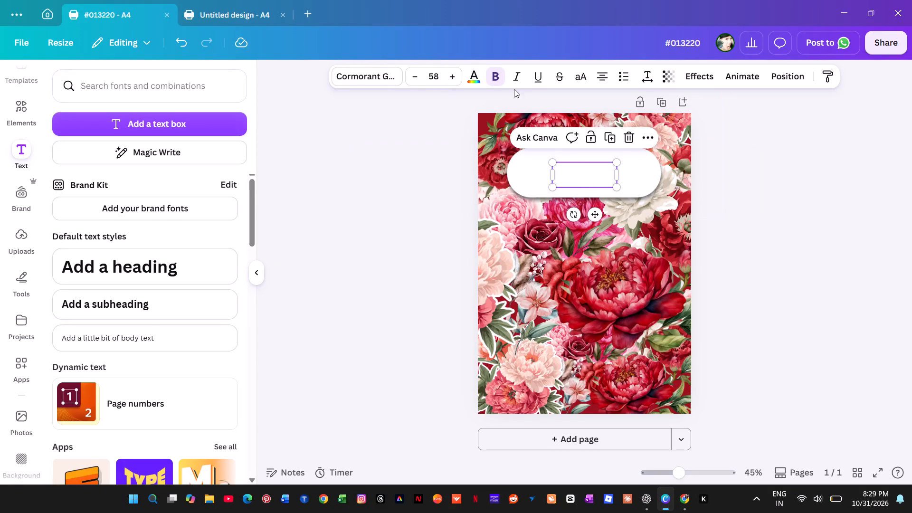
Set the "Planner" heading's text colour to deep burgundy #650F27.
click(472, 80)
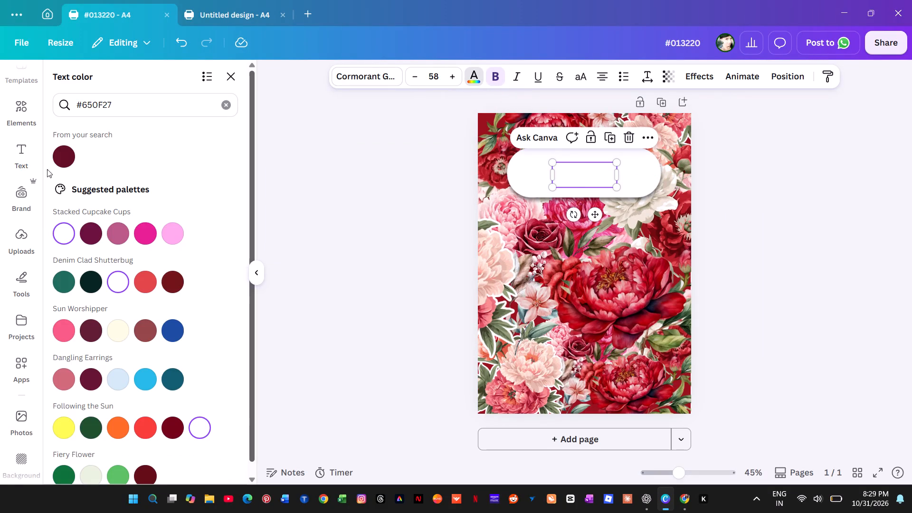
click(57, 157)
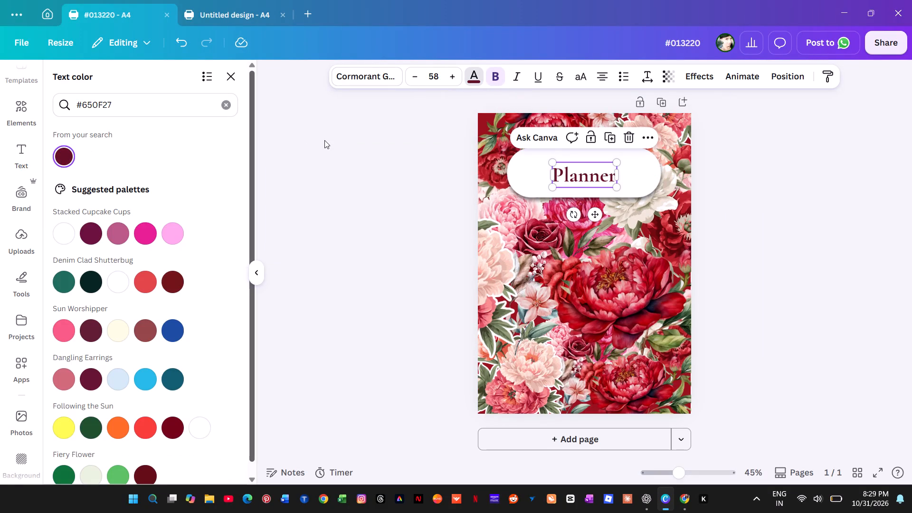
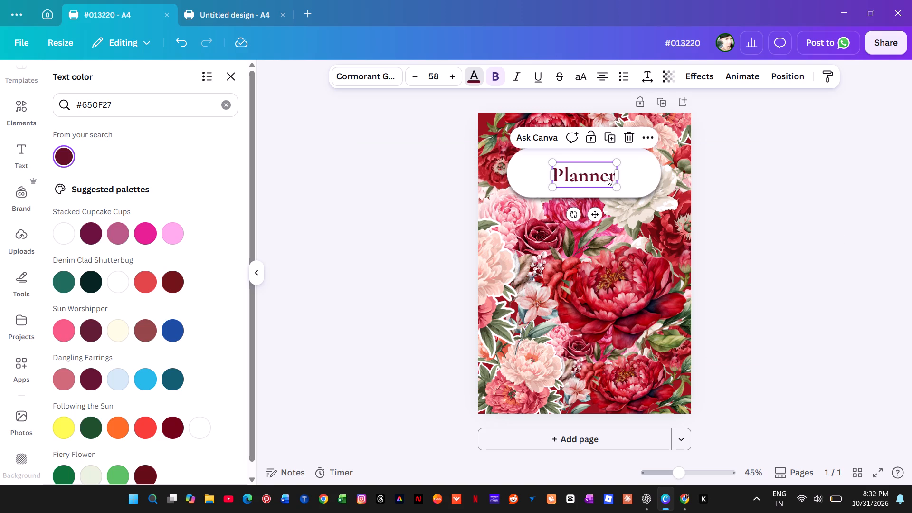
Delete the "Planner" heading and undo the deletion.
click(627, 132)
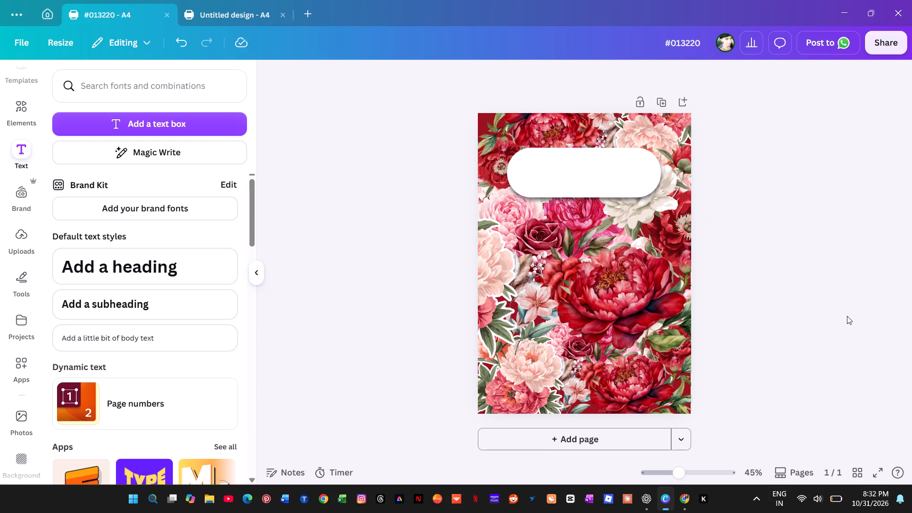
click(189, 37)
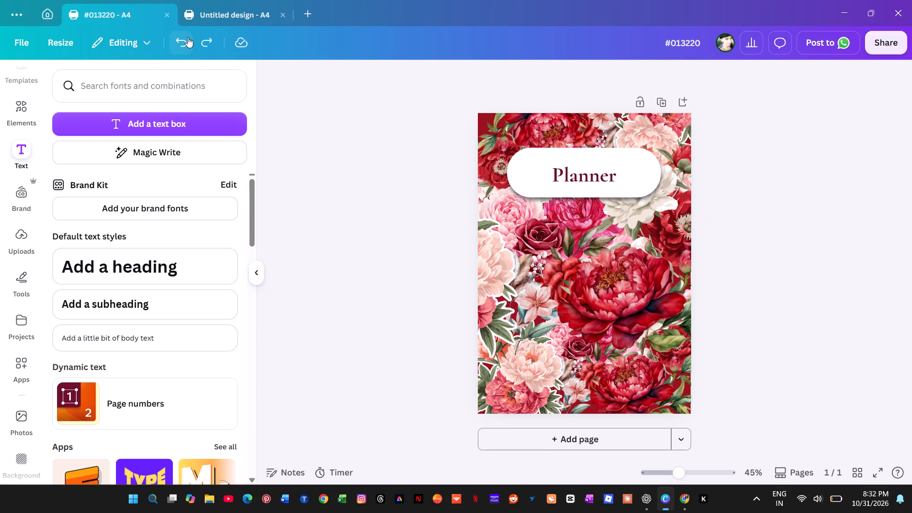
Set the "Planner" heading's letter spacing to 100.
click(612, 184)
click(611, 176)
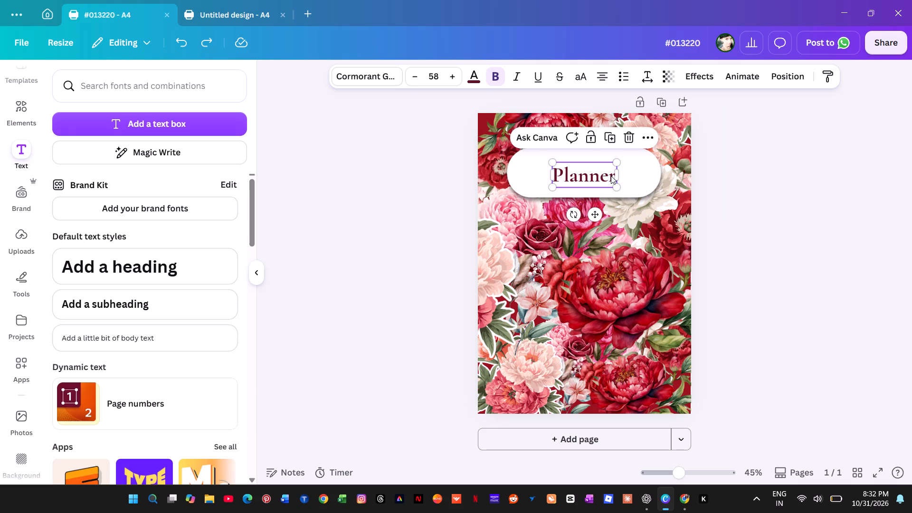
click(613, 178)
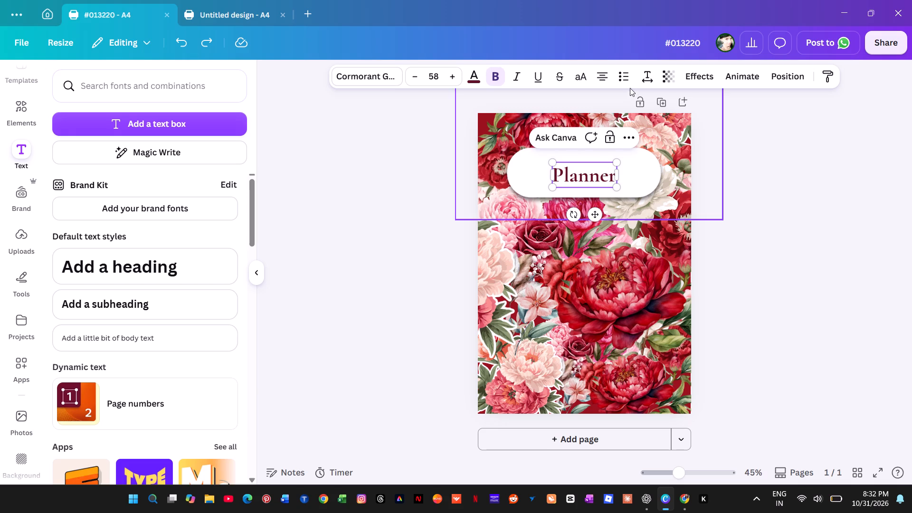
click(651, 80)
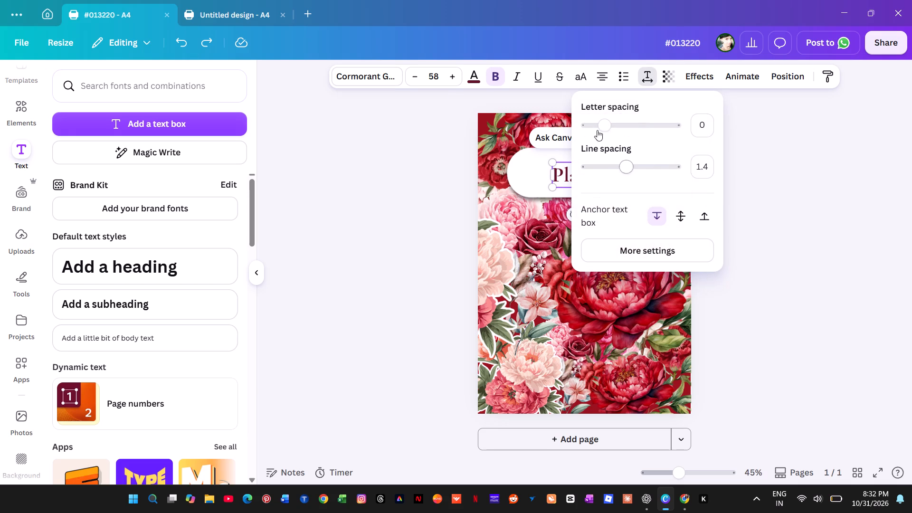
drag(604, 130, 614, 128)
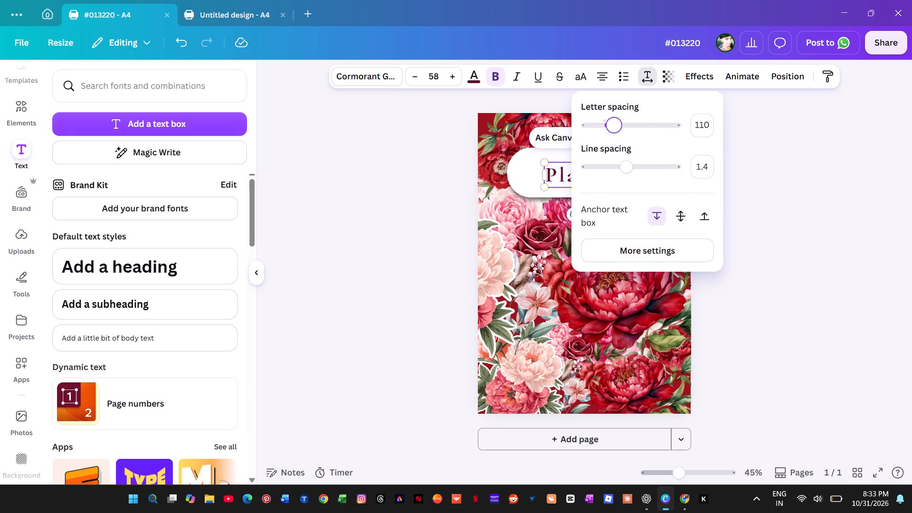
drag(614, 128, 618, 127)
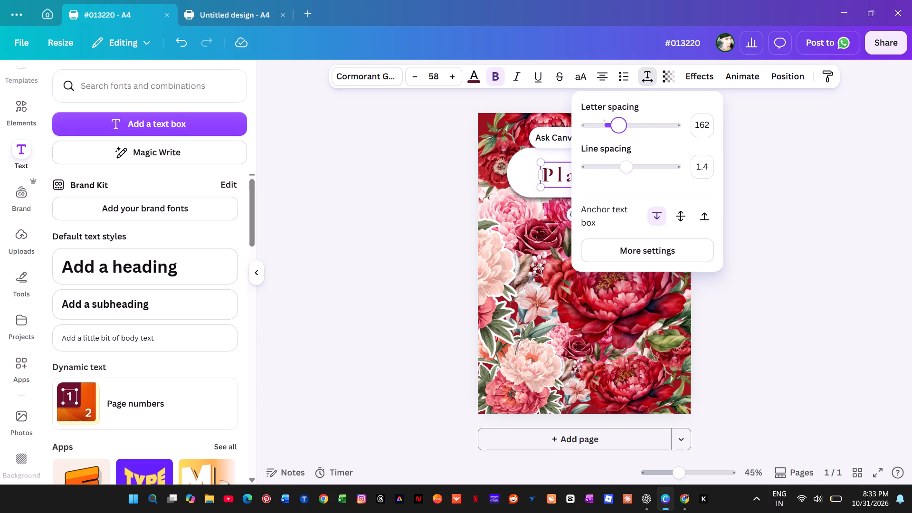
drag(618, 127, 615, 127)
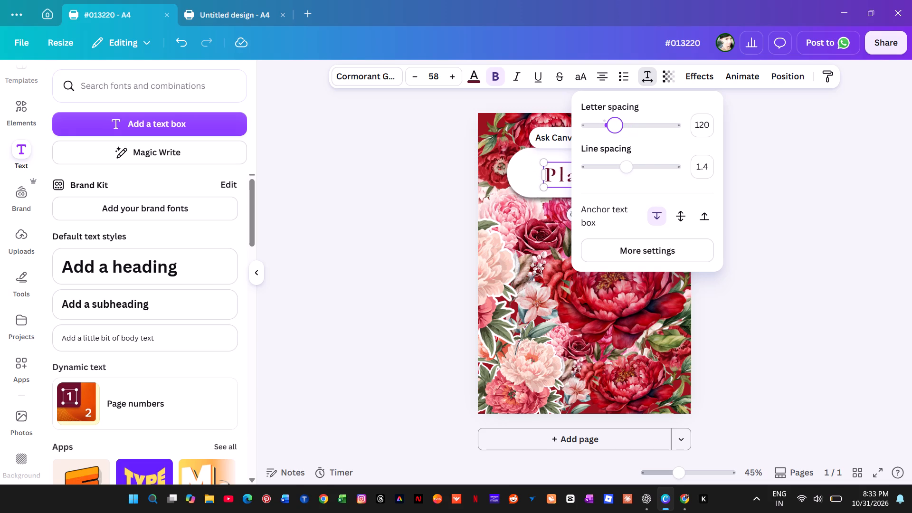
drag(615, 127, 613, 127)
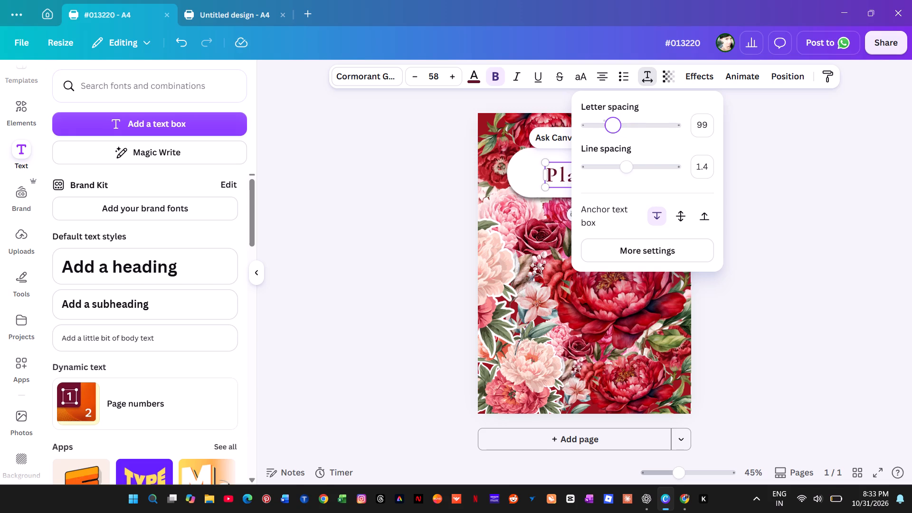
drag(613, 127, 613, 127)
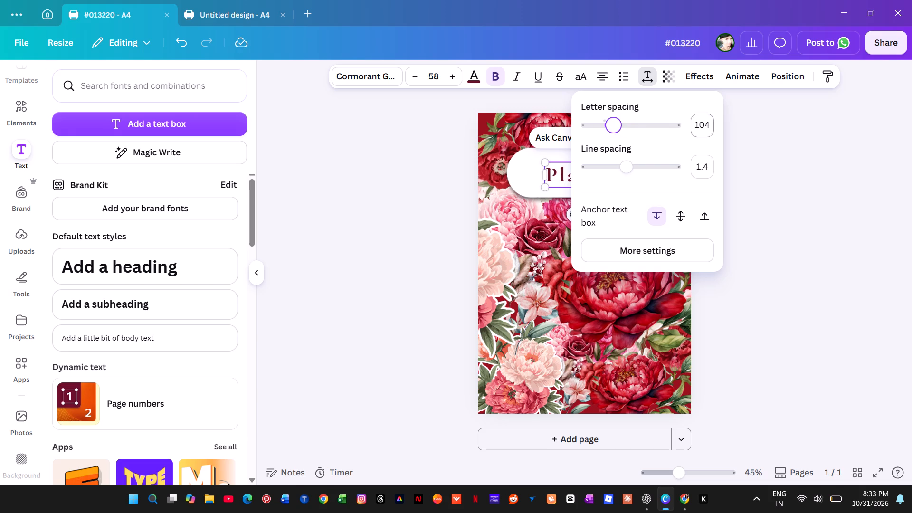
click(708, 126)
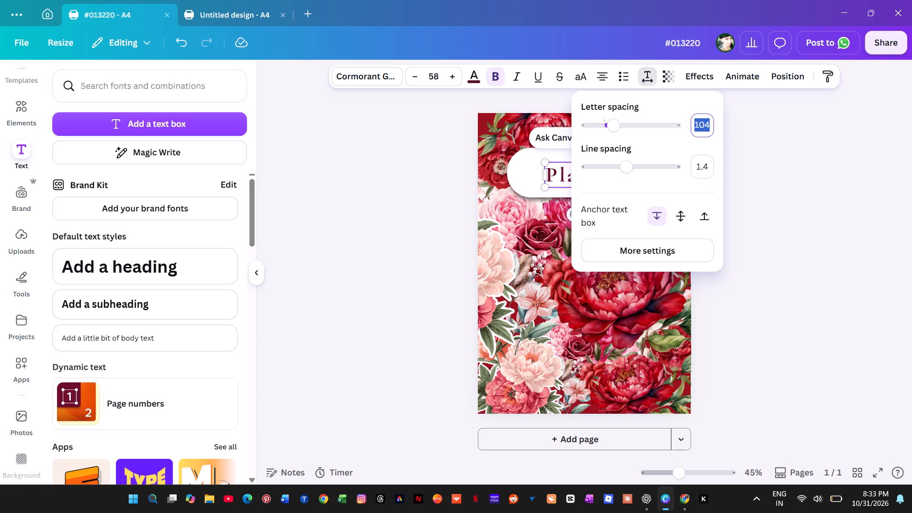
click(709, 122)
key(BackSpace)
key(0)
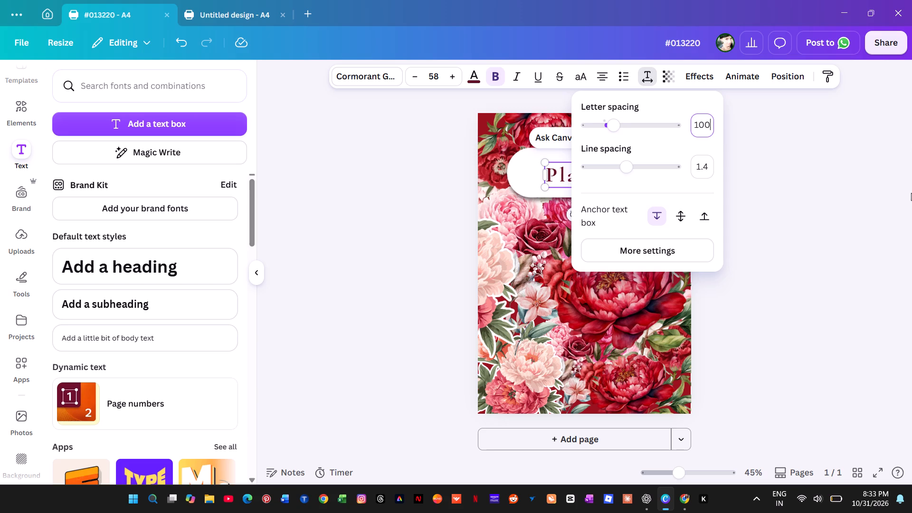
click(906, 200)
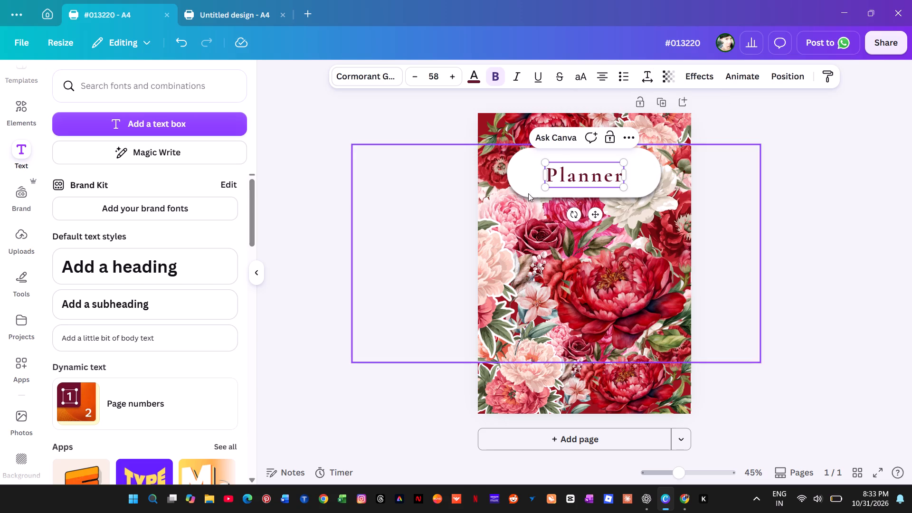
Retype the heading on the white label in capitals so it reads "PLANNER".
drag(560, 171, 620, 171)
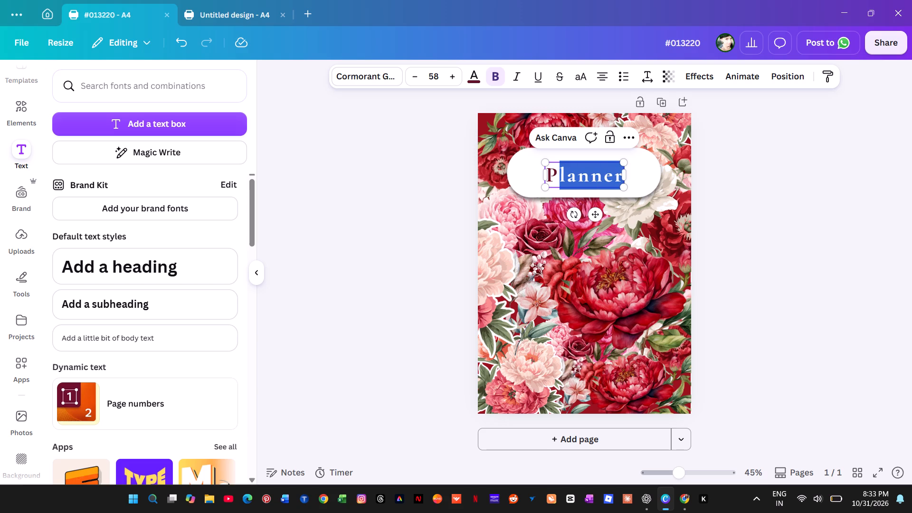
drag(620, 171, 621, 172)
text(LAMM)
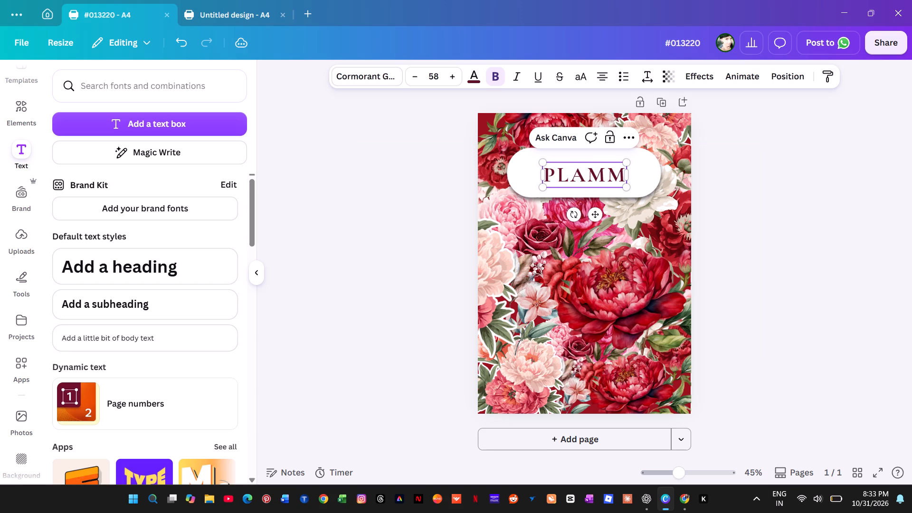
key(BackSpace)
key(BackSpace)
text(NNER)
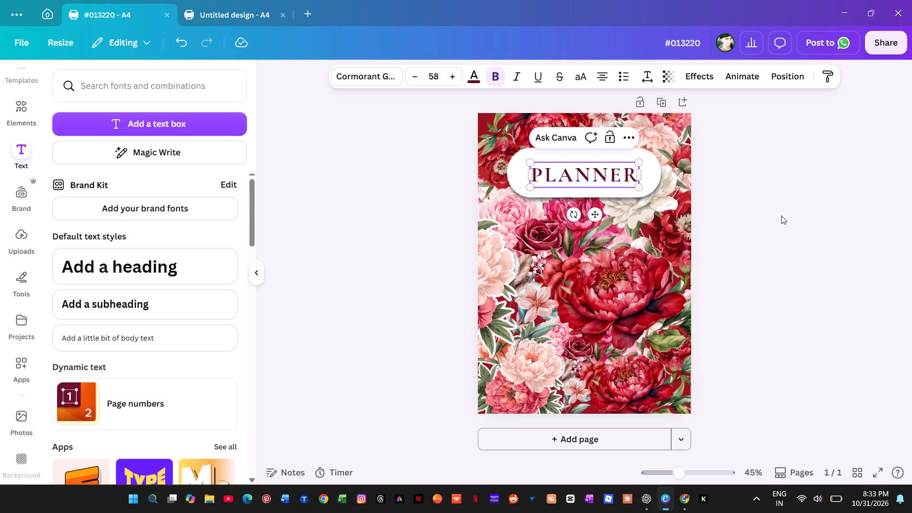
click(796, 189)
Move the "PLANNER" heading slightly up within the white pill-shaped label, keeping it centred horizontally on the page.
click(597, 178)
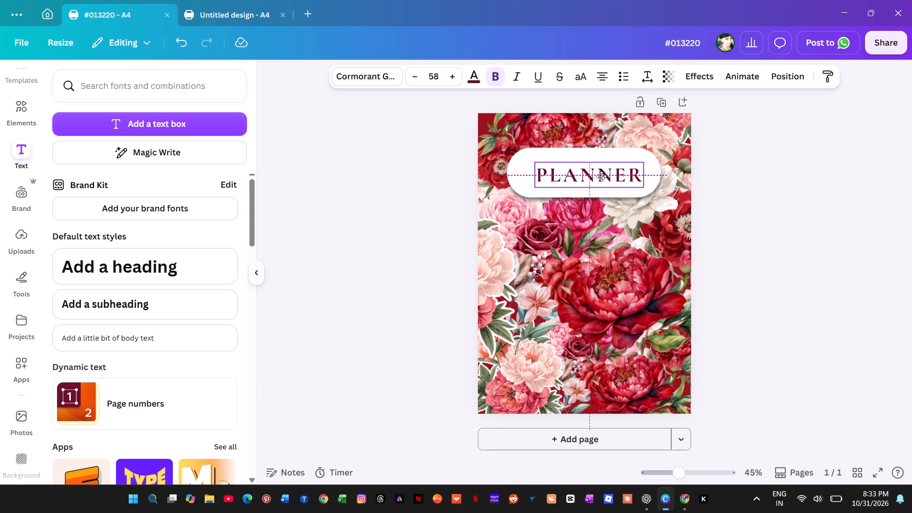
click(738, 200)
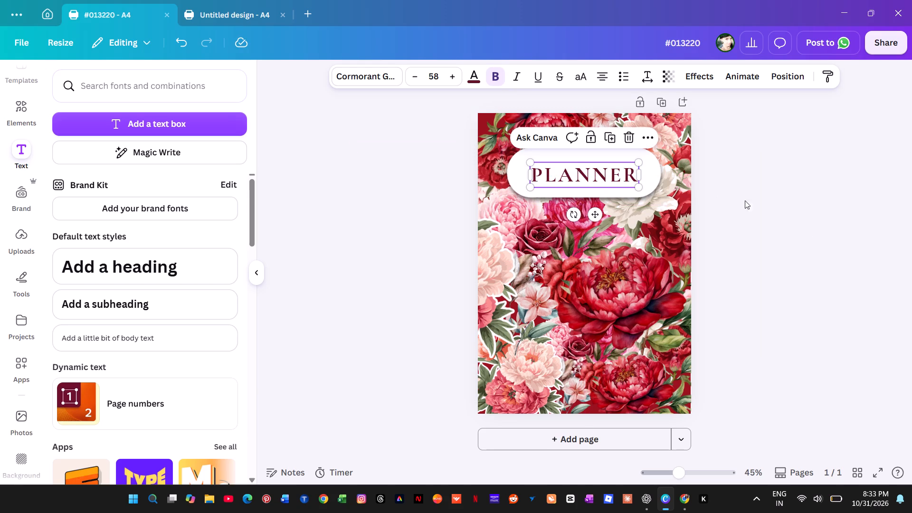
drag(598, 173, 596, 169)
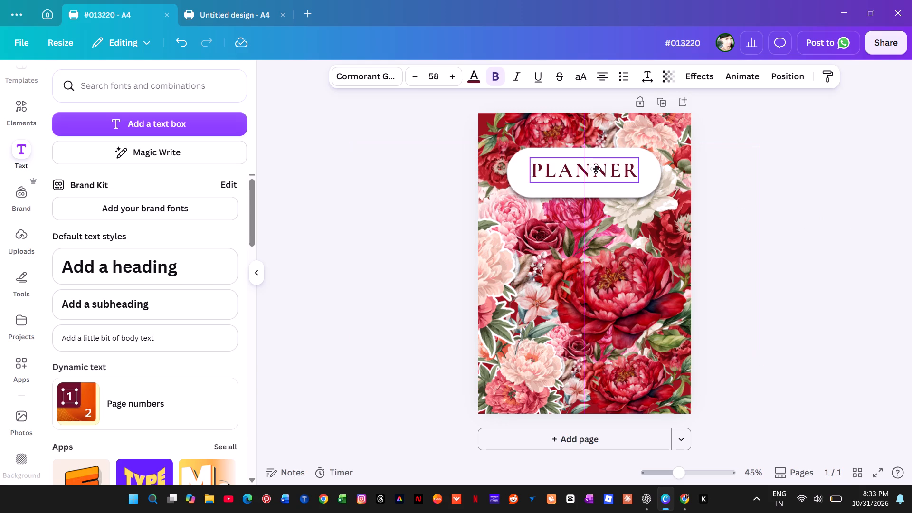
drag(596, 169, 596, 165)
click(783, 184)
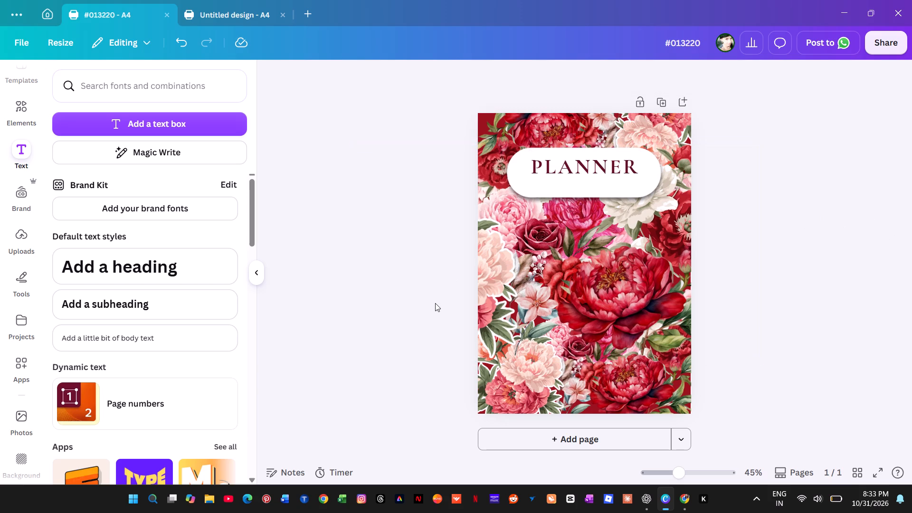
Add a subheading text box, set in Cormorant Garamond and coloured deep burgundy #650F27.
click(156, 301)
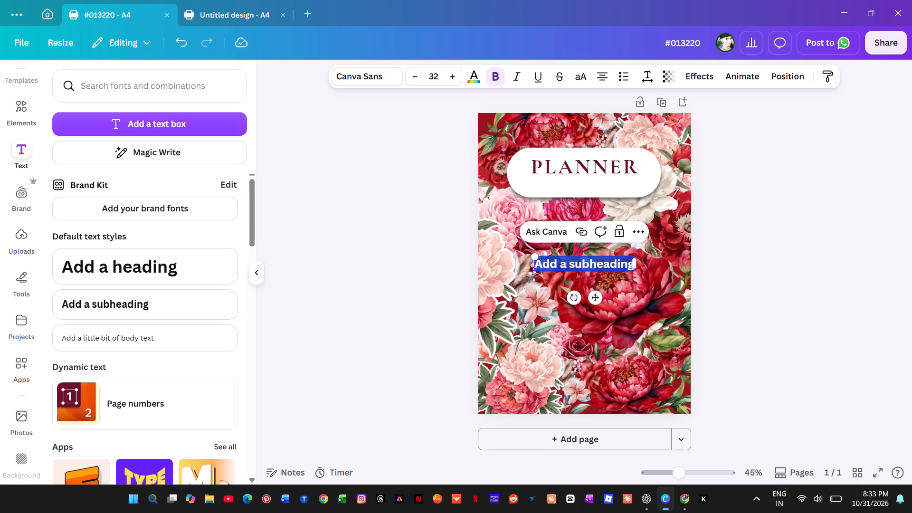
click(365, 71)
click(122, 190)
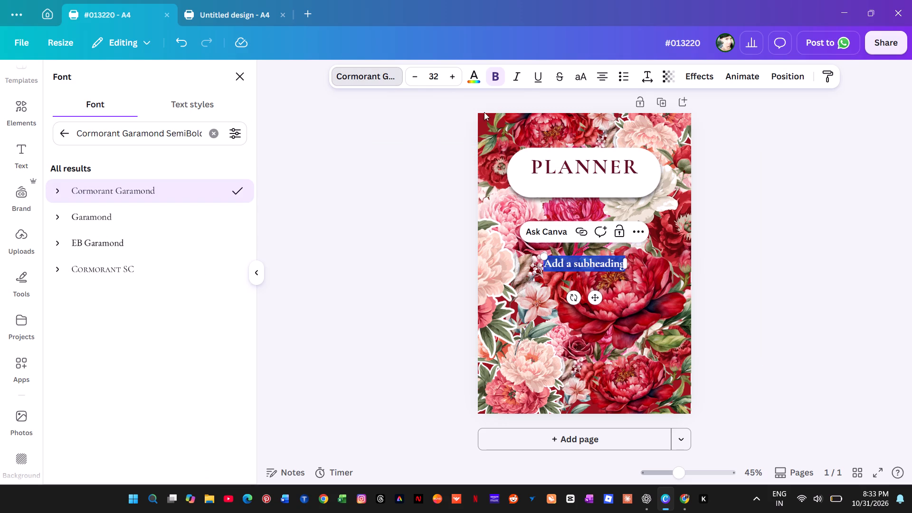
click(475, 74)
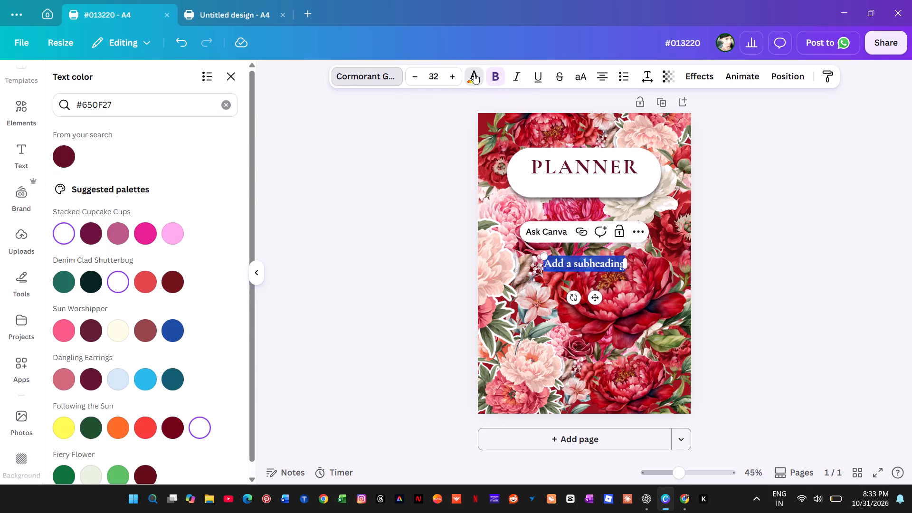
click(66, 156)
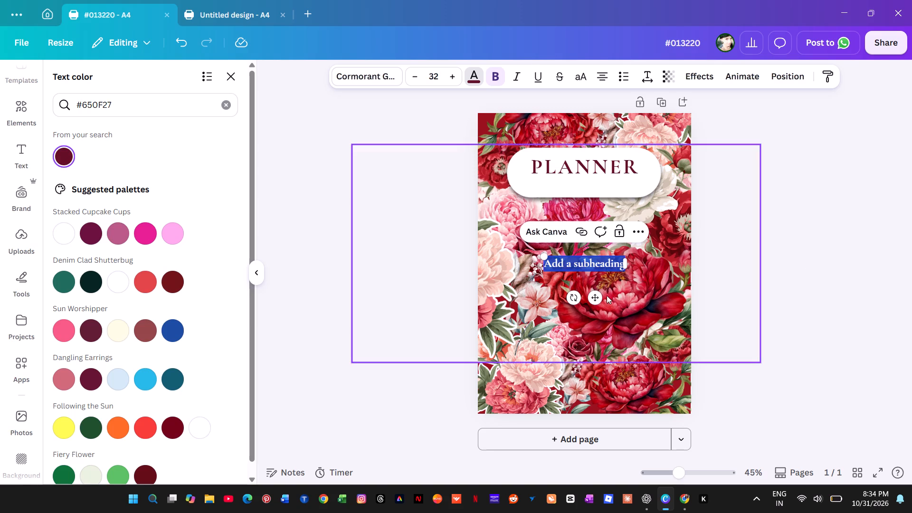
Move the subheading onto the white label beneath "PLANNER", centred horizontally, and open its placeholder text for editing.
drag(597, 299, 601, 224)
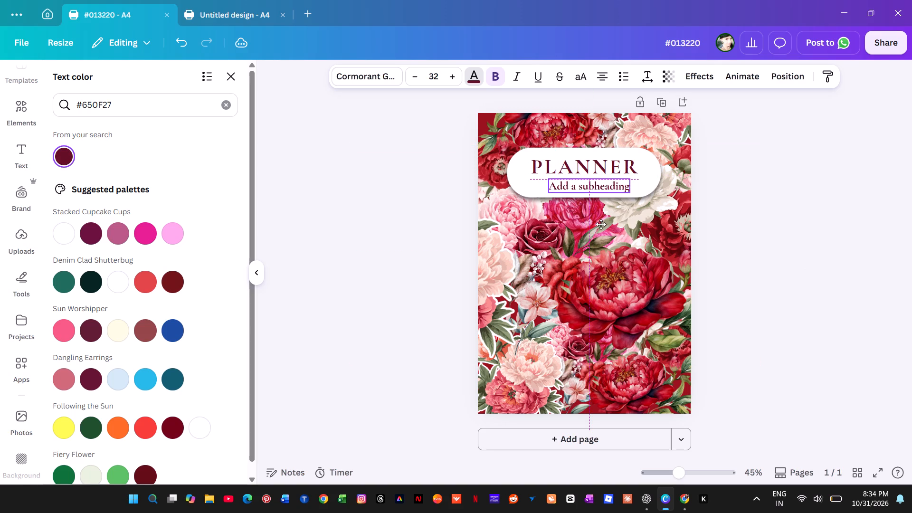
drag(601, 224, 598, 222)
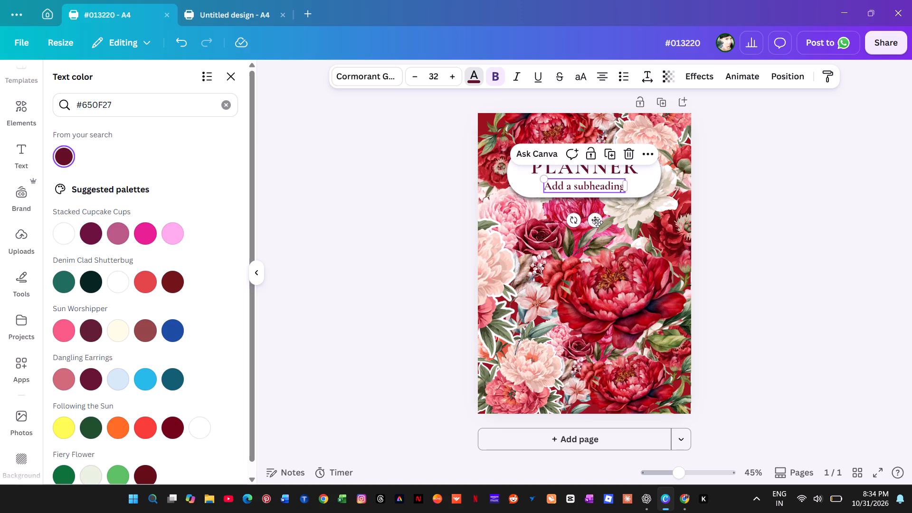
click(597, 184)
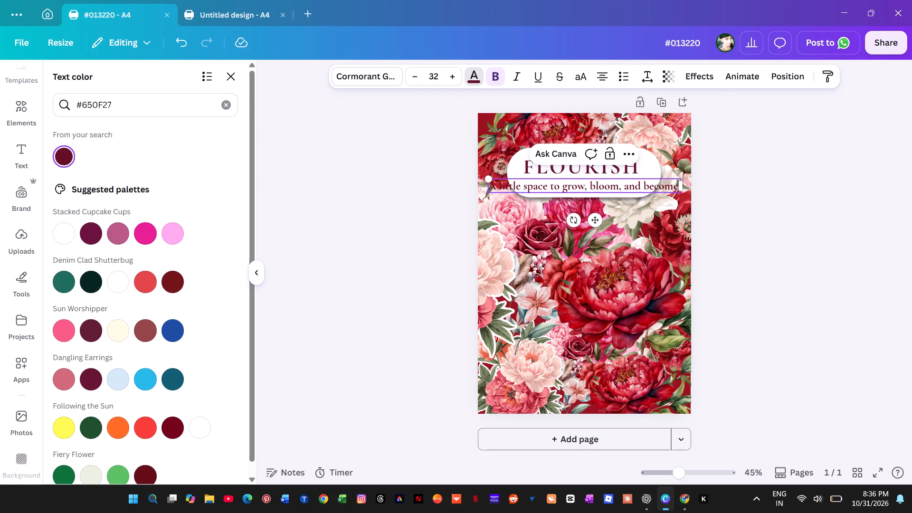
click(816, 211)
click(851, 218)
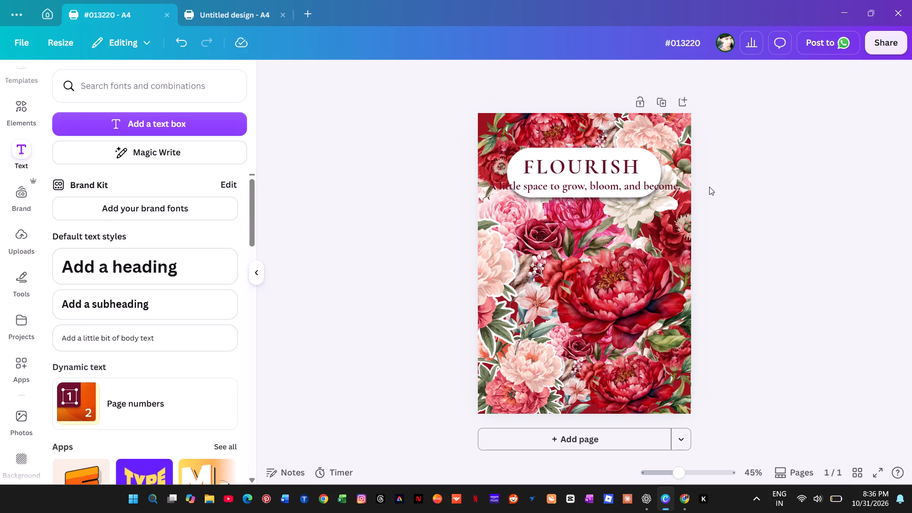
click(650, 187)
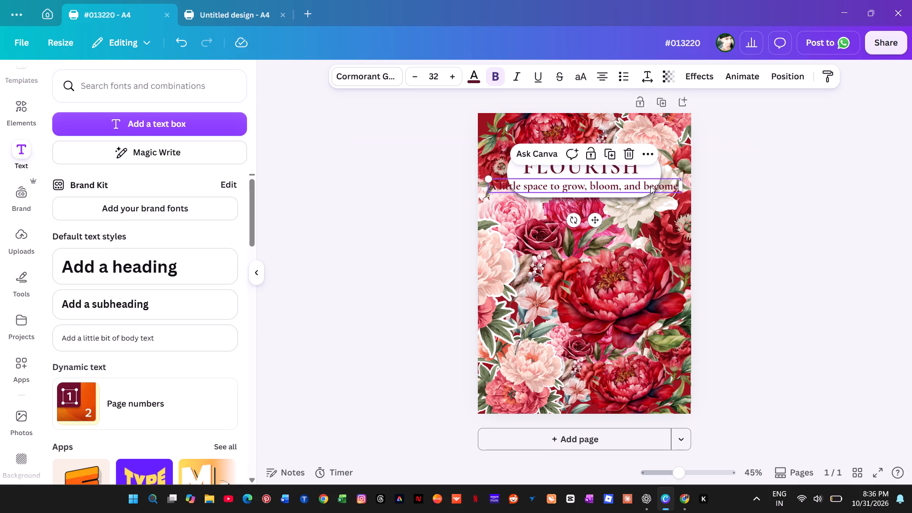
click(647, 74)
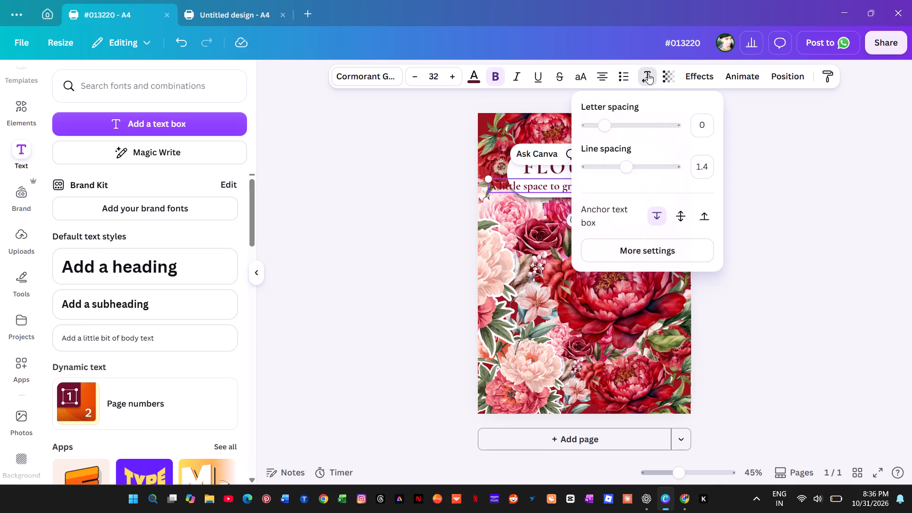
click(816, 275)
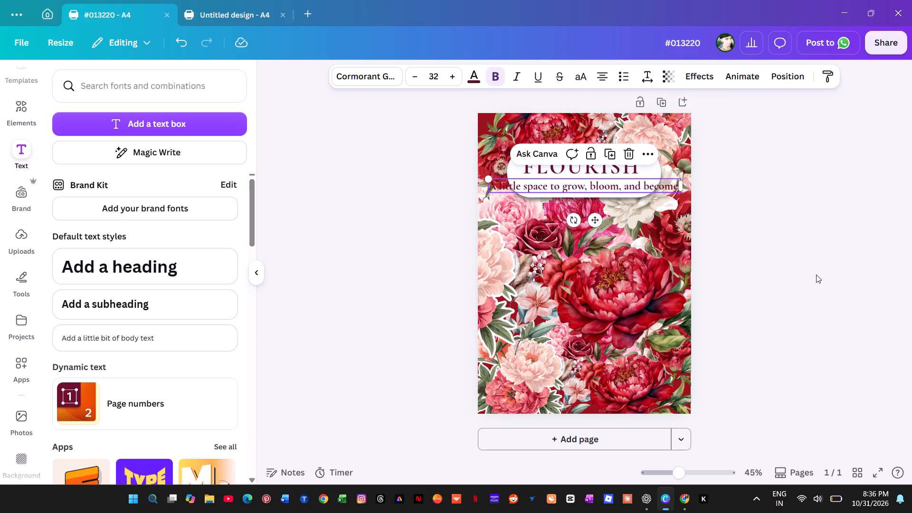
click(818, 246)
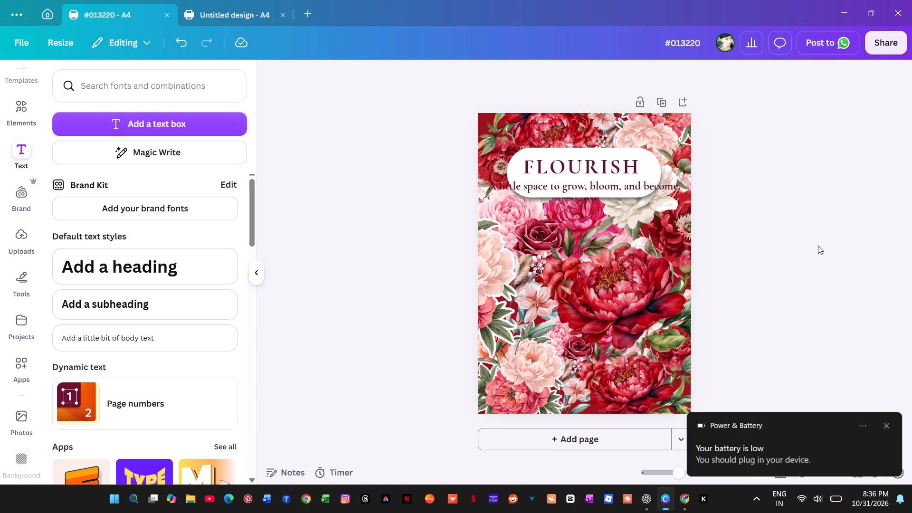
Dismiss the low-battery dialog and the battery notification.
click(503, 271)
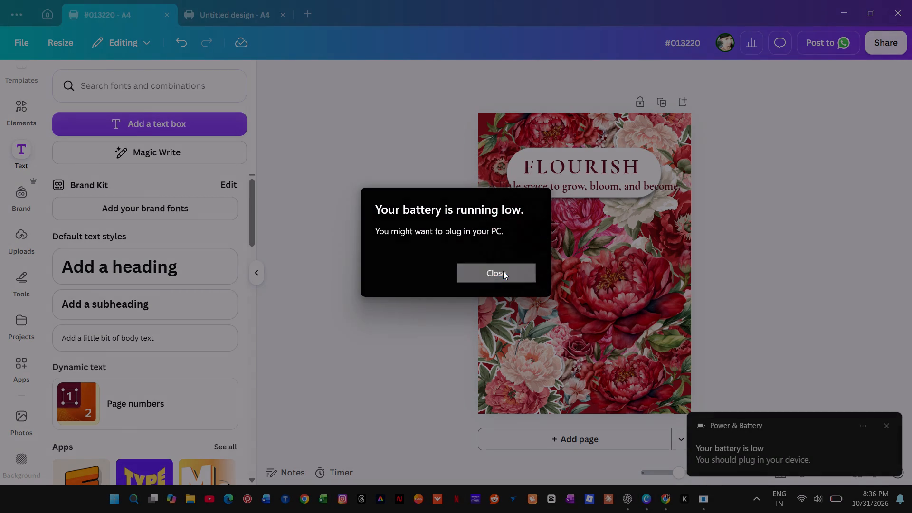
click(887, 423)
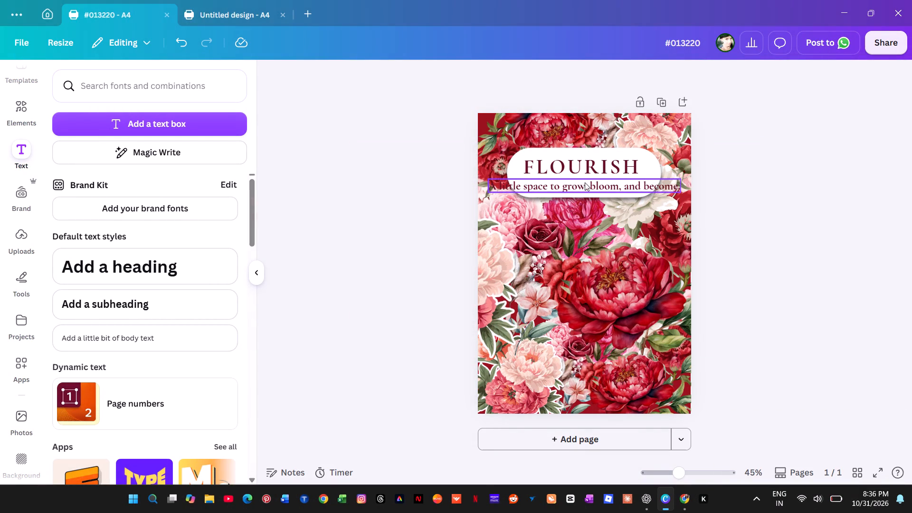
Break the subheading into two lines after "A little space to", removing the extra space before "grow".
click(561, 186)
click(563, 185)
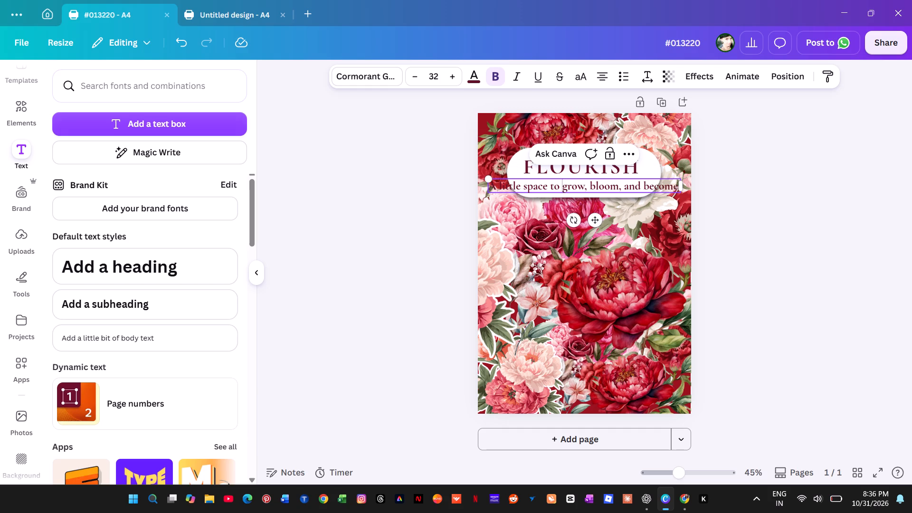
key(BackSpace)
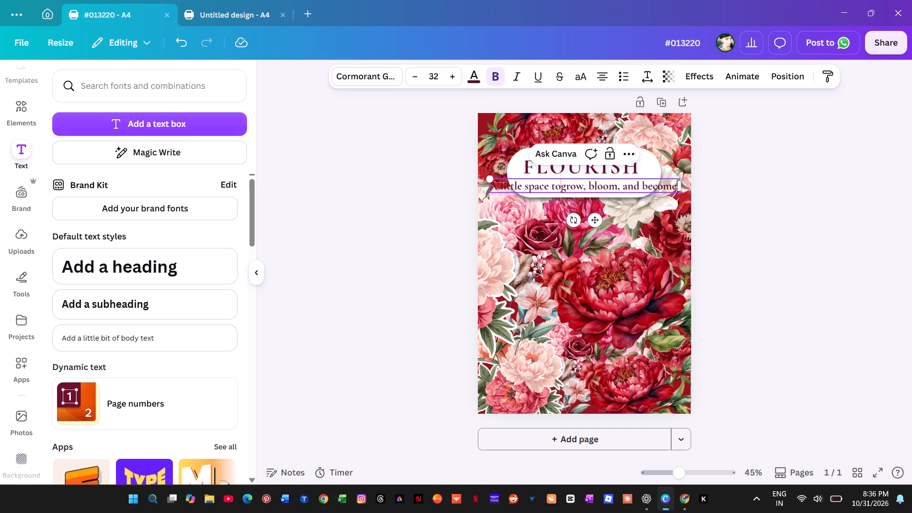
key(Return)
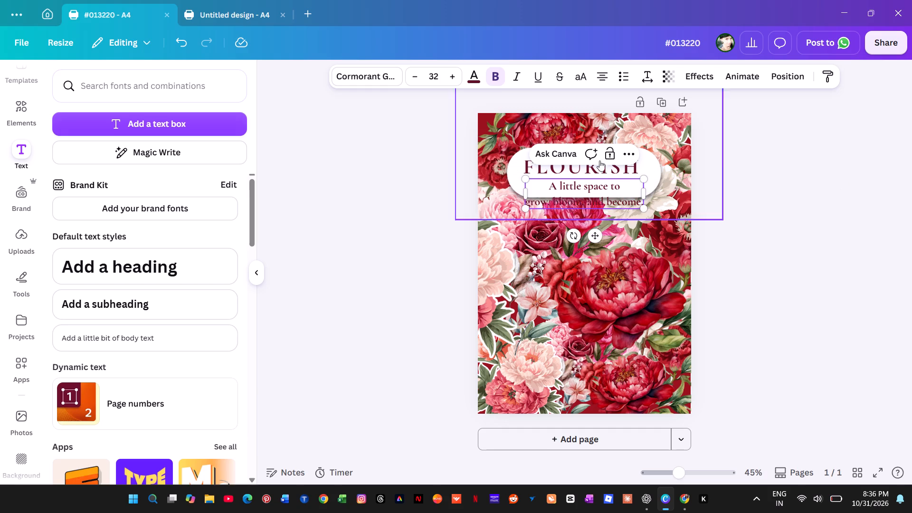
click(769, 193)
Move the "FLOURISH" heading slightly up on the white label and bring the two-line subheading up closer beneath it.
click(587, 165)
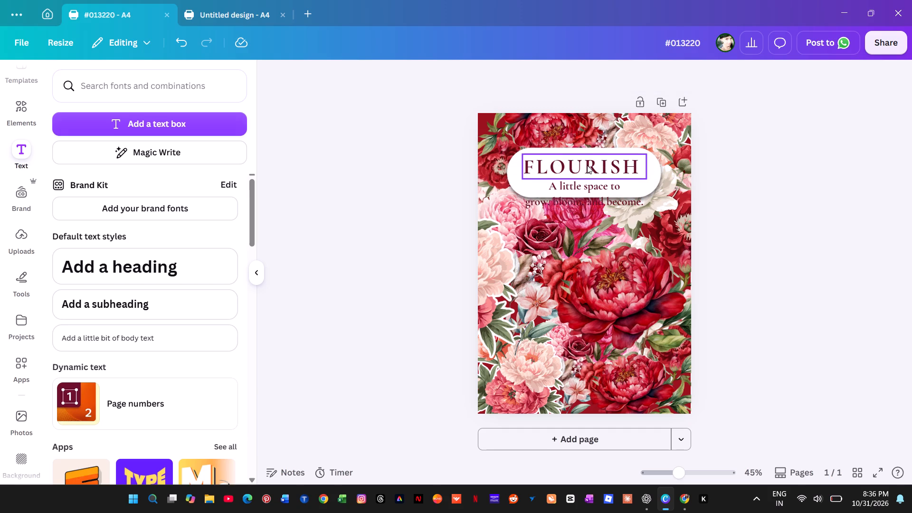
drag(588, 165, 589, 161)
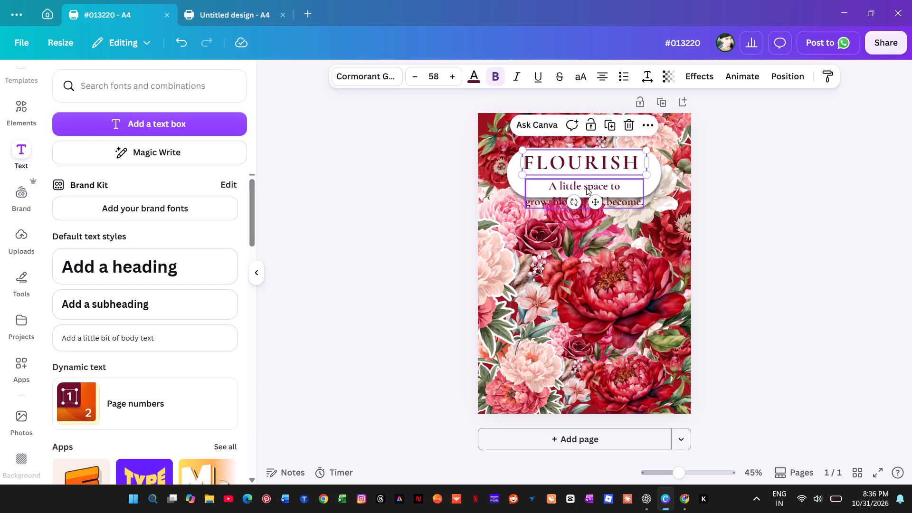
drag(586, 187, 585, 179)
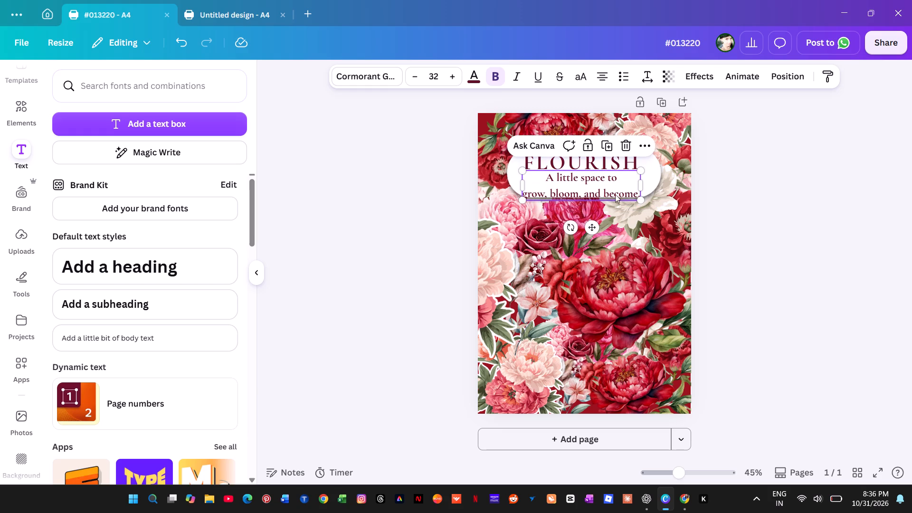
Reduce the two-line subheading's line spacing to about 0.74.
click(623, 185)
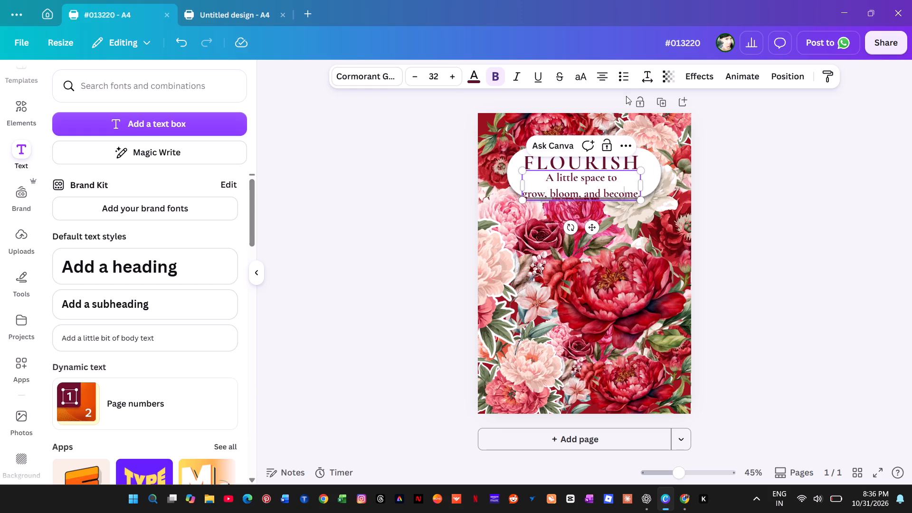
click(649, 77)
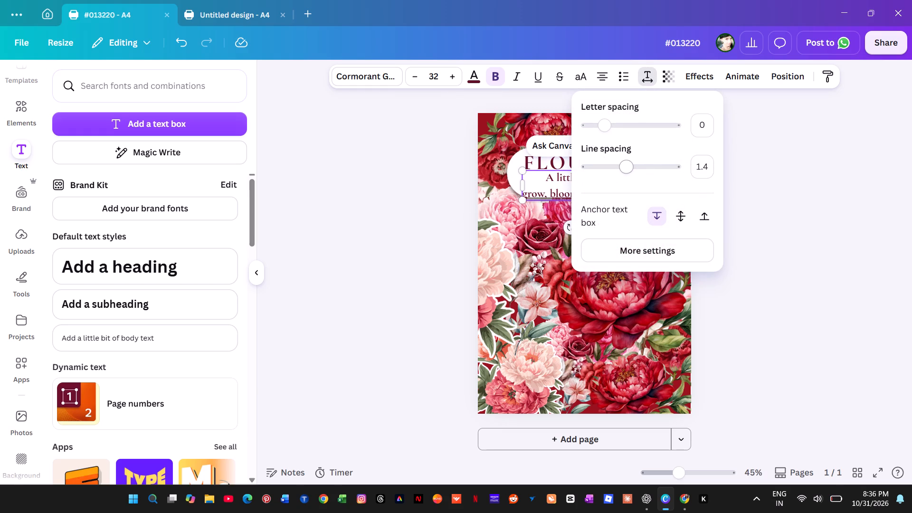
drag(627, 165, 596, 171)
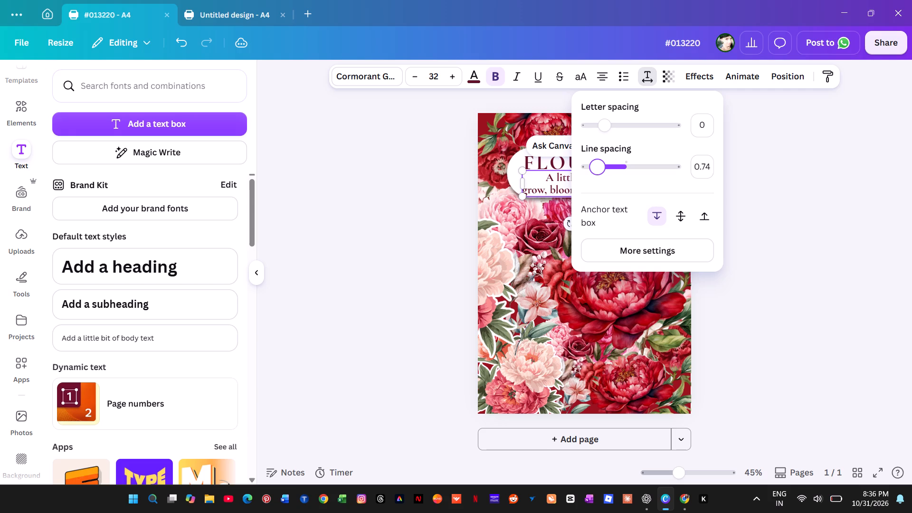
Reduce the two-line subheading's line spacing to 0.5.
drag(596, 171, 586, 175)
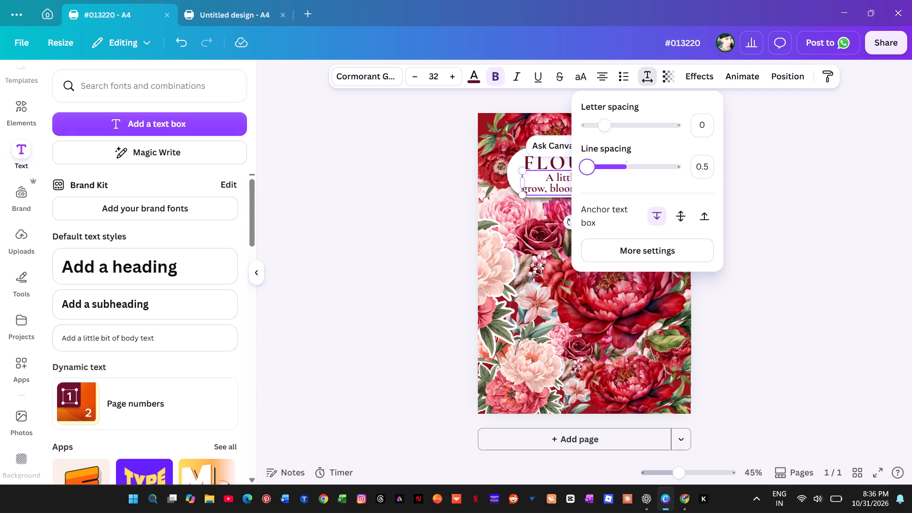
drag(586, 175, 576, 177)
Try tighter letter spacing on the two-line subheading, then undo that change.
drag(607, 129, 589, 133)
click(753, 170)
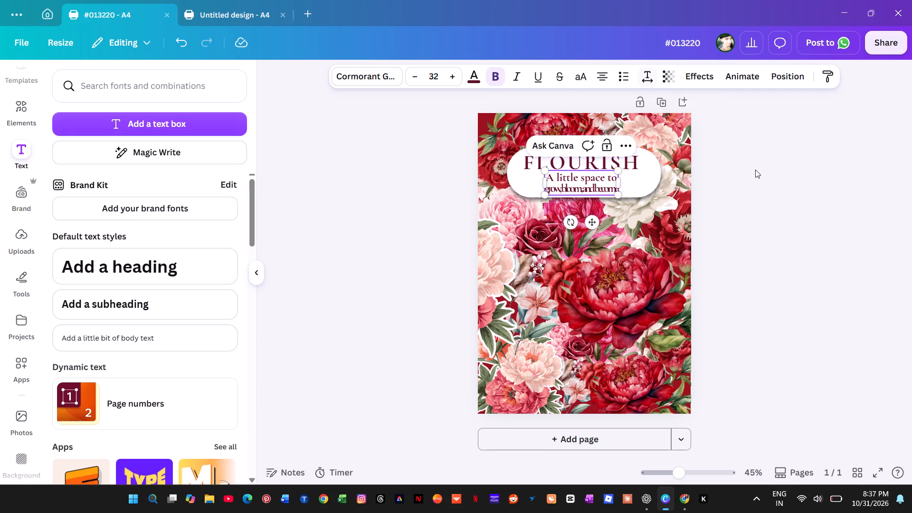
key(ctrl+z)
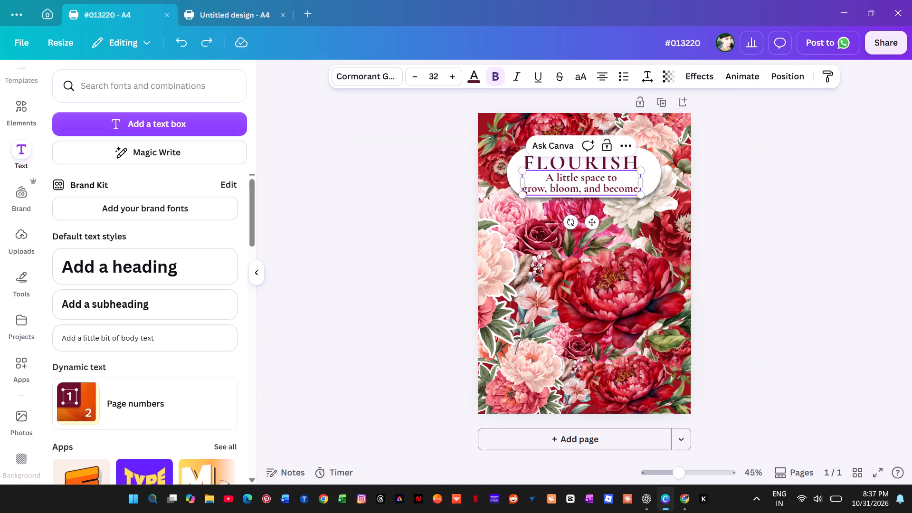
Shorten the subheading to "A little space to bloom" on a single line by removing "grow,", ", and become." and the line break.
drag(524, 190, 549, 188)
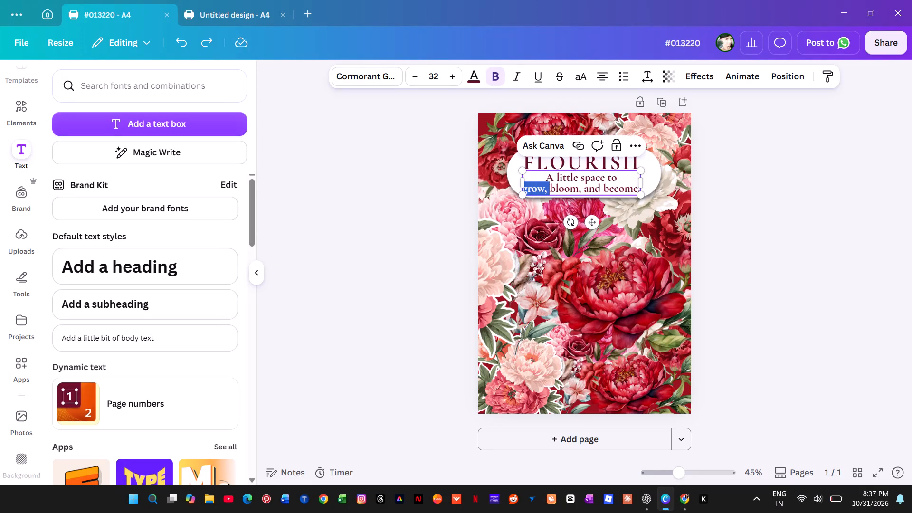
key(BackSpace)
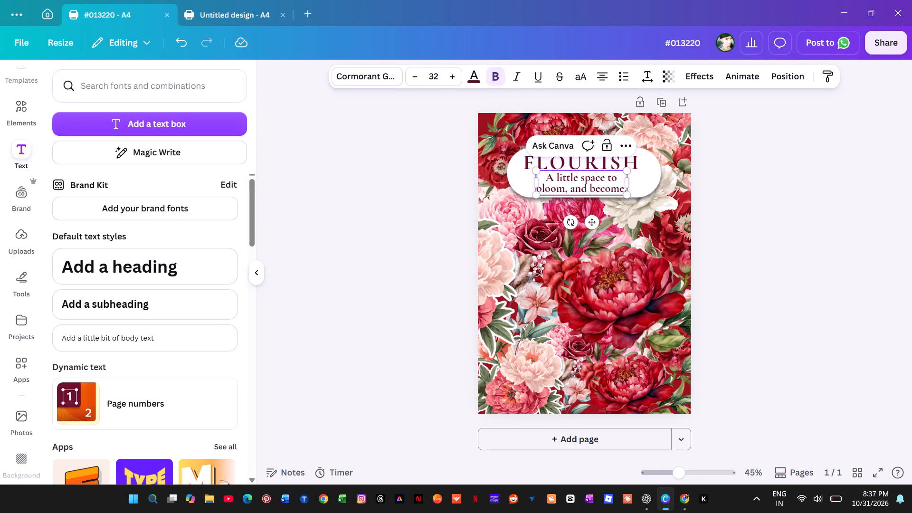
drag(564, 189, 629, 189)
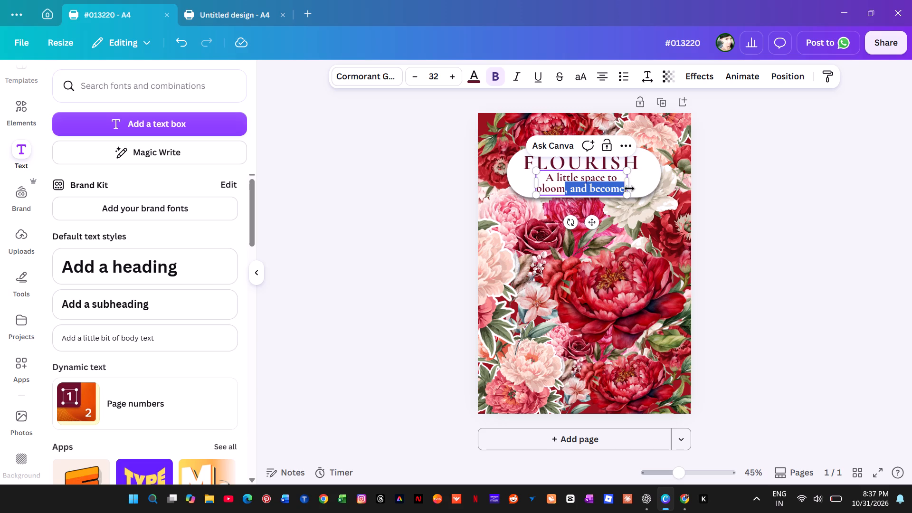
drag(629, 189, 631, 189)
key(BackSpace)
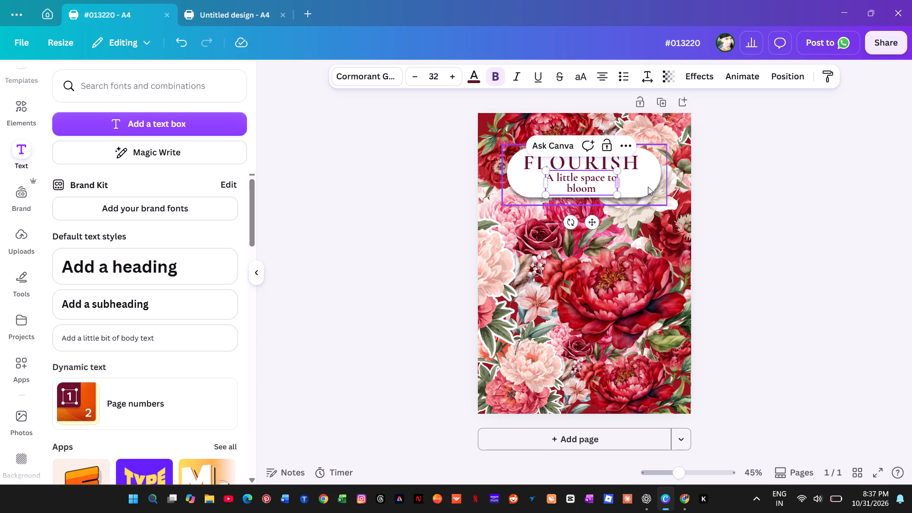
click(566, 190)
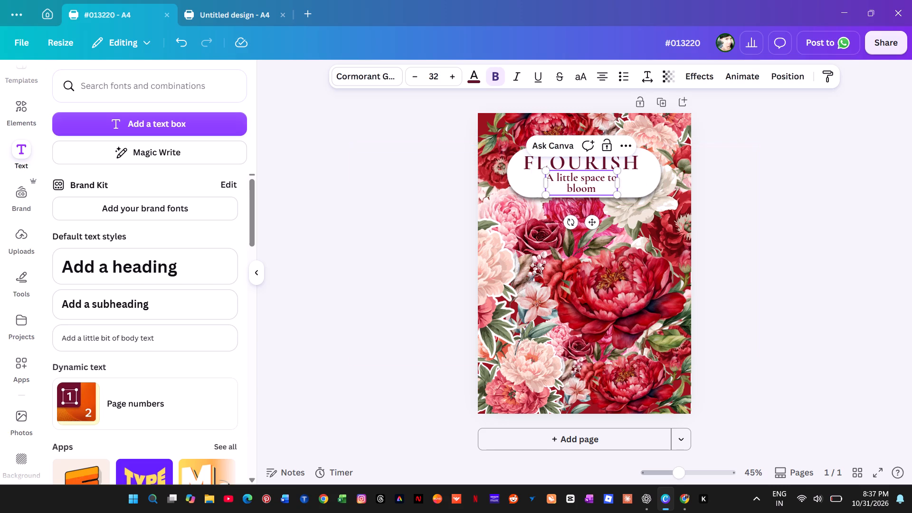
key(BackSpace)
key(space)
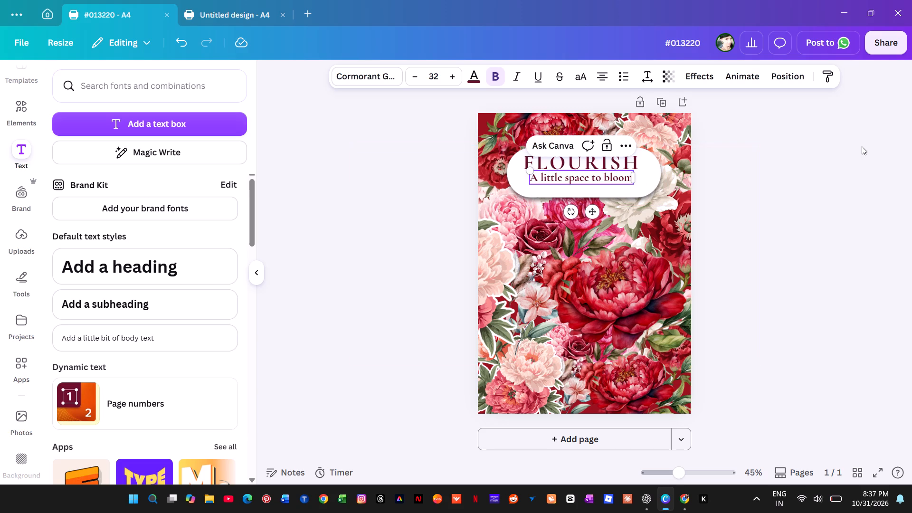
click(817, 248)
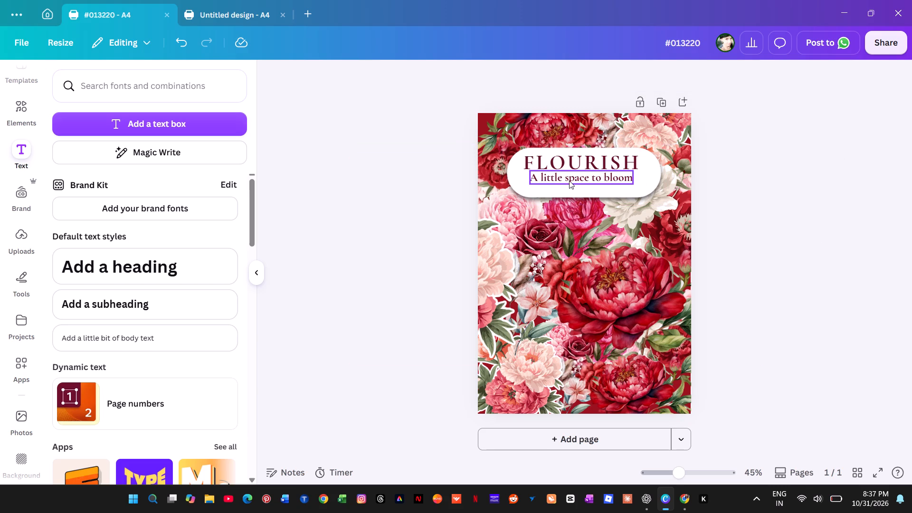
Lower the one-line subheading and the "FLOURISH" heading on the white label, centring the subheading horizontally on the page.
drag(573, 178, 572, 186)
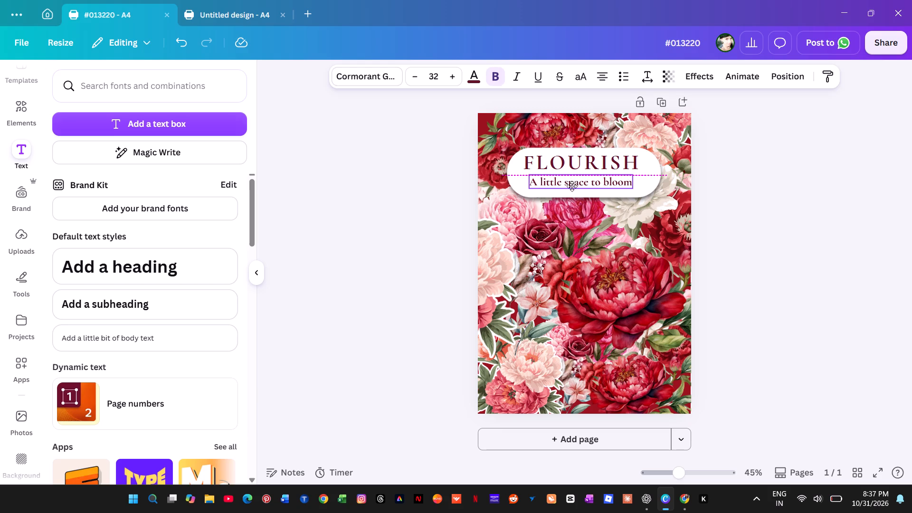
drag(572, 186, 574, 187)
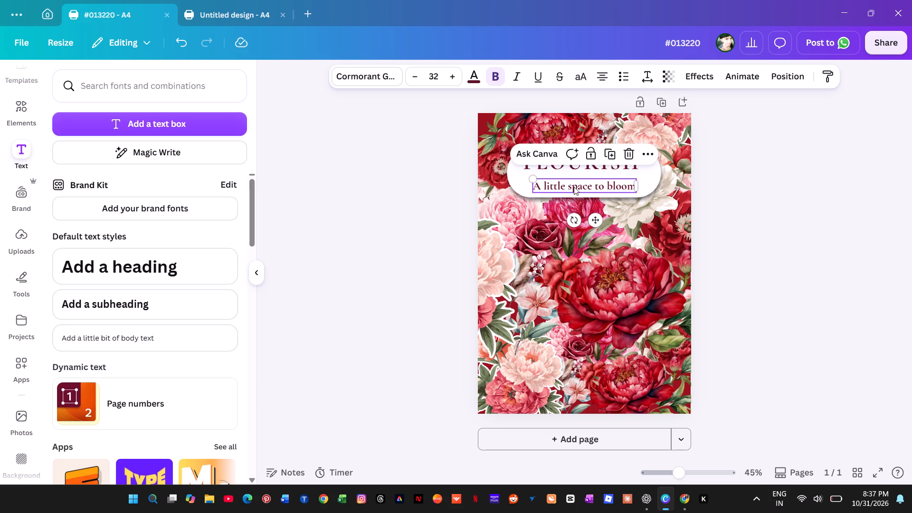
click(778, 193)
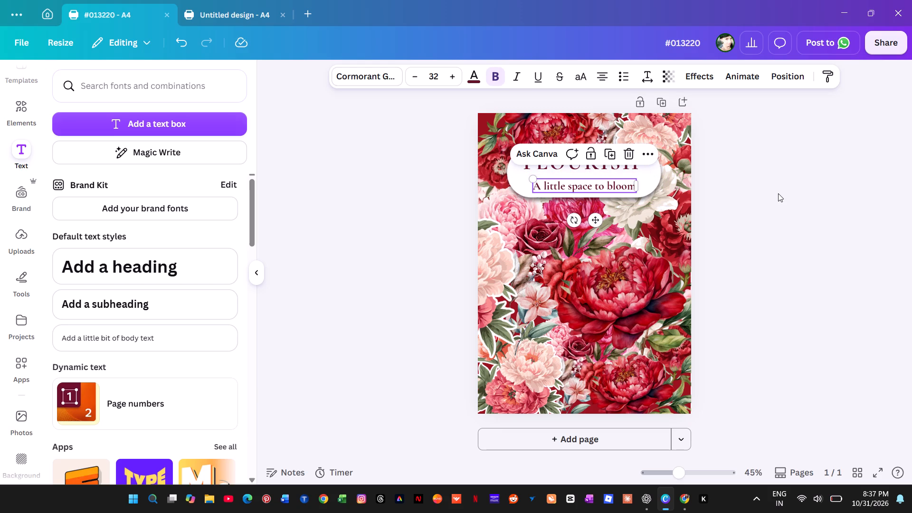
drag(599, 163, 598, 170)
click(760, 188)
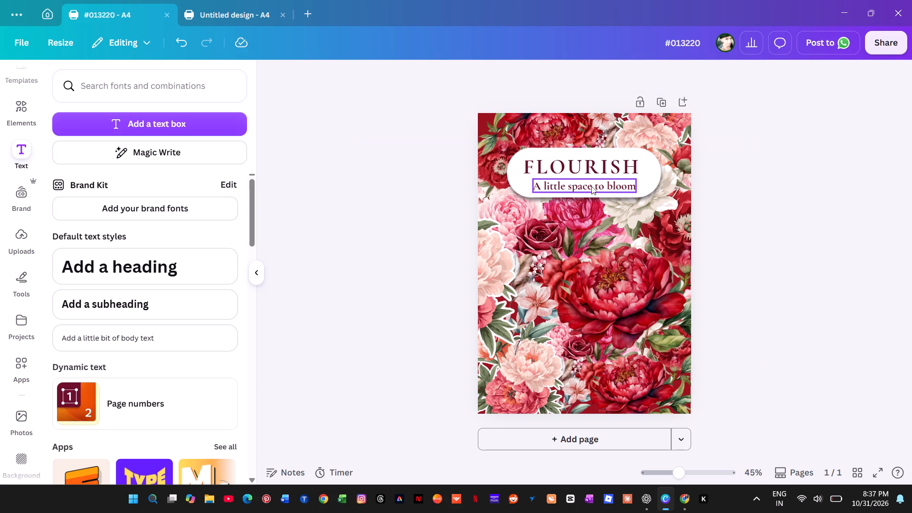
click(582, 188)
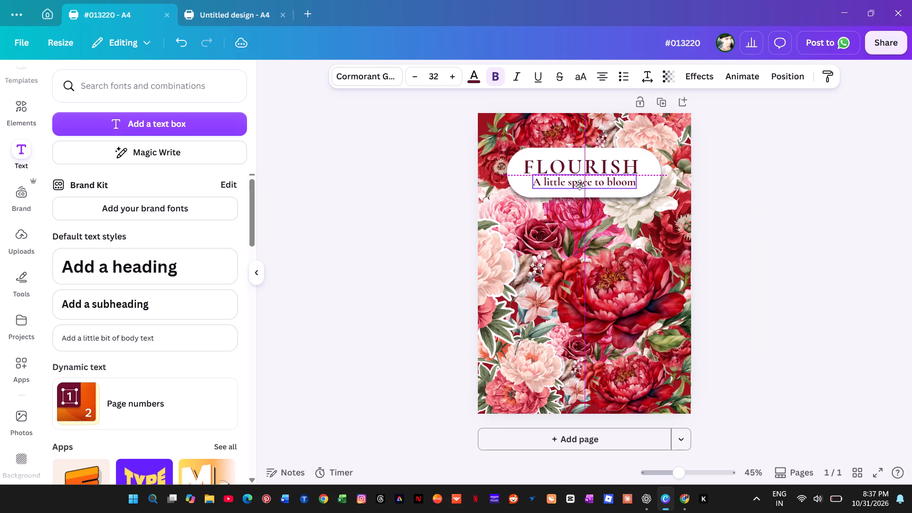
click(797, 184)
Nudge the "FLOURISH" heading slightly right and down, and move the subheading lower so it clears the heading.
click(560, 161)
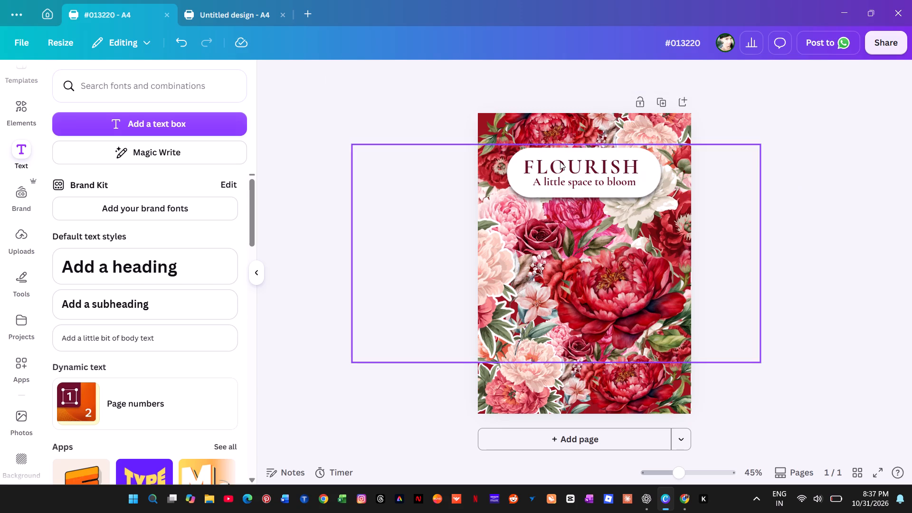
drag(560, 161, 564, 162)
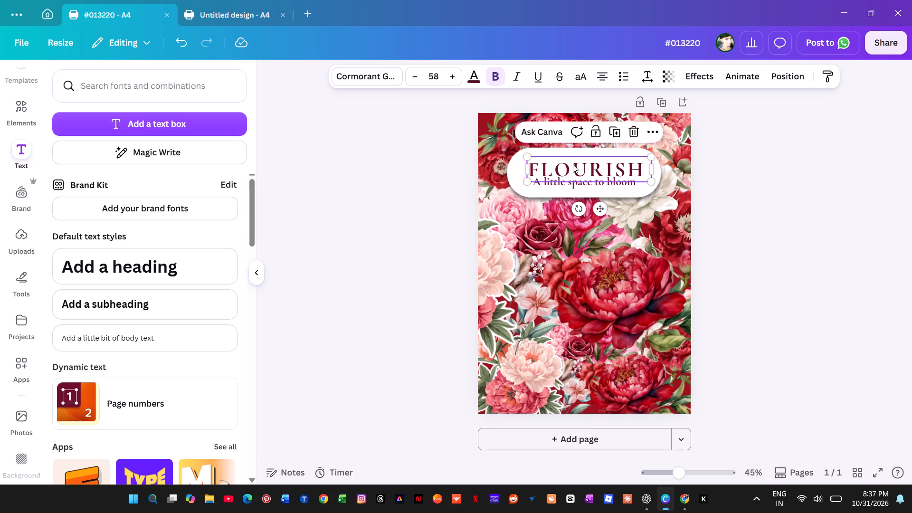
click(777, 172)
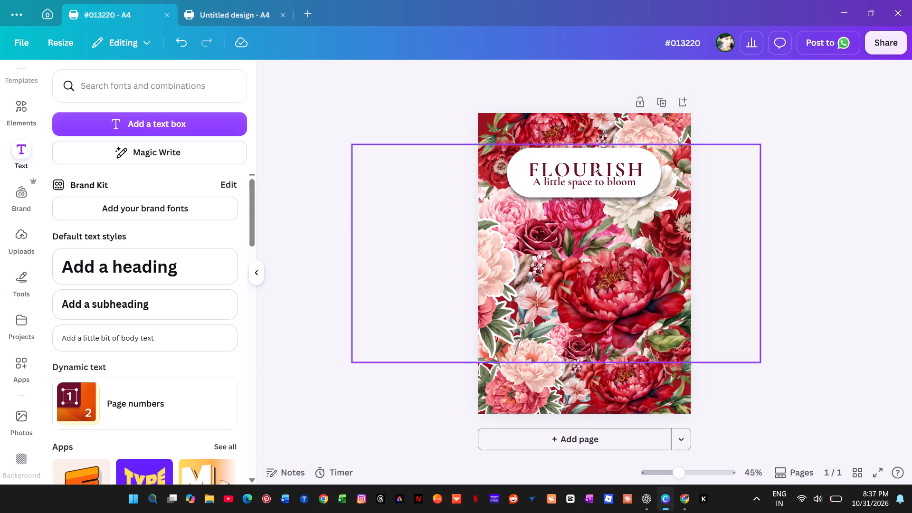
click(592, 164)
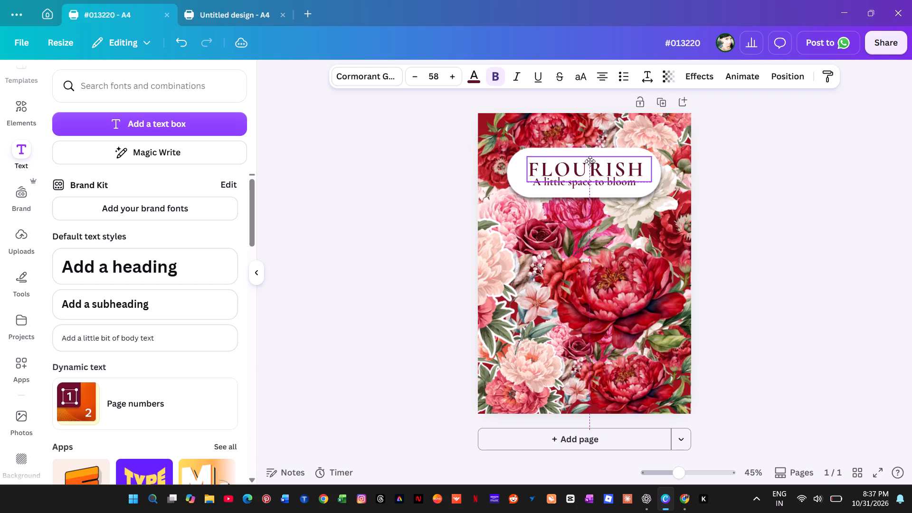
click(754, 173)
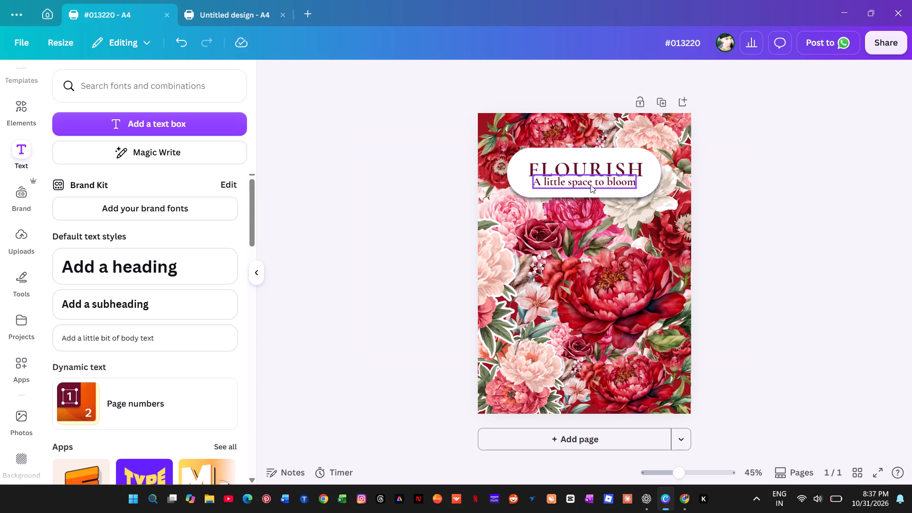
click(590, 185)
click(588, 181)
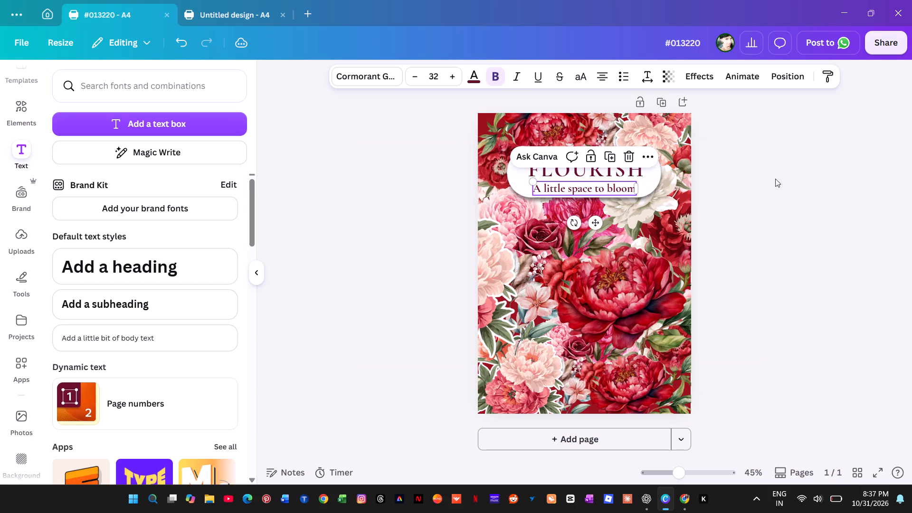
click(823, 180)
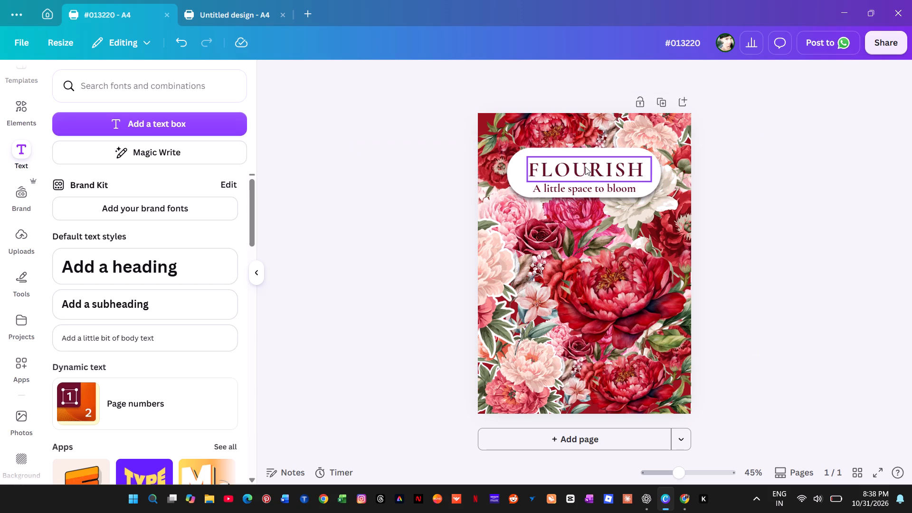
Raise the "FLOURISH" heading and the subheading slightly so both lines sit balanced within the white label.
click(585, 167)
click(585, 167)
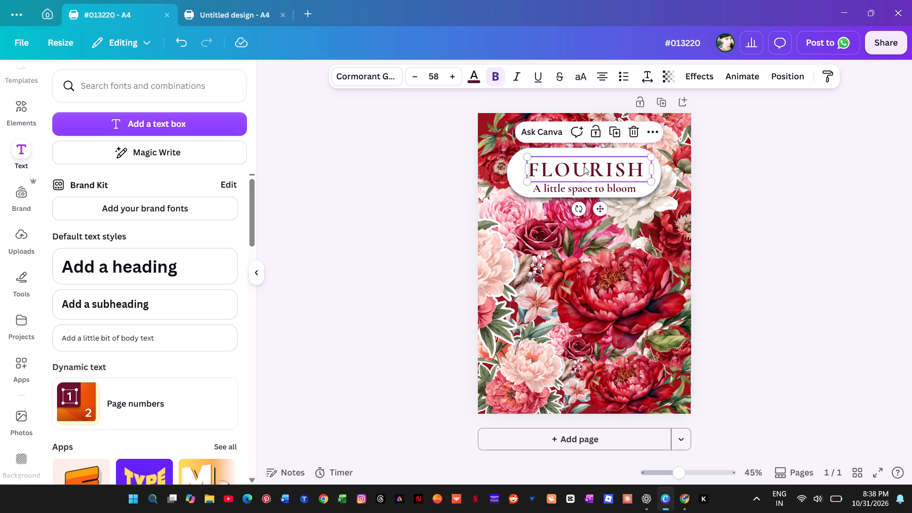
ctrl+scroll(624, 183, up, 9)
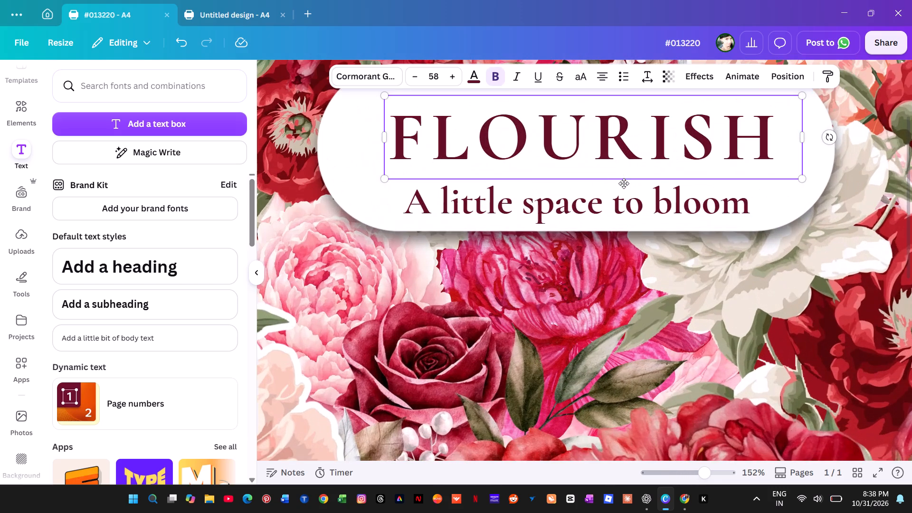
scroll(725, 236, up, 3)
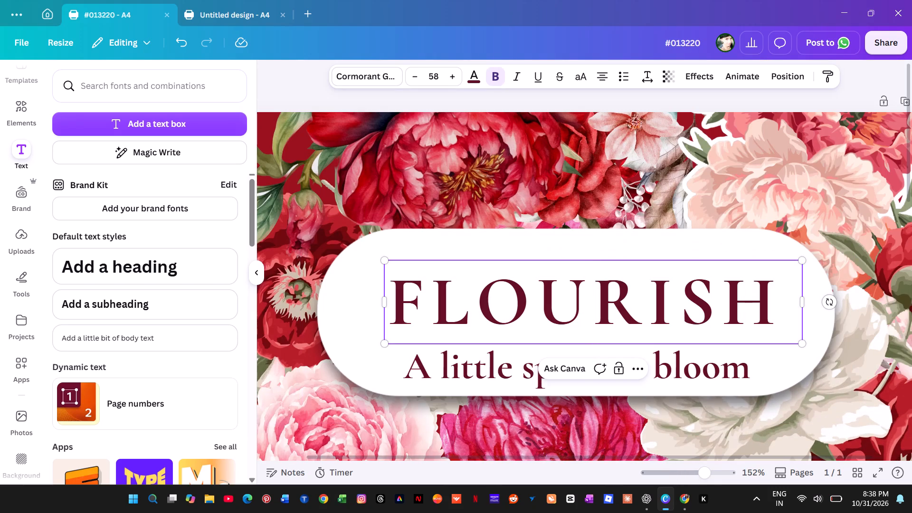
click(785, 169)
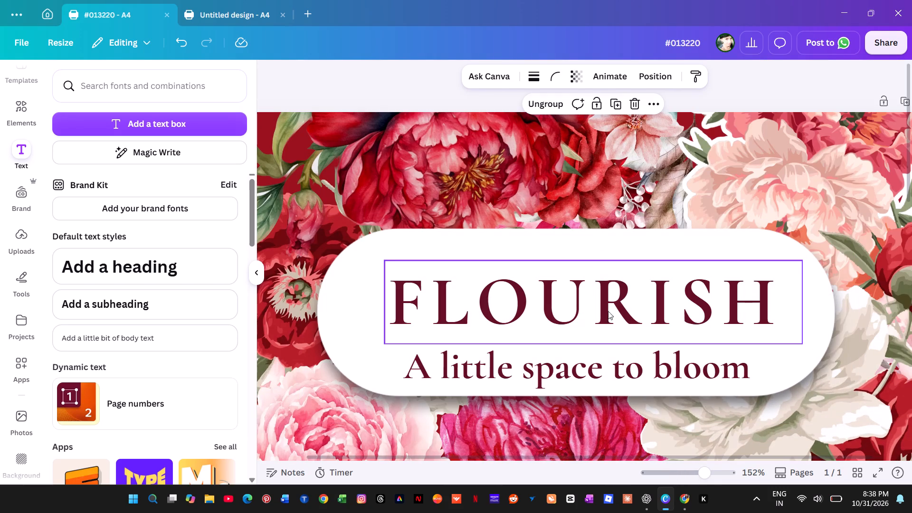
drag(608, 305, 597, 297)
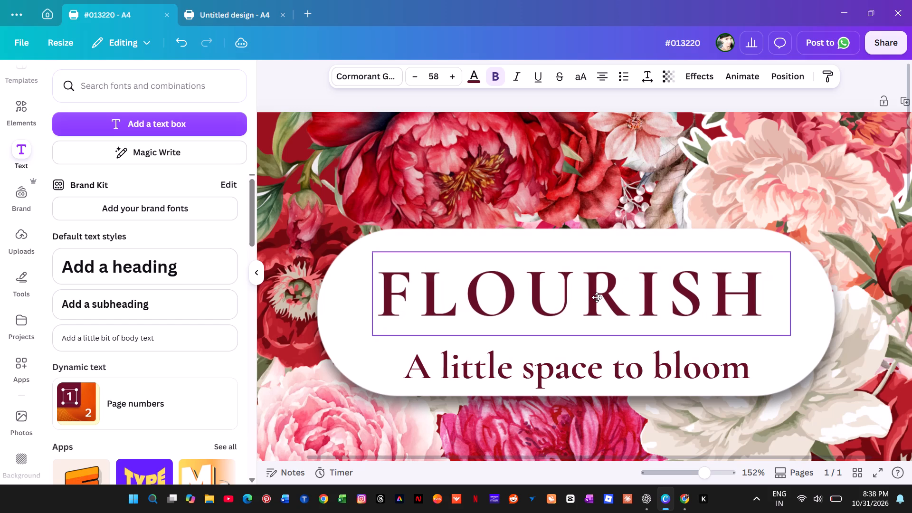
drag(597, 297, 608, 294)
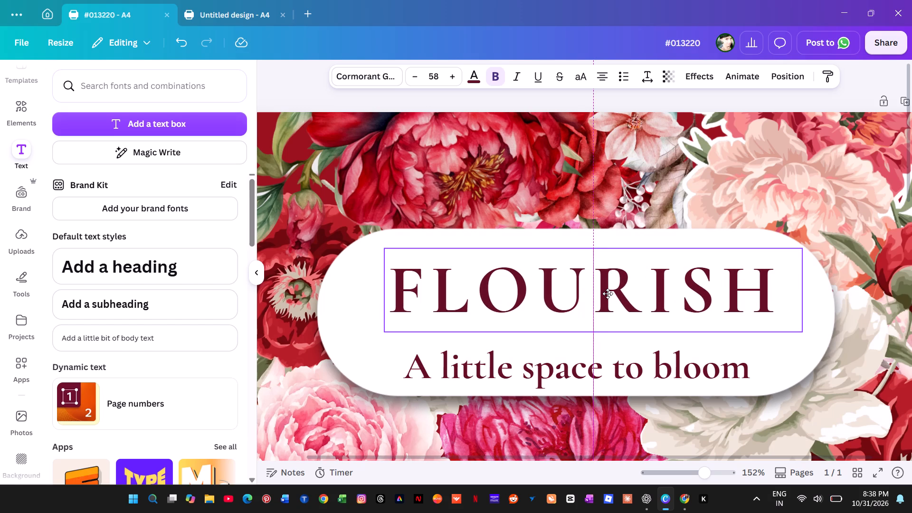
drag(608, 294, 611, 291)
drag(606, 371, 603, 359)
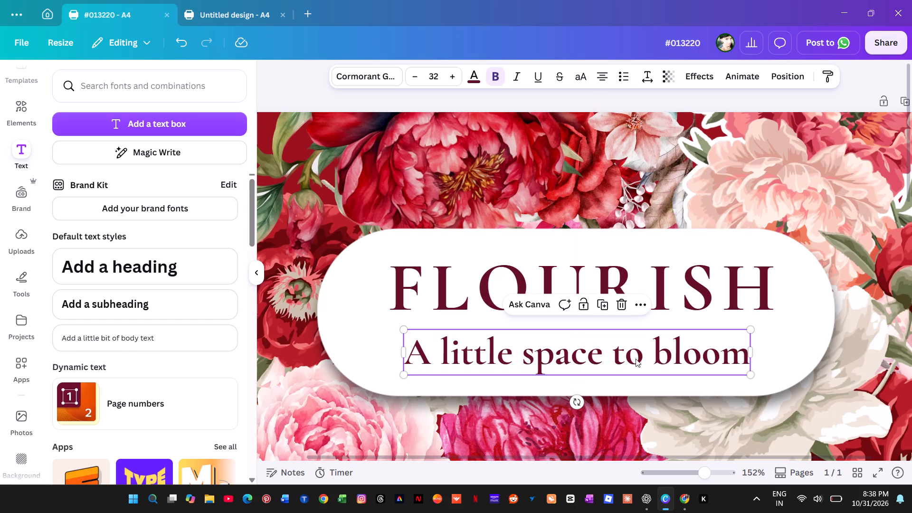
click(828, 180)
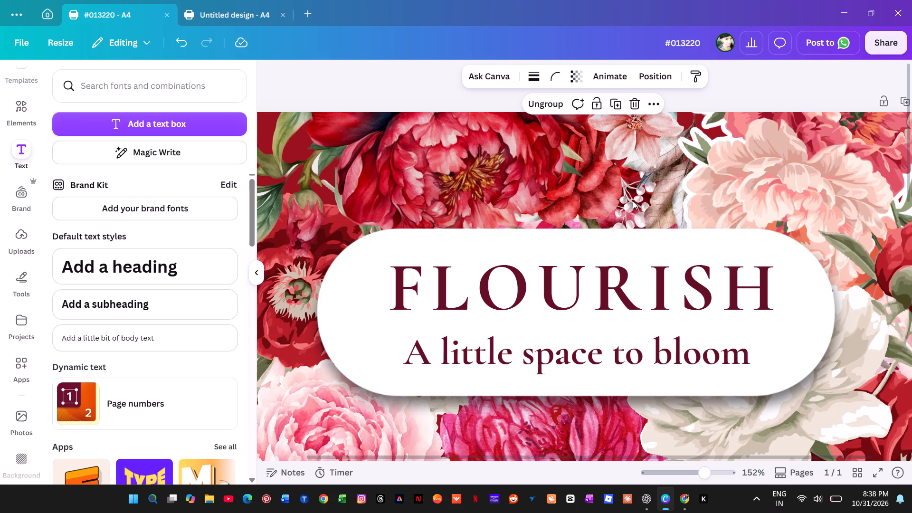
Review the whole cover with the heading and subheading on the white label.
ctrl+scroll(755, 216, down, 6)
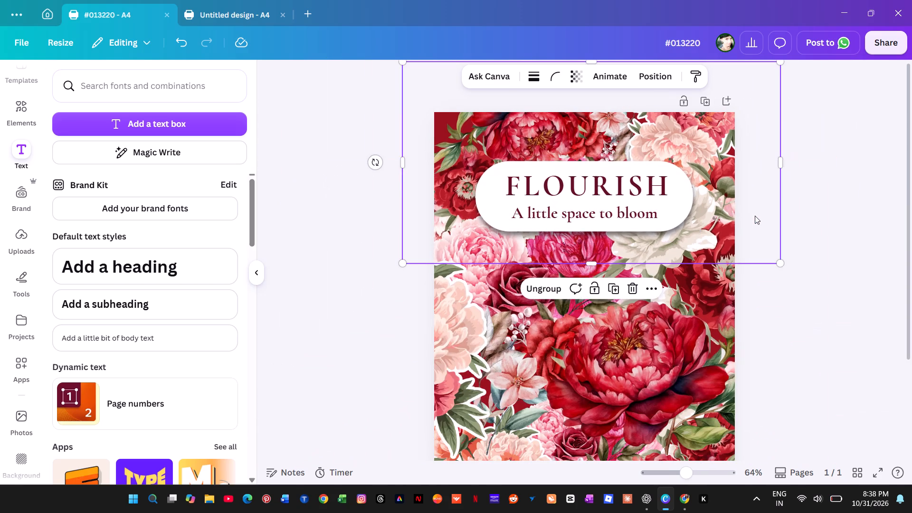
ctrl+scroll(755, 216, down, 2)
click(795, 296)
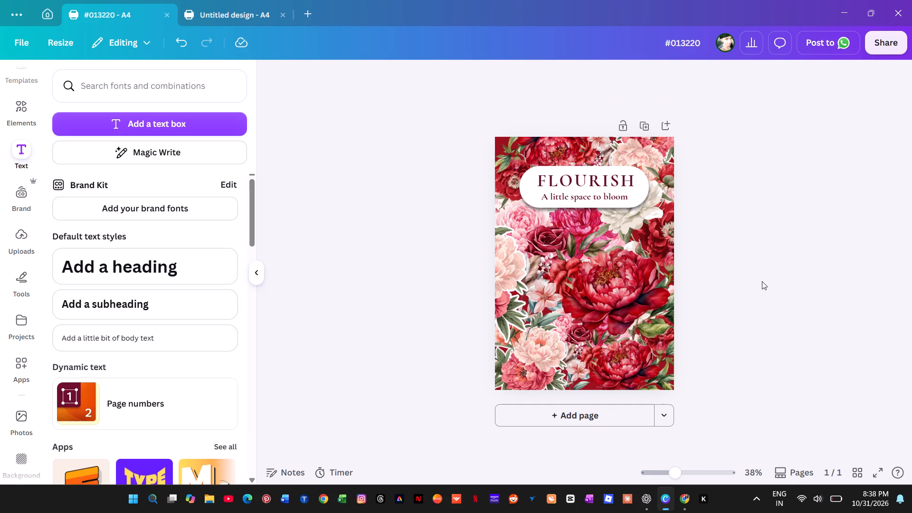
click(598, 198)
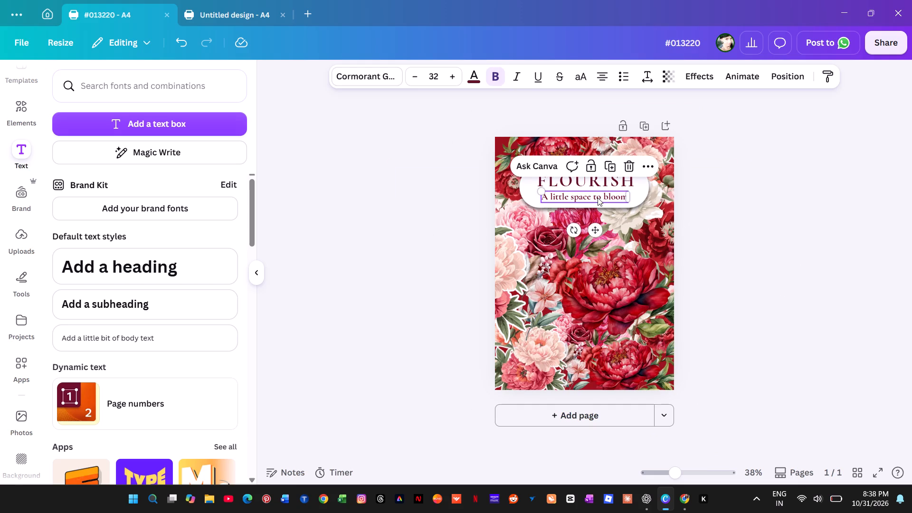
click(779, 191)
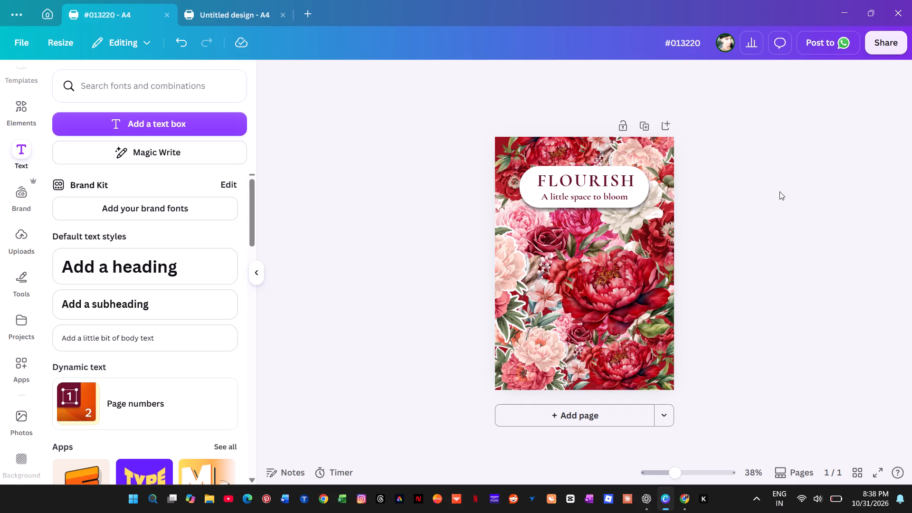
Browse the font combinations and add the recently used "Like & Subscribe" text combination to the cover.
click(608, 181)
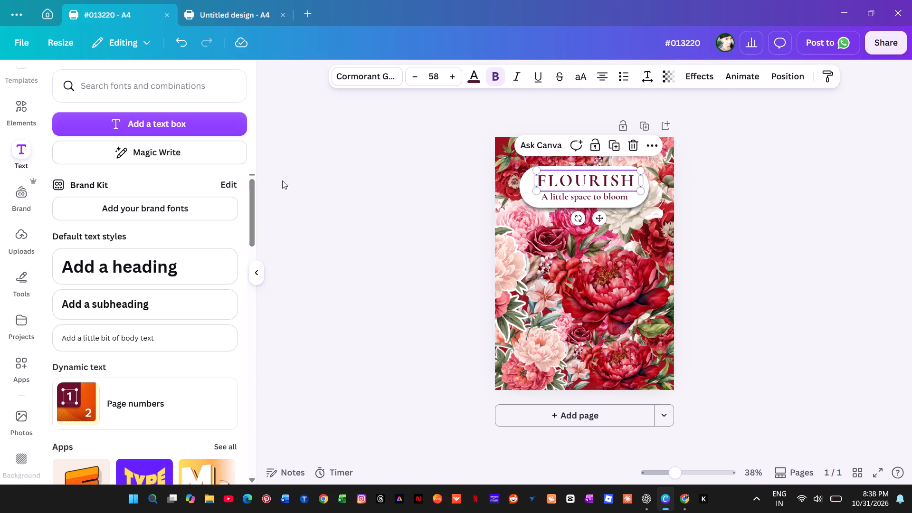
scroll(147, 343, down, 11)
scroll(148, 344, up, 2)
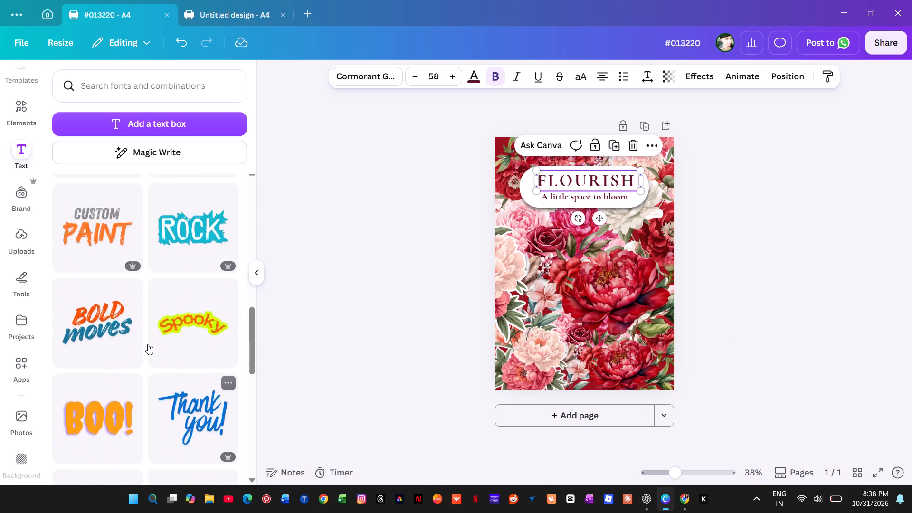
scroll(148, 344, up, 3)
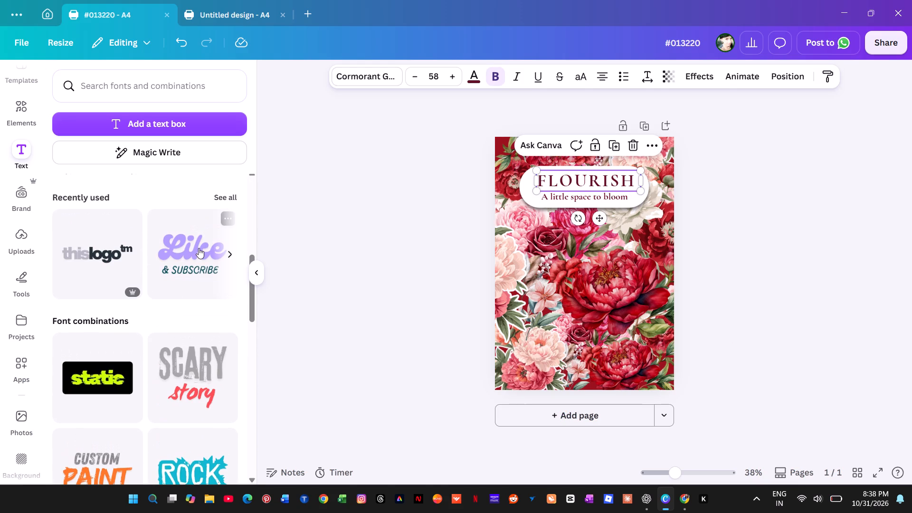
click(199, 248)
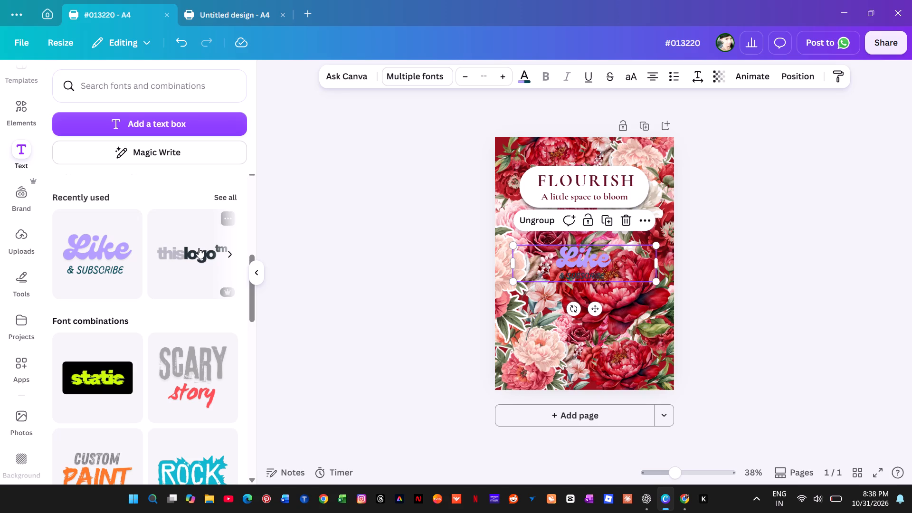
click(600, 263)
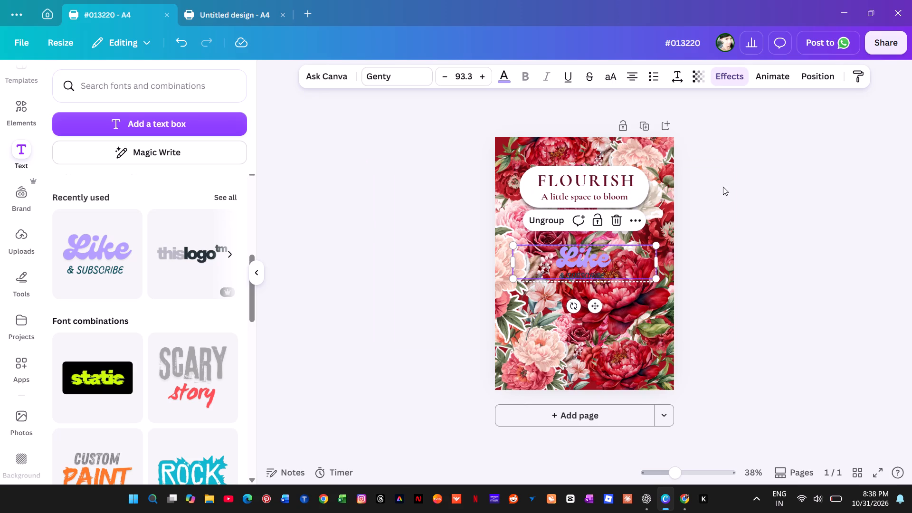
Cut the whole "FLOURISH" text out of the heading on the white label.
double_click(580, 180)
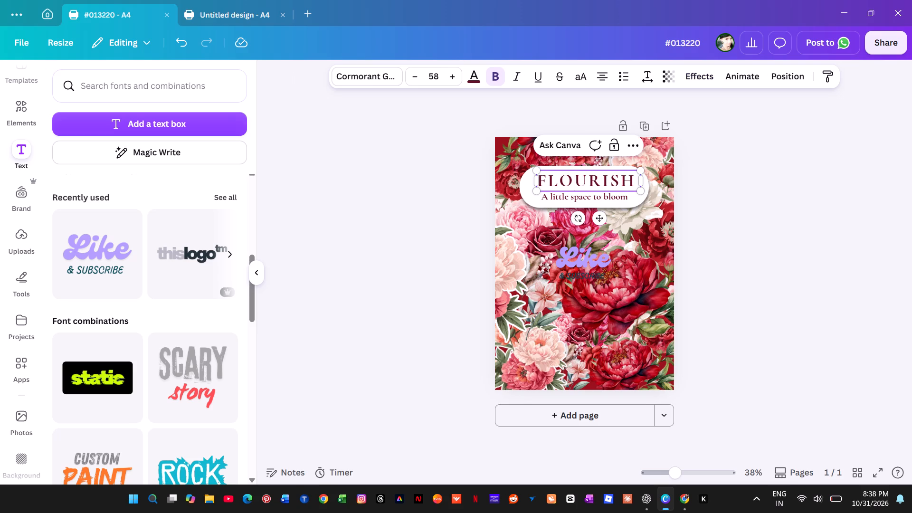
drag(542, 178, 555, 177)
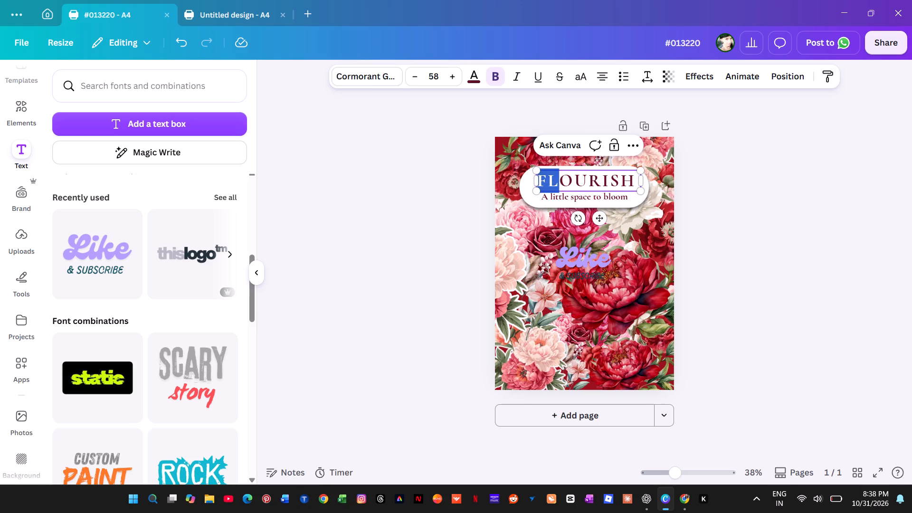
drag(555, 177, 641, 177)
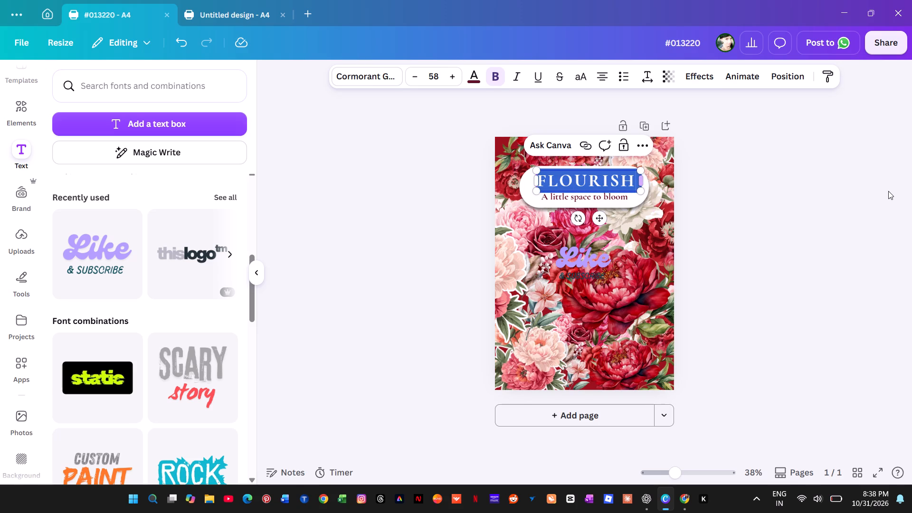
key(ctrl+x)
click(774, 219)
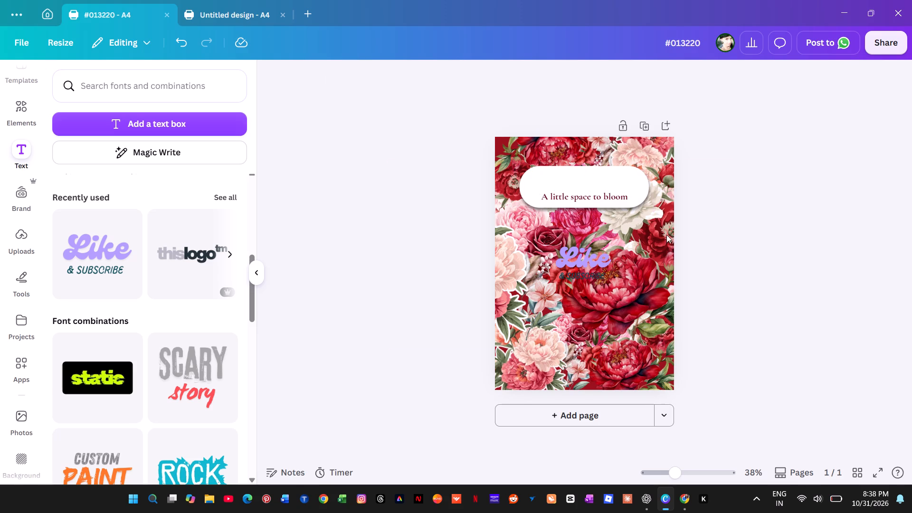
Replace the word "Like" in the added text combination with the cut "FLOURISH" text.
click(582, 171)
double_click(589, 263)
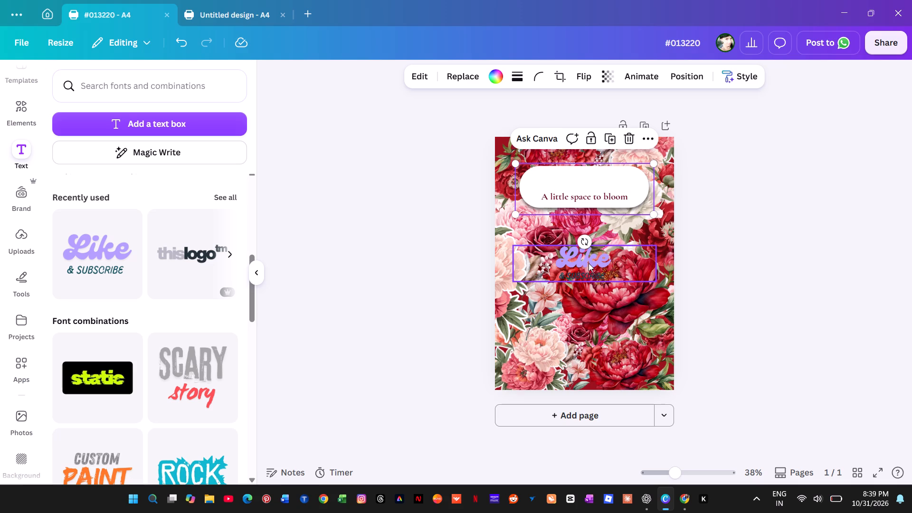
key(ctrl+v)
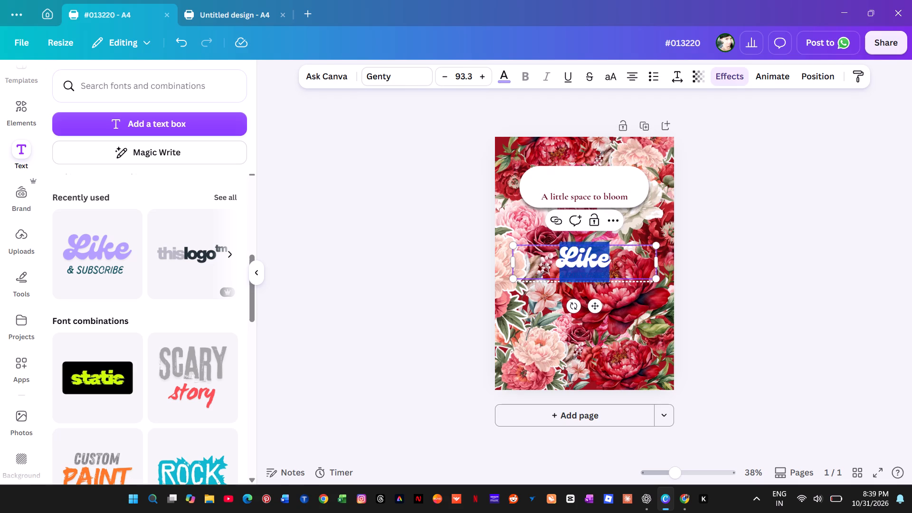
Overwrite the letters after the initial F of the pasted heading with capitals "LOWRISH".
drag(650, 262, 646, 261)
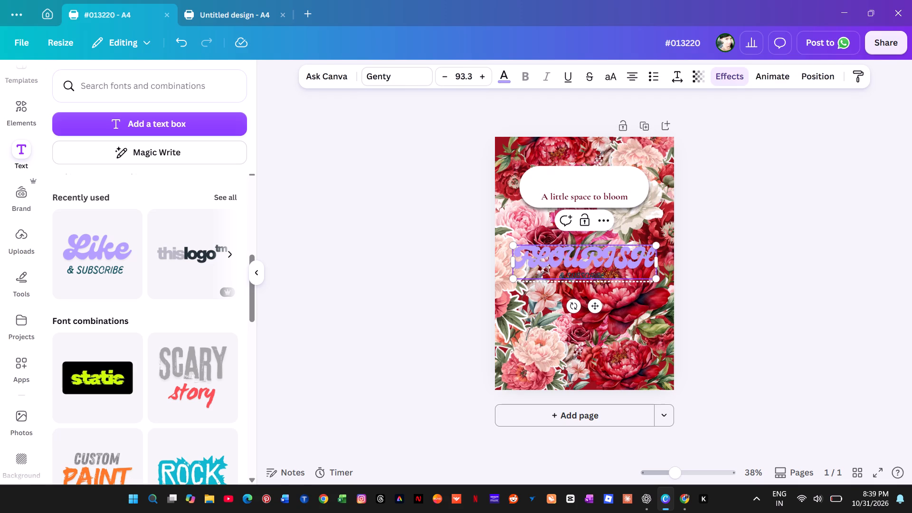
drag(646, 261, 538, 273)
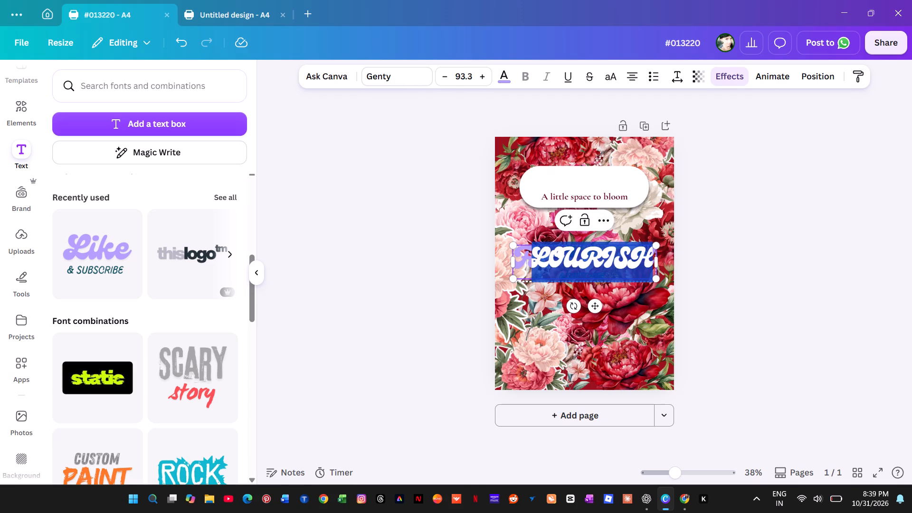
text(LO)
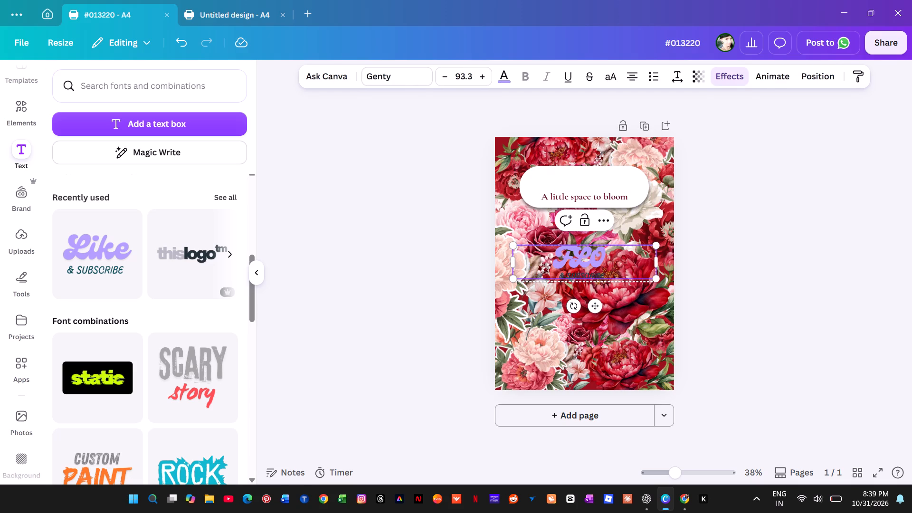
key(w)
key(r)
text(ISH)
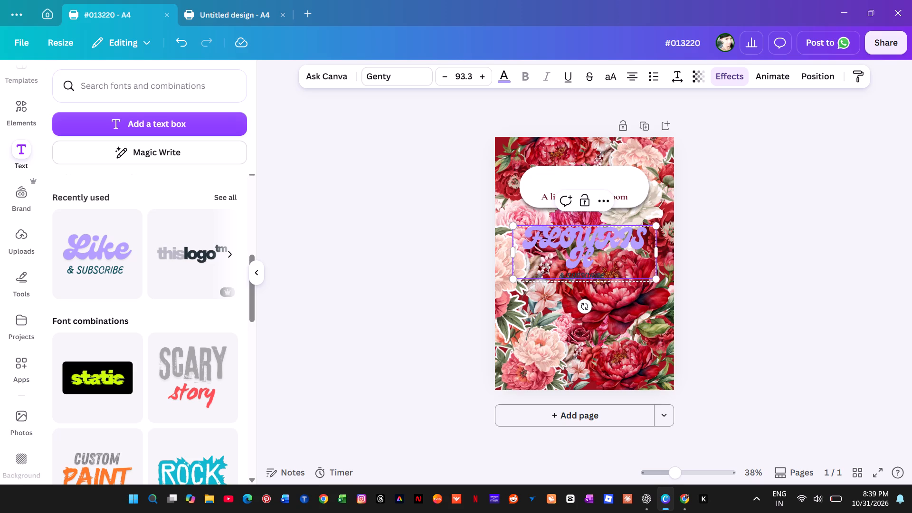
Replace the capitals after the initial F with lowercase letters, making the heading text "Flowrish".
key(BackSpace)
key(BackSpace)
key(BackSpace)
key(BackSpace)
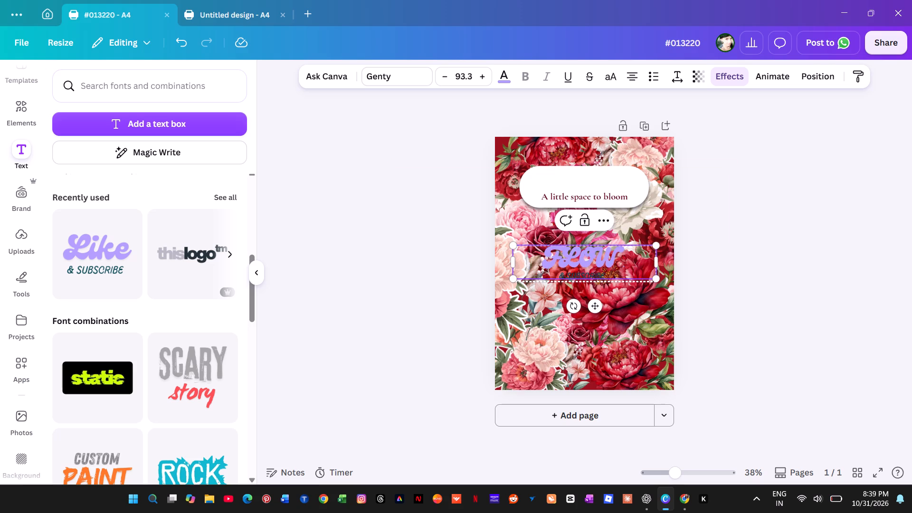
key(BackSpace)
key(BackSpace)
key(BackSpace)
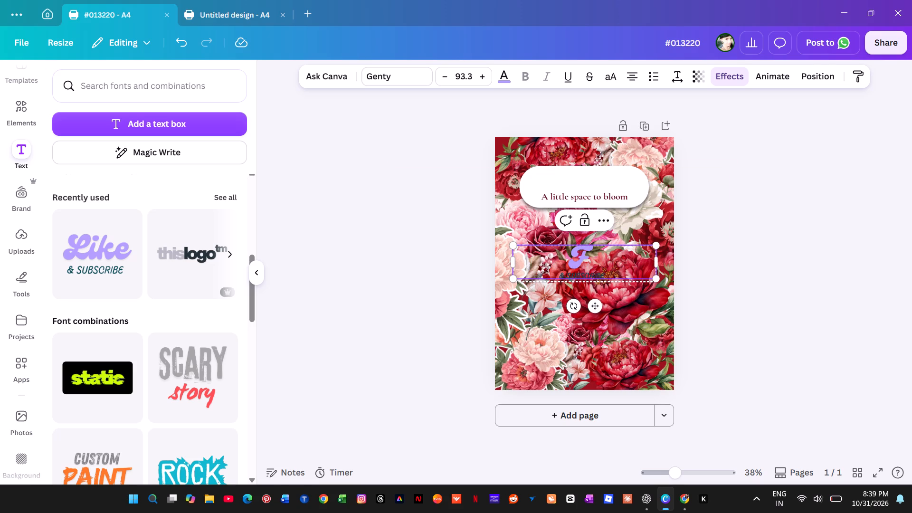
text(lo)
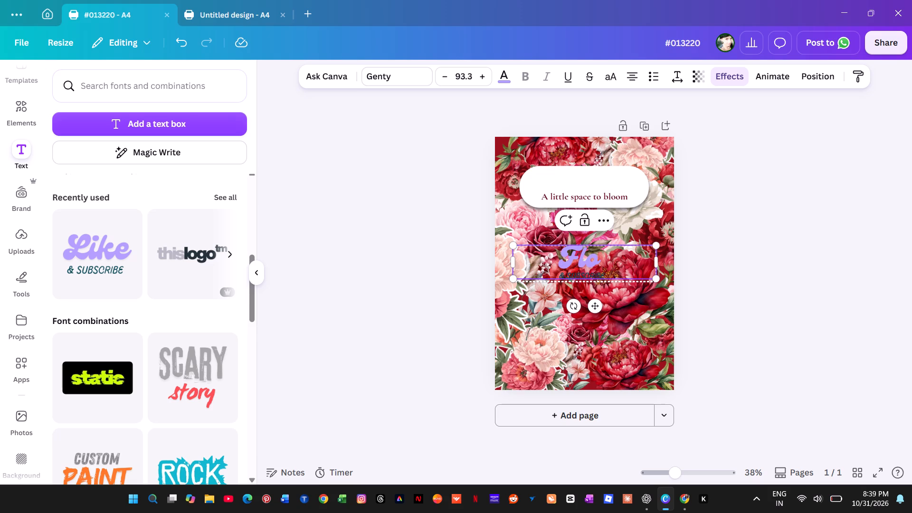
key(w)
text(rish)
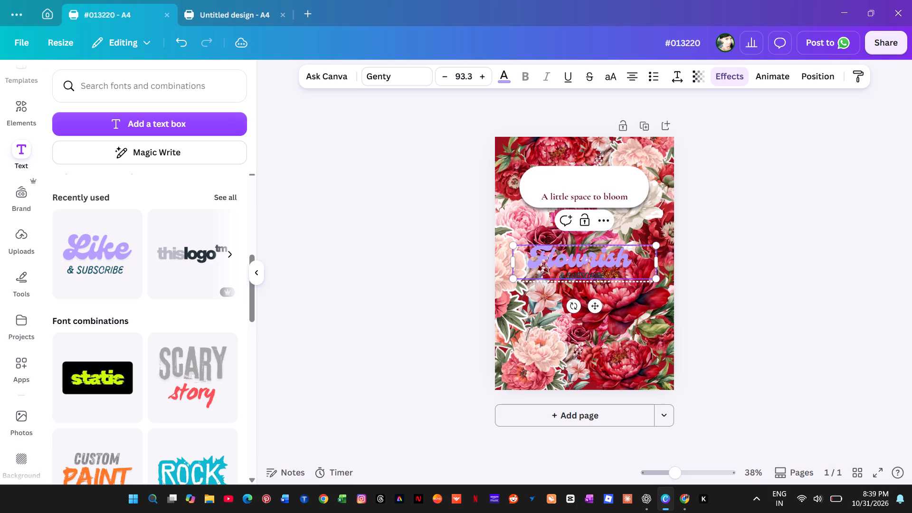
double_click(587, 273)
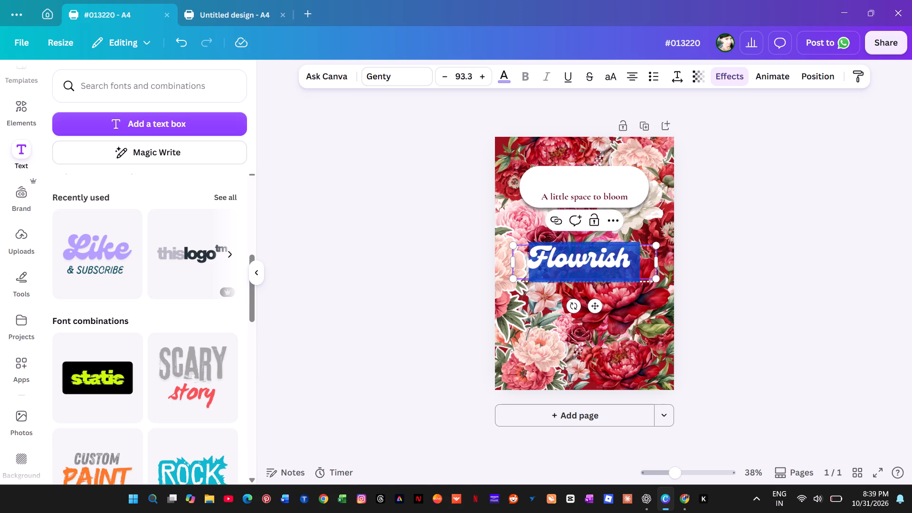
click(592, 273)
click(797, 266)
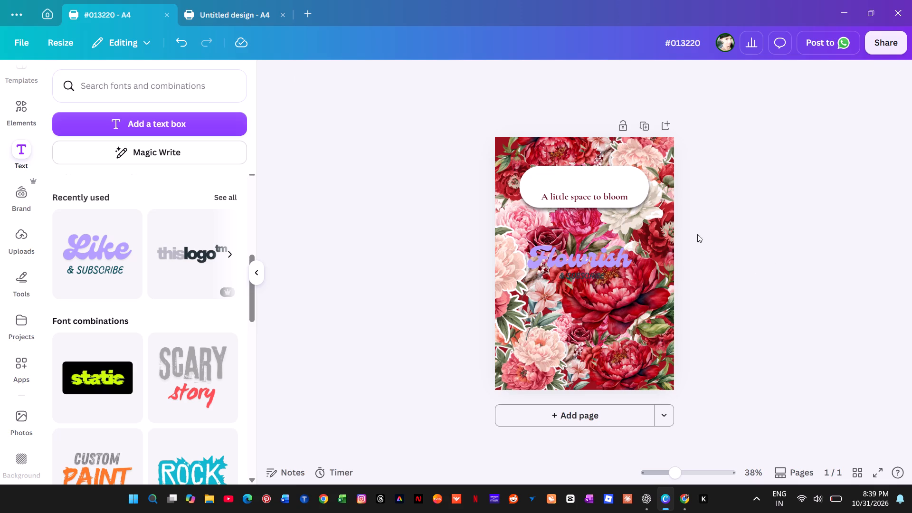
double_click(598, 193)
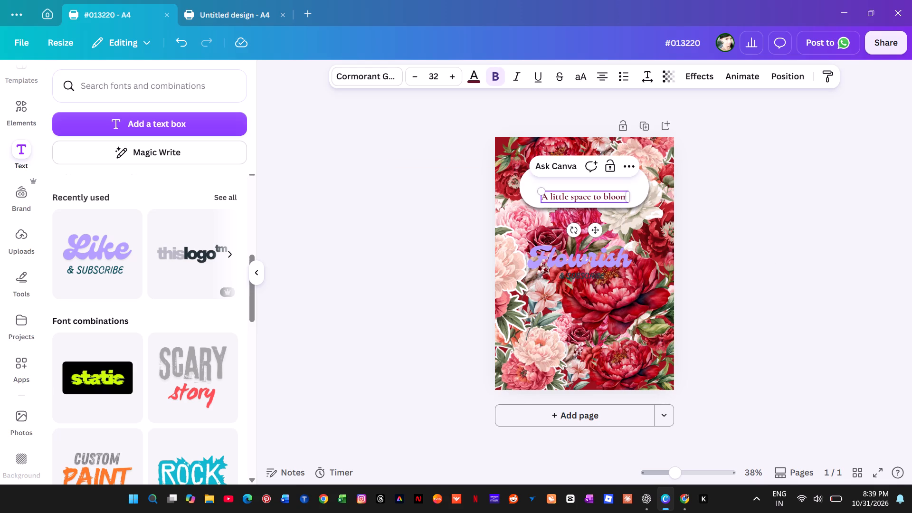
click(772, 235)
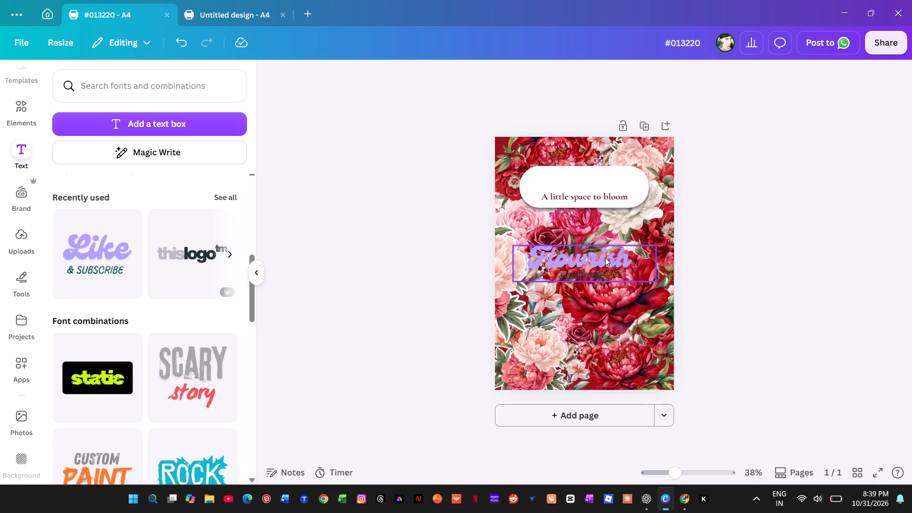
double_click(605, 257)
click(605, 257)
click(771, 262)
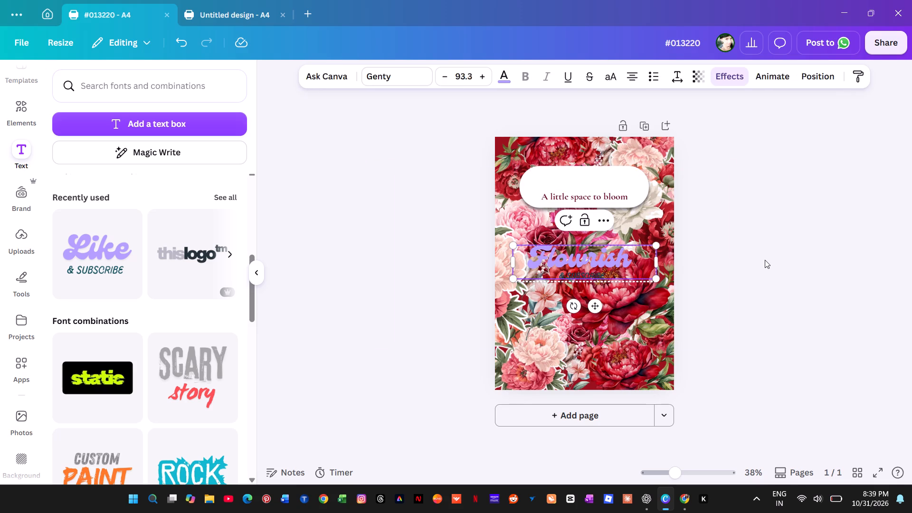
Ungroup the text combination into a separate script heading and "& Subscribe" line.
click(625, 258)
click(537, 219)
click(805, 250)
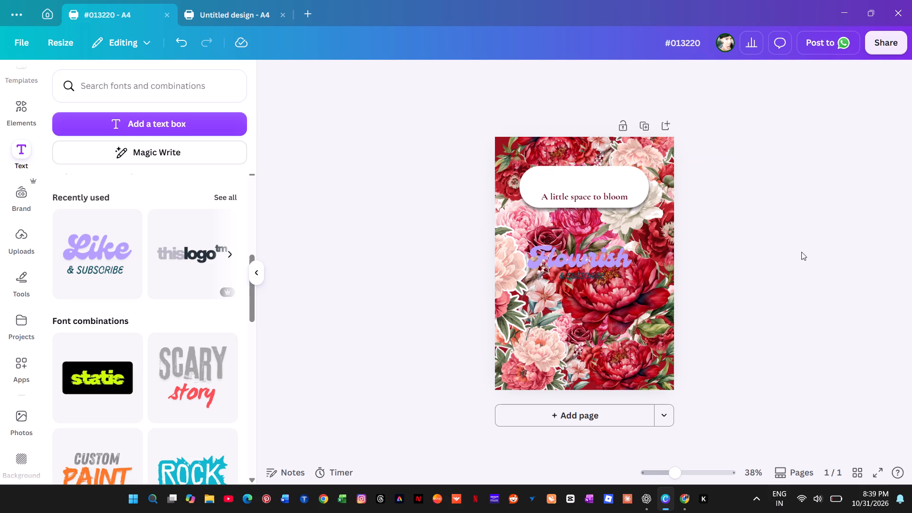
Recolour the lilac script heading to burgundy #650F27.
click(611, 257)
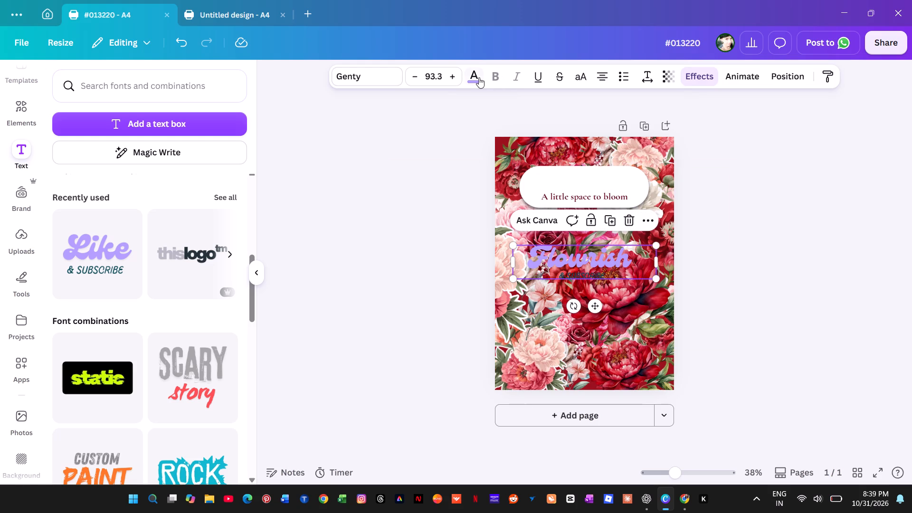
click(479, 77)
click(65, 156)
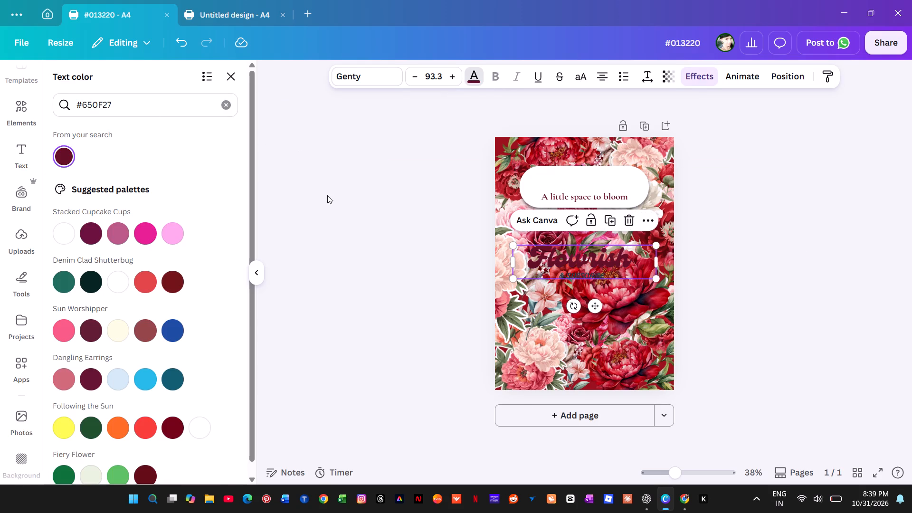
click(327, 195)
Move the burgundy script heading up onto the white label, above the "A little space to bloom" subtitle.
drag(613, 260, 610, 186)
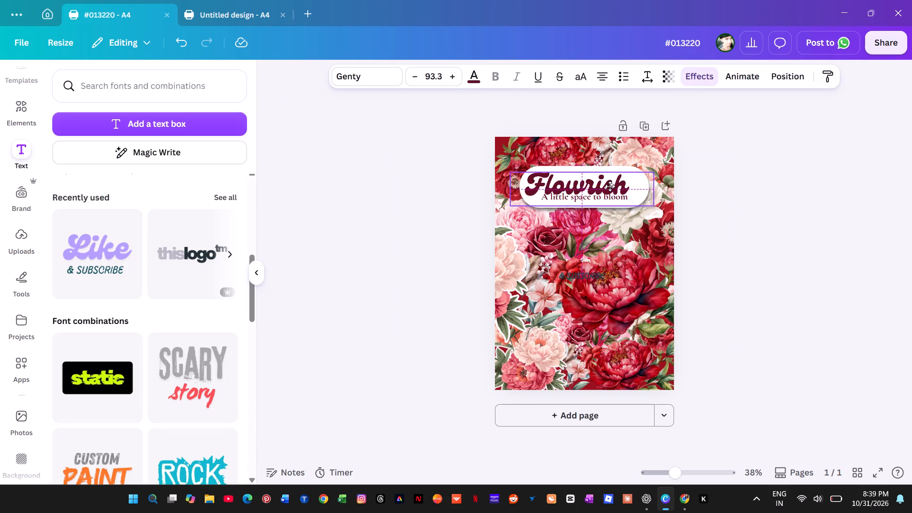
drag(610, 186, 616, 184)
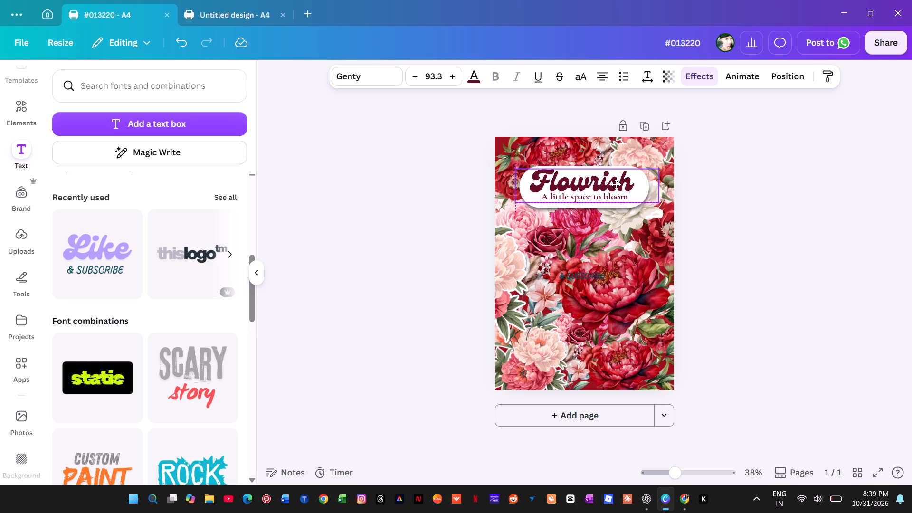
drag(616, 184, 619, 184)
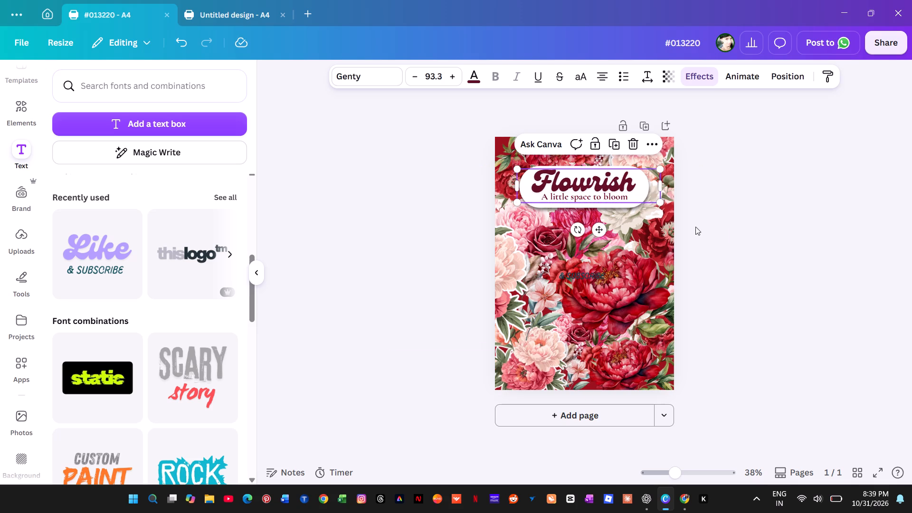
click(794, 263)
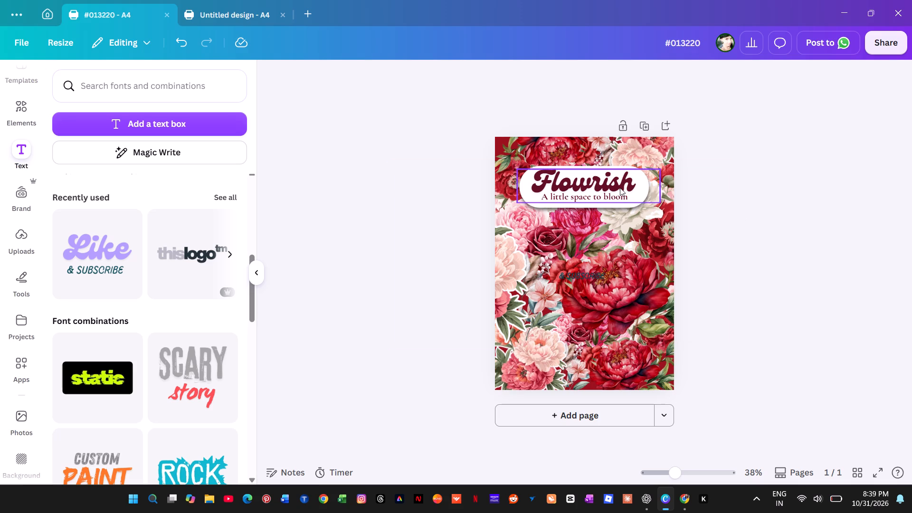
Scale the script heading down to a font size of 89.1 and reposition it within the white label.
click(598, 180)
drag(661, 202, 659, 202)
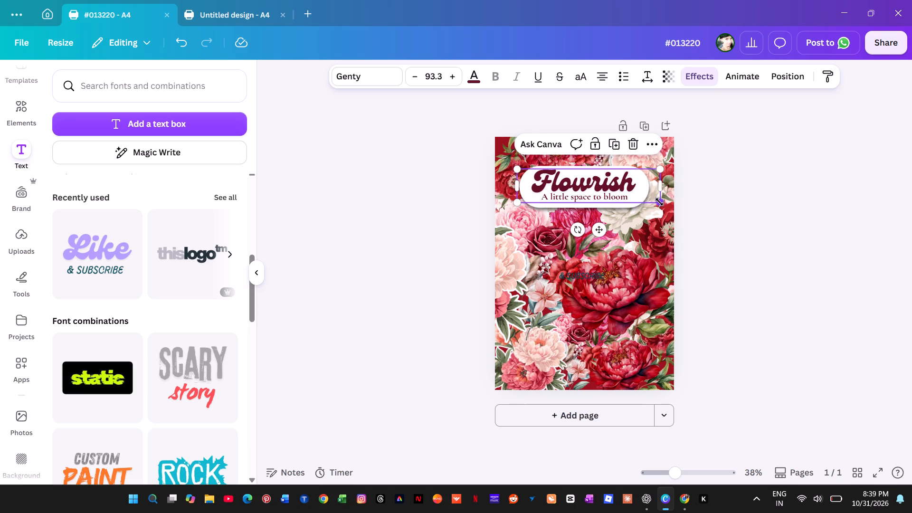
drag(659, 202, 655, 200)
drag(585, 179, 593, 179)
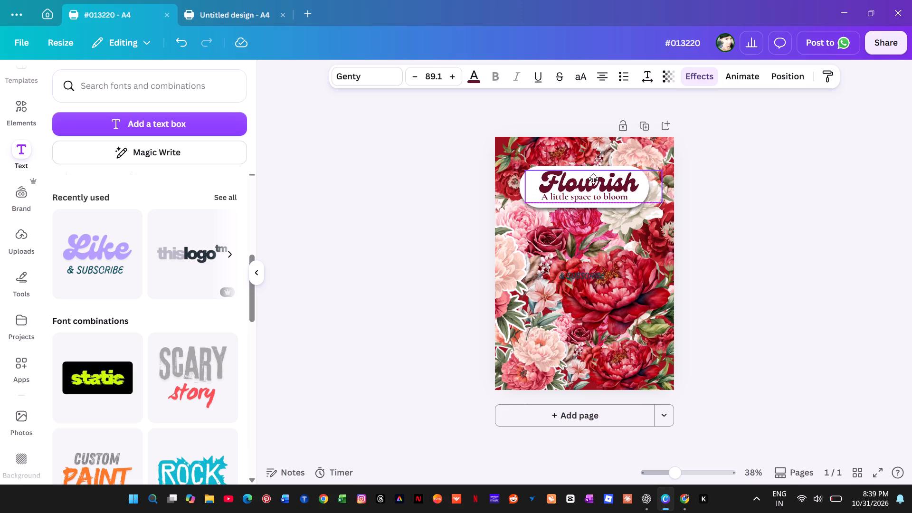
drag(593, 179, 592, 179)
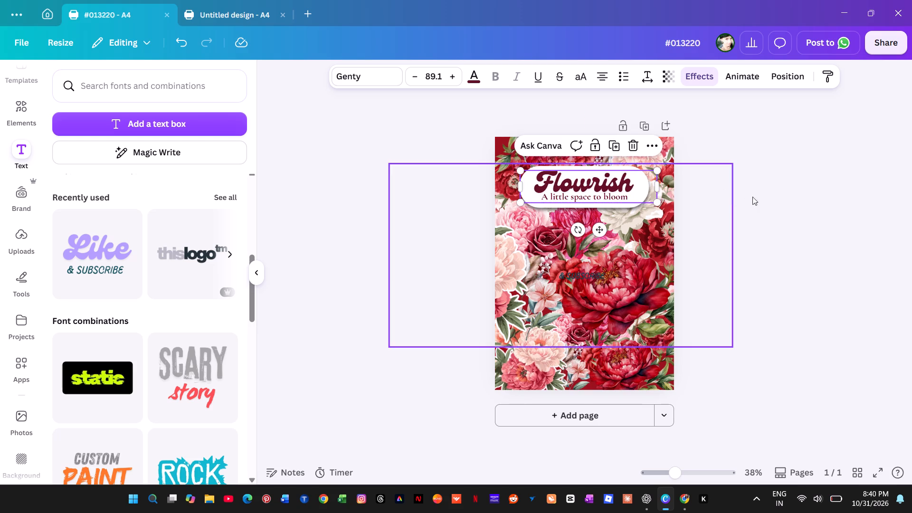
click(789, 207)
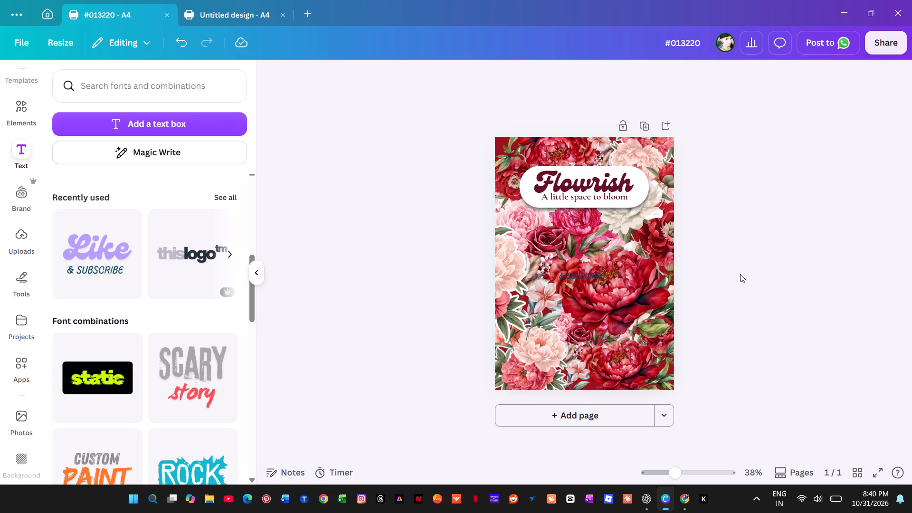
Change the font of the "A little space to bloom" subtitle on the white label to Comic Sans, after trying Genty.
click(582, 197)
double_click(582, 197)
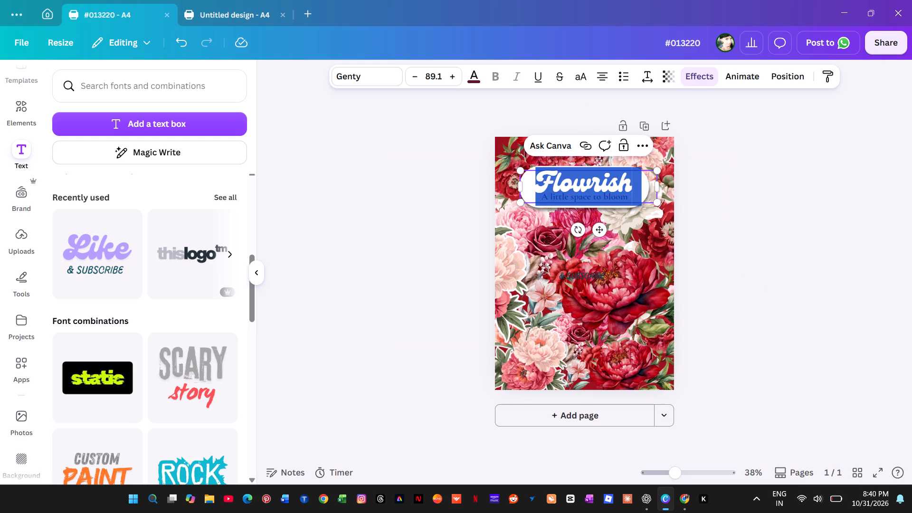
click(744, 198)
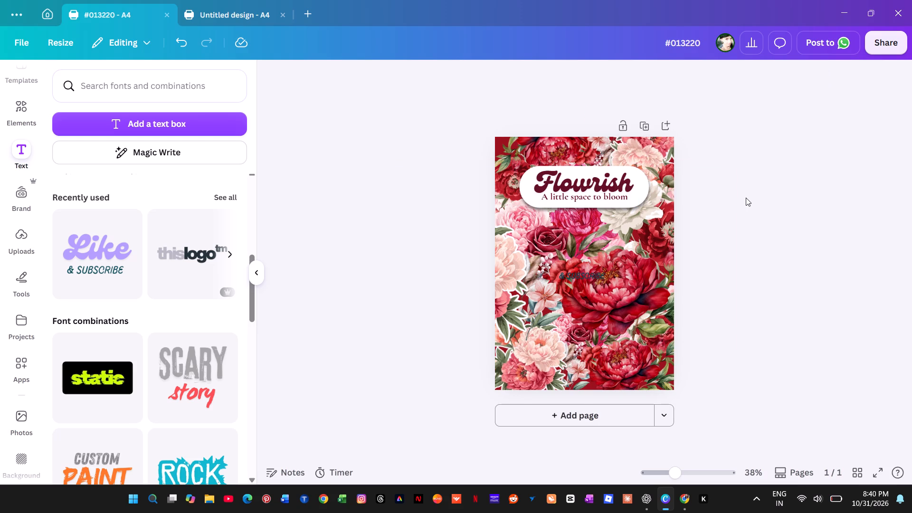
key(alt+1)
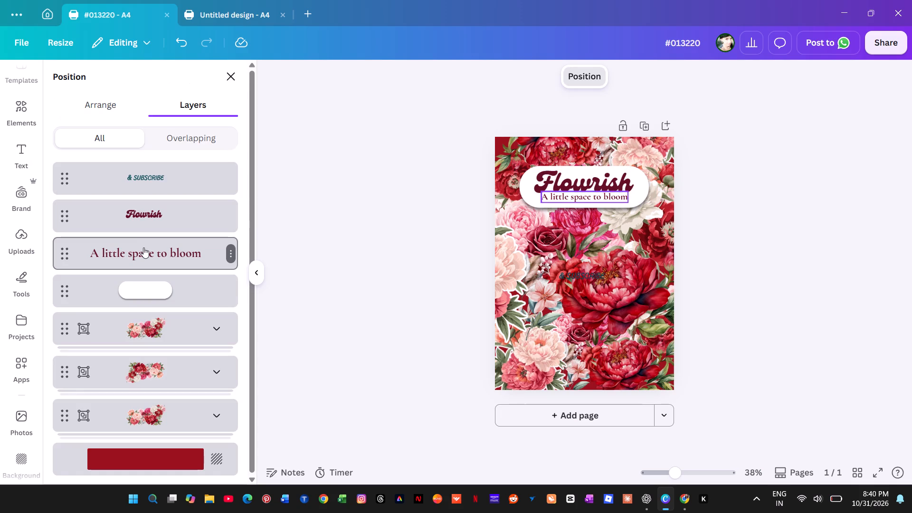
click(143, 247)
click(372, 76)
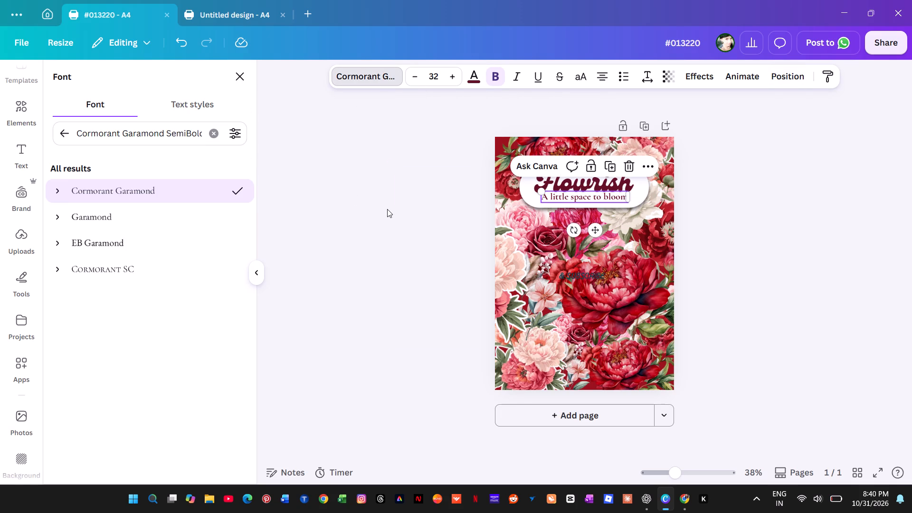
click(63, 134)
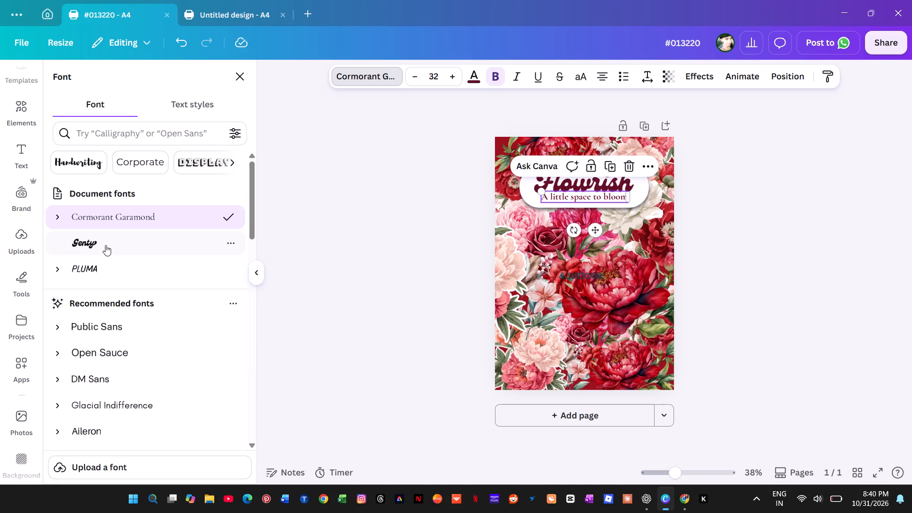
click(105, 245)
scroll(149, 327, down, 2)
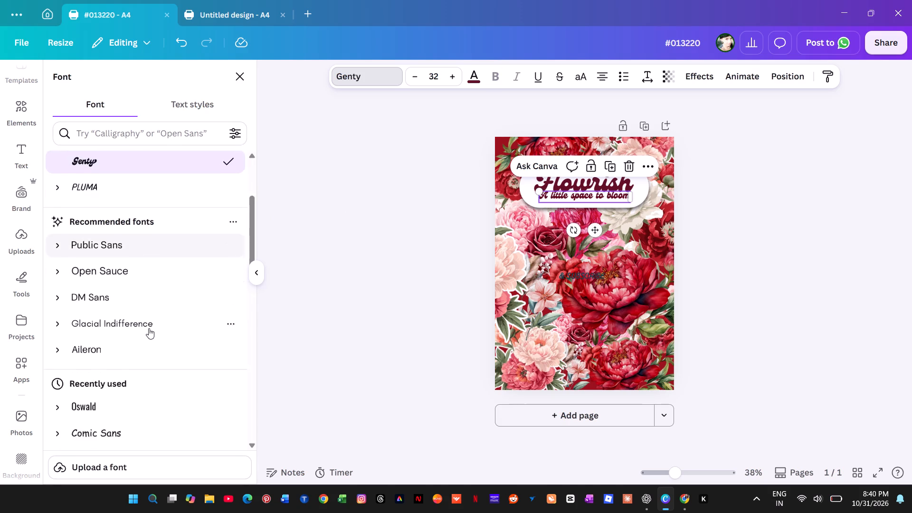
scroll(149, 328, down, 2)
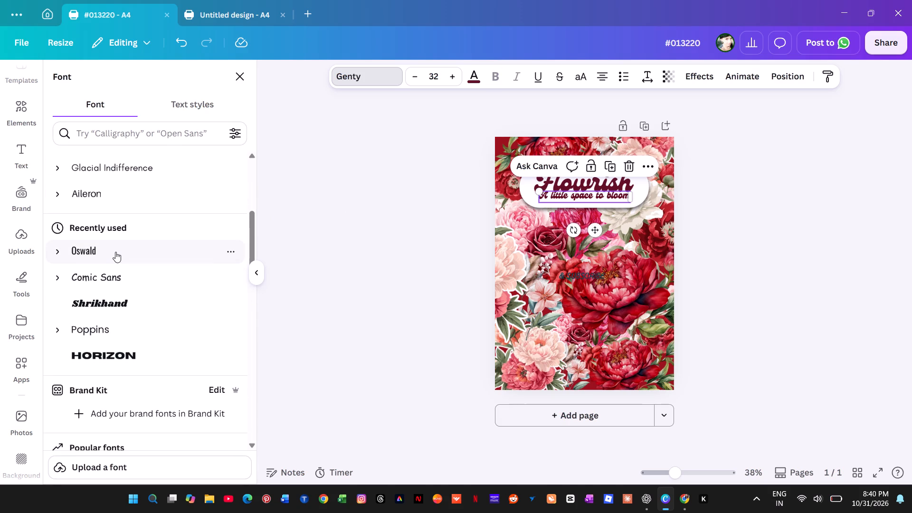
click(113, 277)
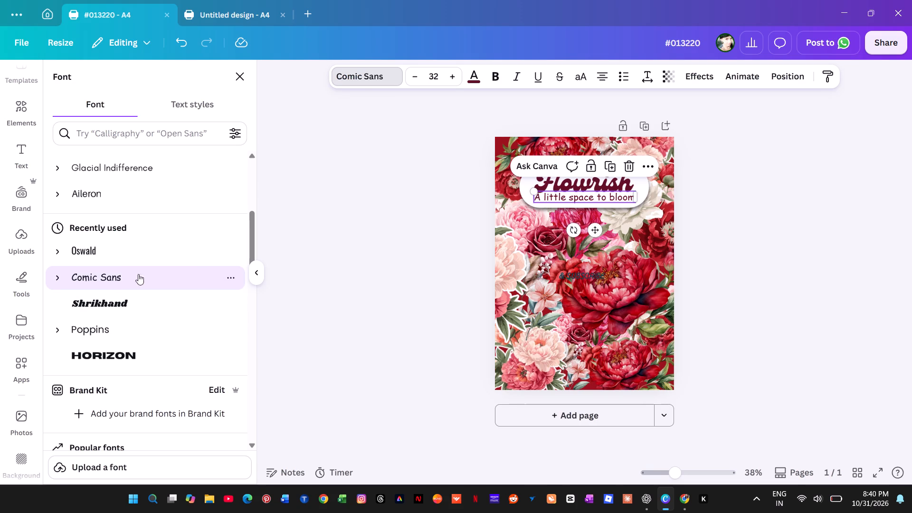
click(847, 252)
click(831, 258)
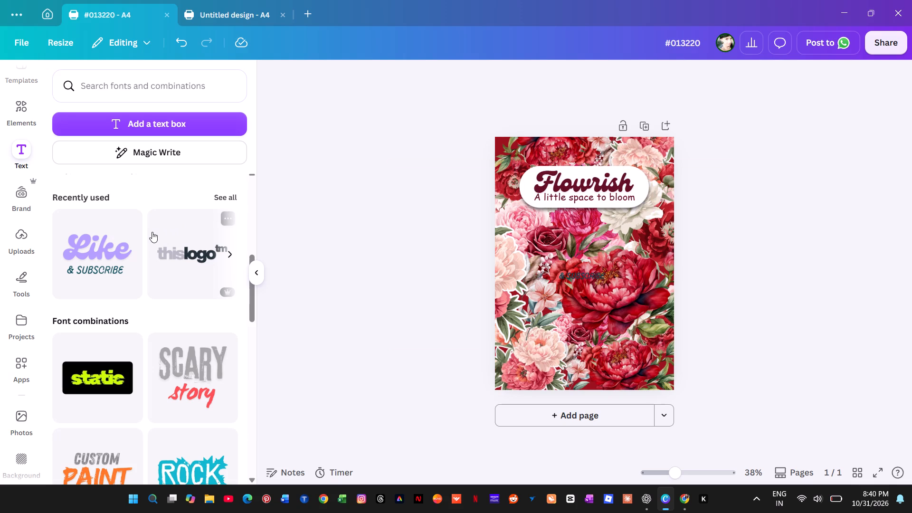
click(583, 199)
click(858, 247)
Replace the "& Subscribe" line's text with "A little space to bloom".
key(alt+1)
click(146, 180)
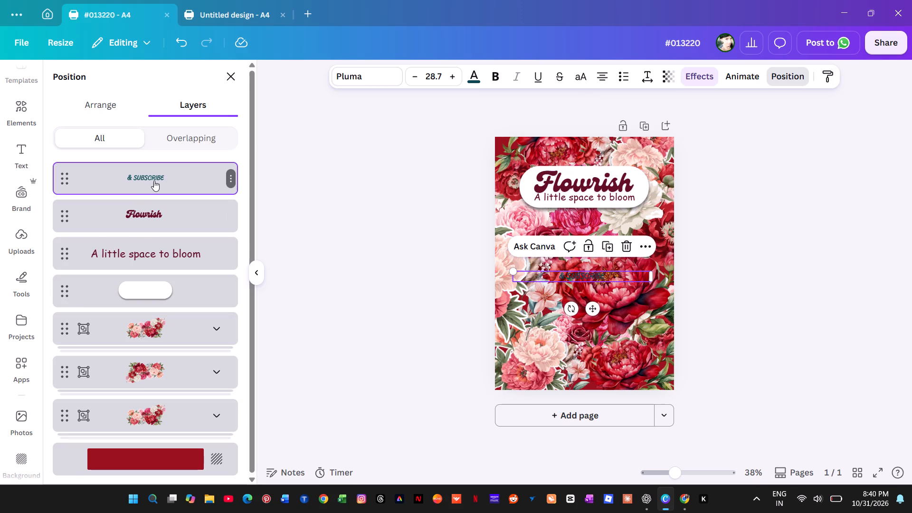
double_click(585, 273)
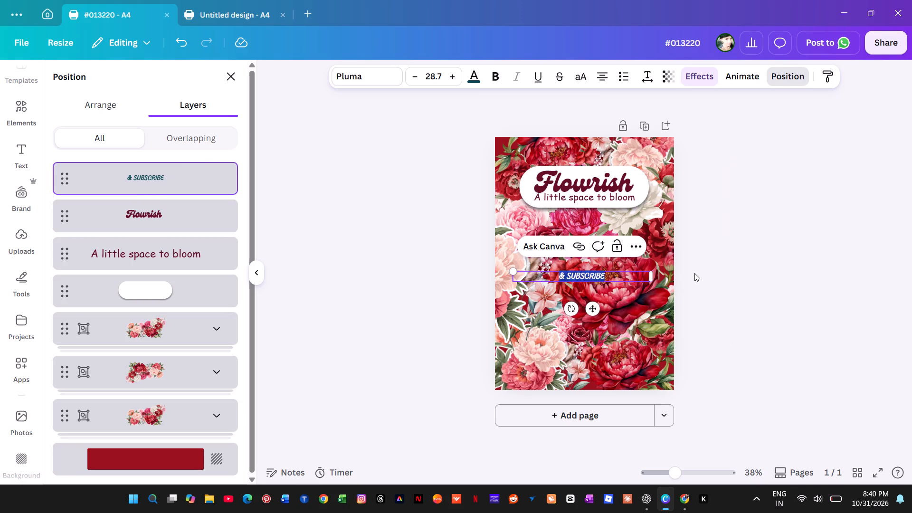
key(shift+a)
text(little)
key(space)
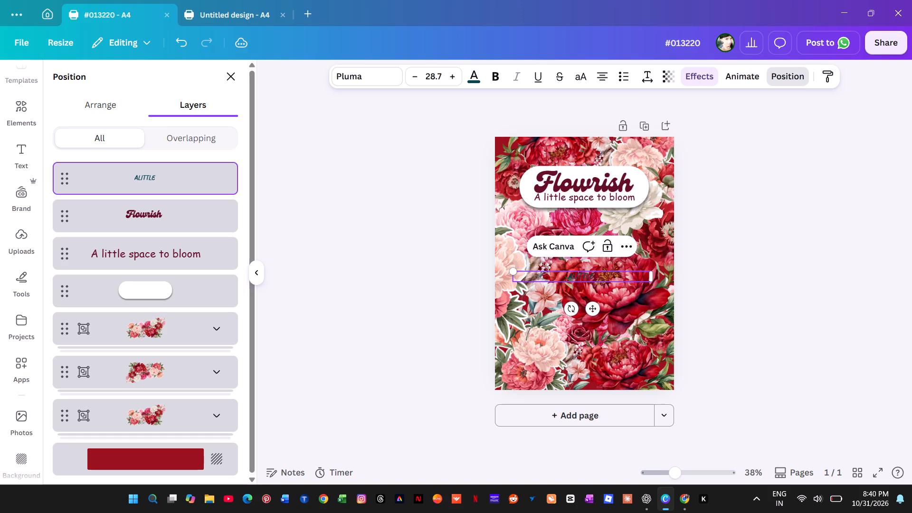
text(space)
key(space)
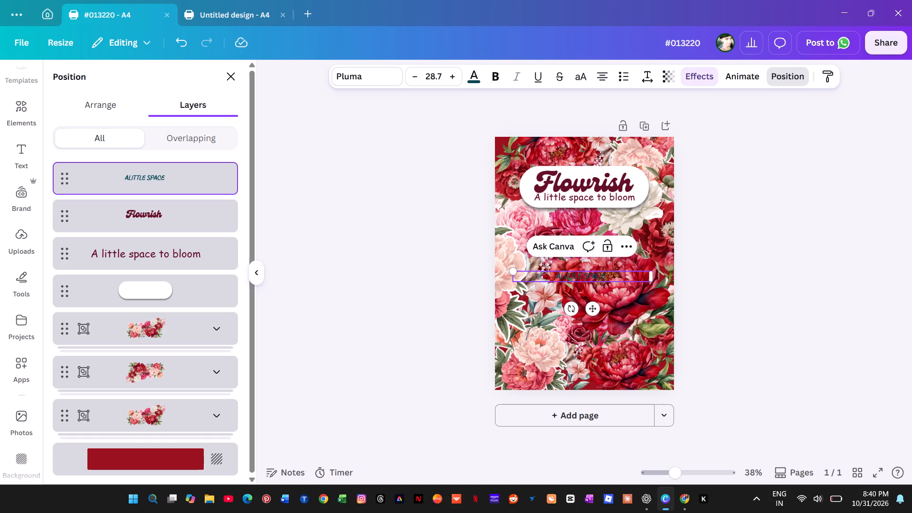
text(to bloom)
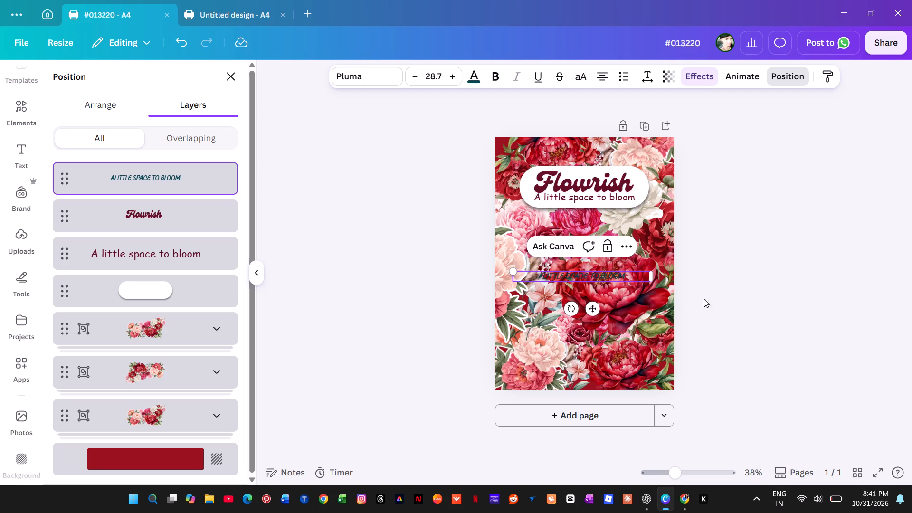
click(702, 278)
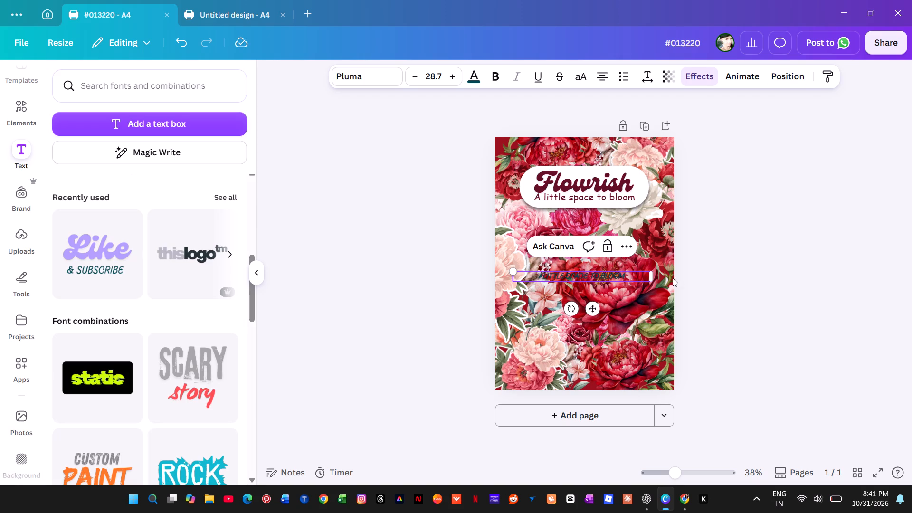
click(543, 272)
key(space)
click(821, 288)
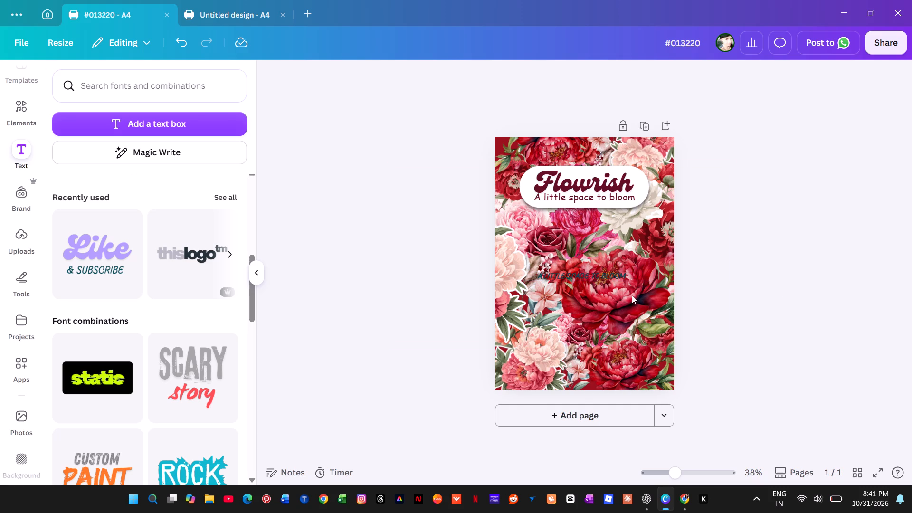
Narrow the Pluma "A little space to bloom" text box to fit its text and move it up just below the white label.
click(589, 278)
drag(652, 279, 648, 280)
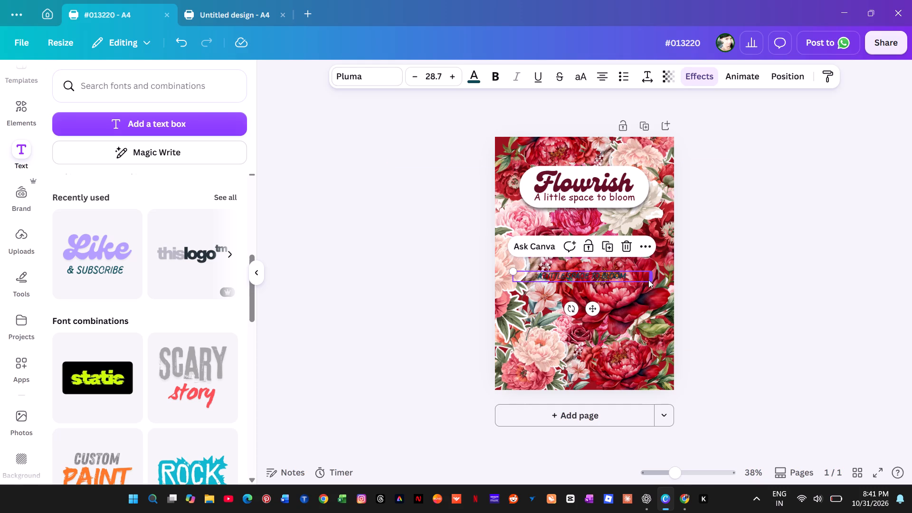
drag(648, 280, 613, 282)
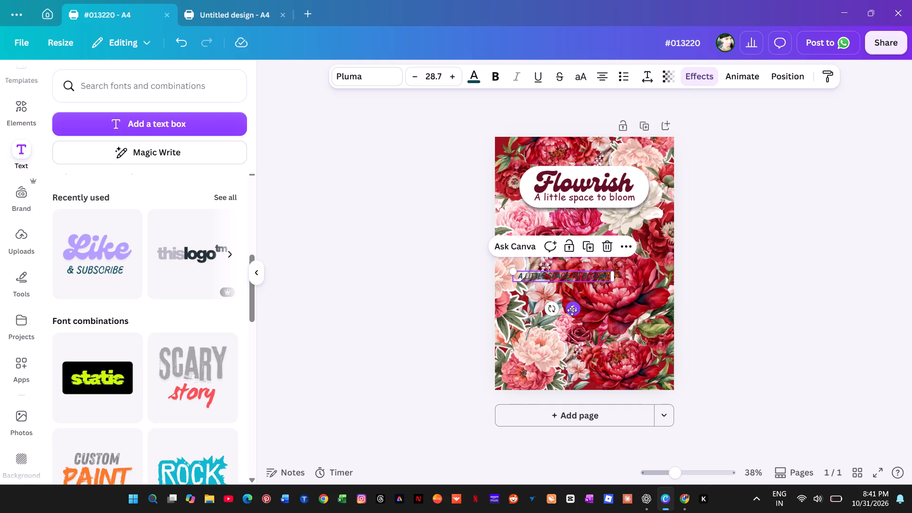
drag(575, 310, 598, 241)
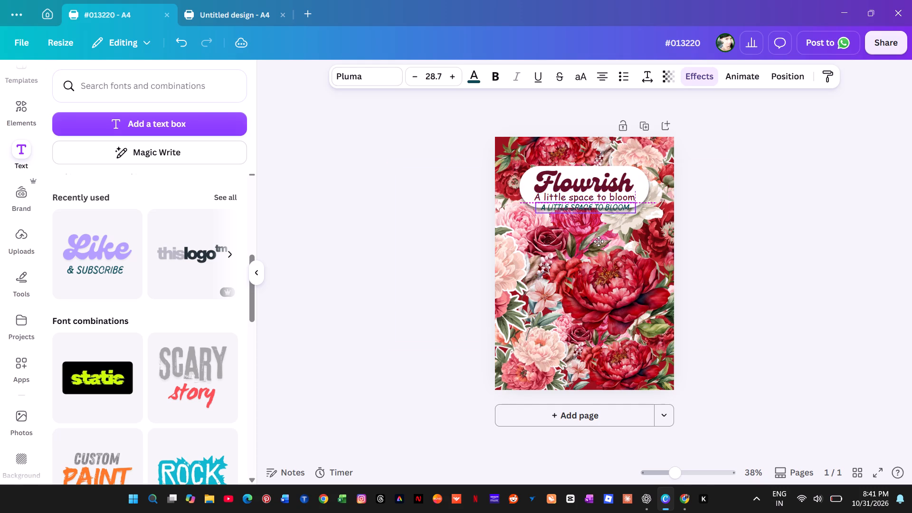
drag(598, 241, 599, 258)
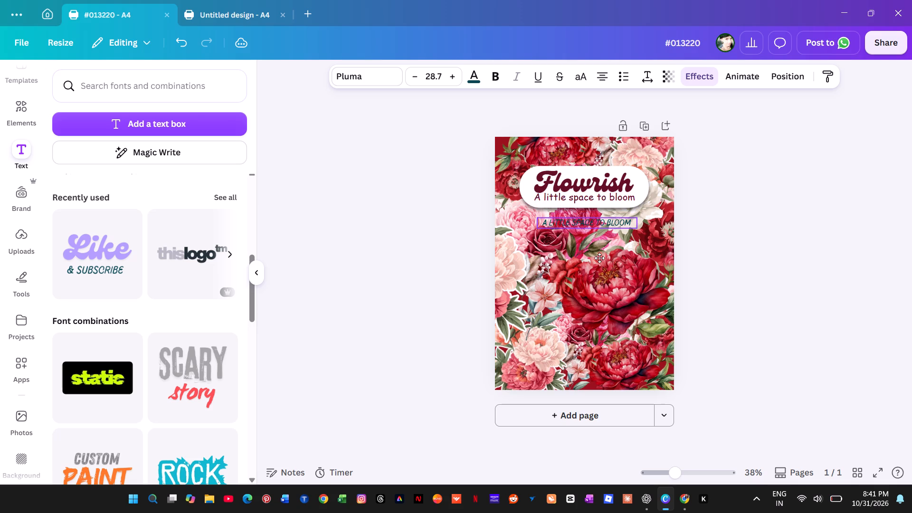
Delete the duplicate Pluma "A little space to bloom" line below the white label.
click(631, 195)
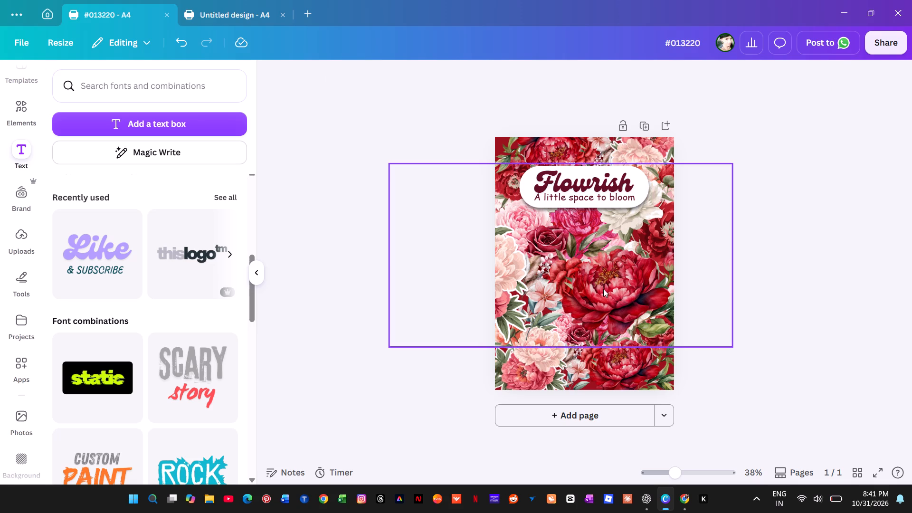
click(605, 180)
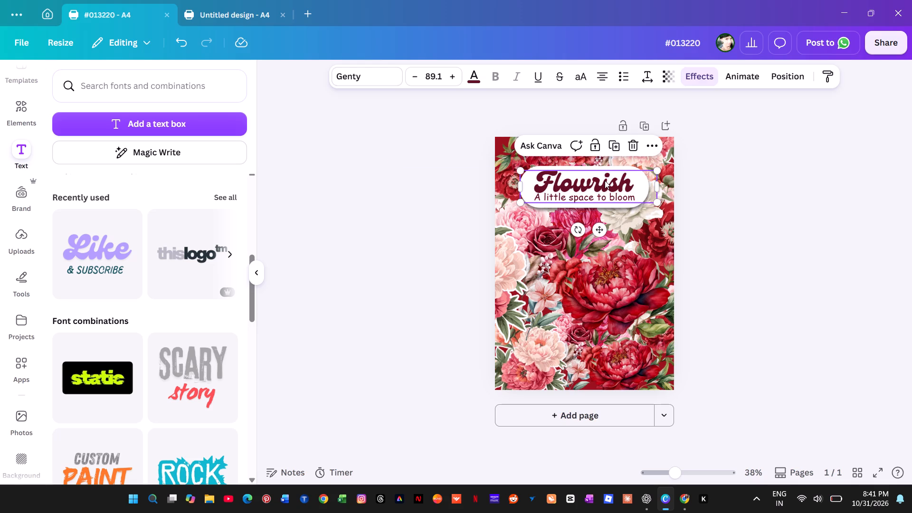
click(754, 191)
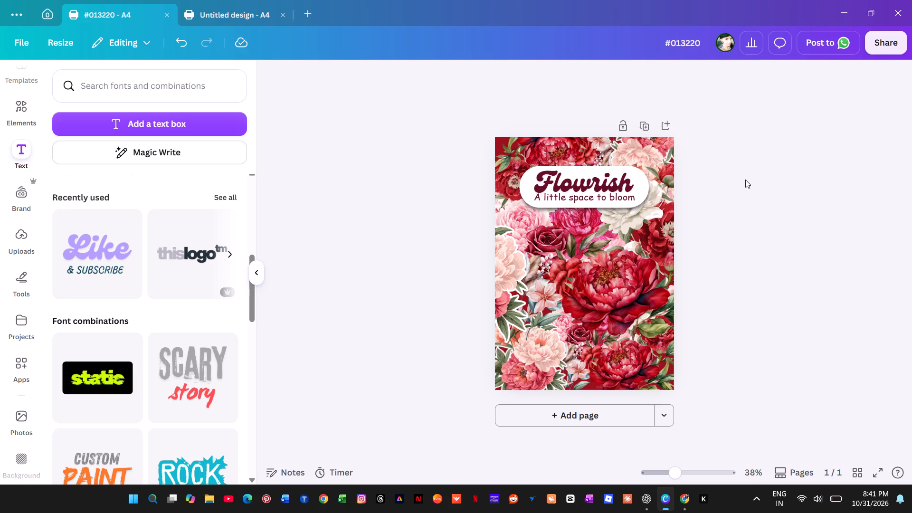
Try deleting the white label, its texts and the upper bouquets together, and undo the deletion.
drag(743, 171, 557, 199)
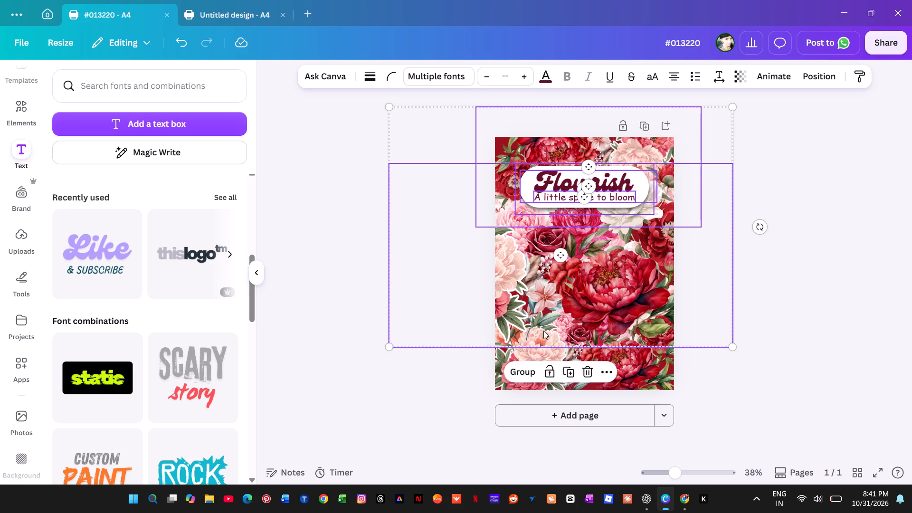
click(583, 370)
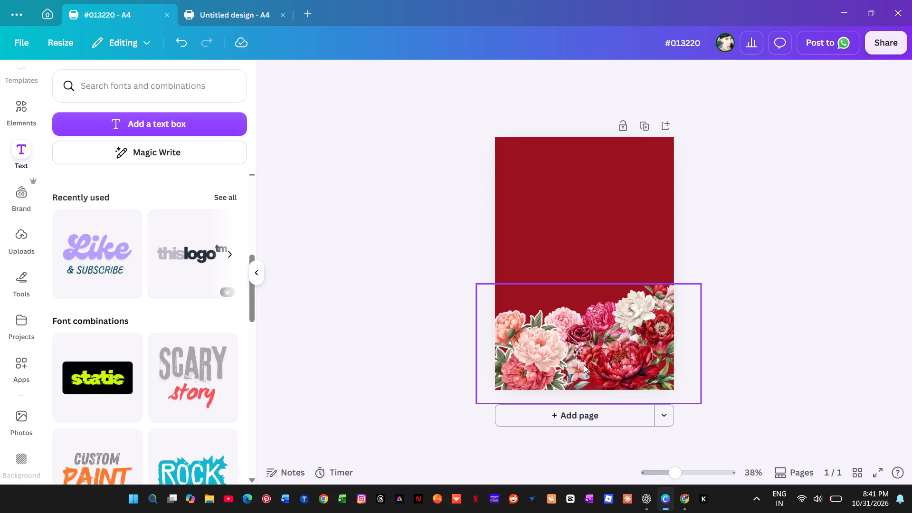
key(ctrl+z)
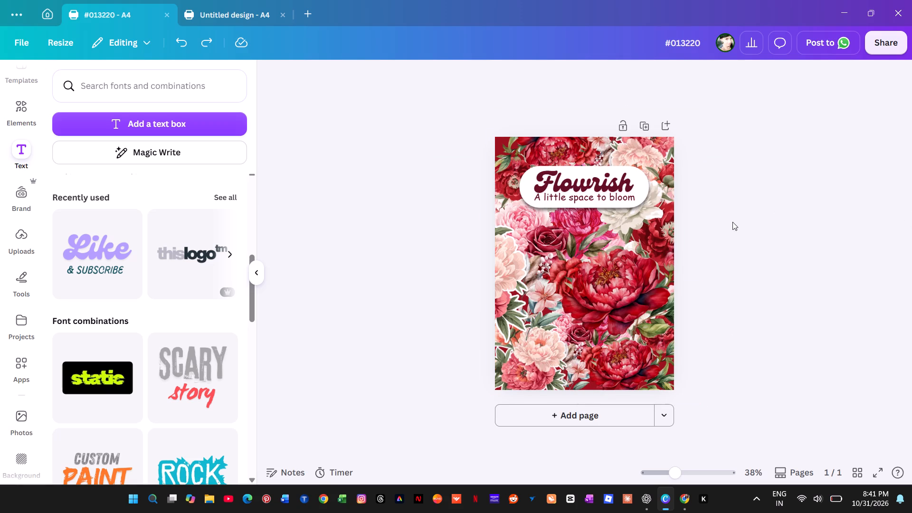
Delete the burgundy "Flourish" script heading from the white label, keeping the subtitle.
click(729, 222)
drag(722, 194, 813, 189)
click(623, 181)
click(633, 143)
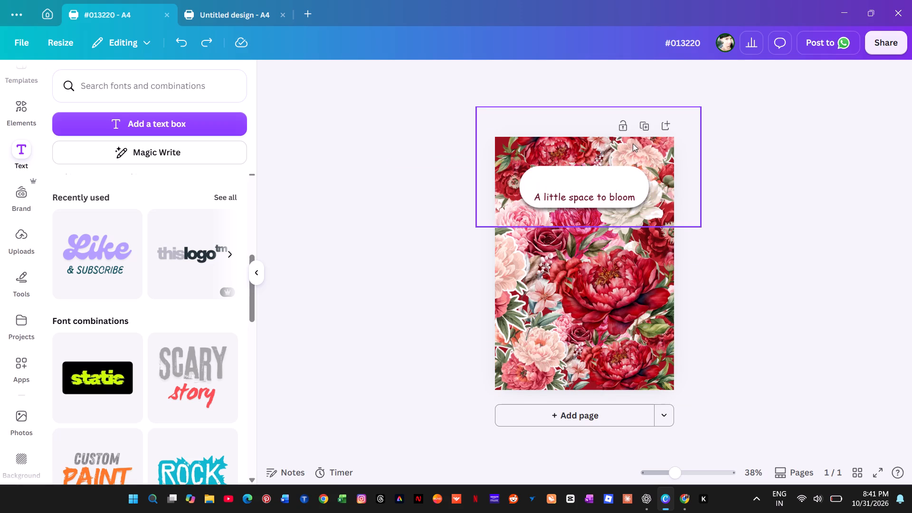
click(589, 198)
click(848, 187)
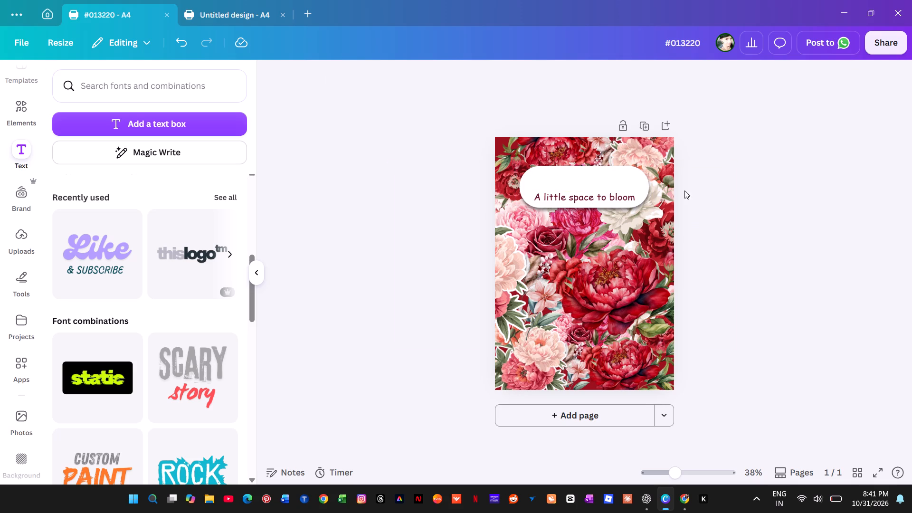
Add the recently used "thislogo" font combination to the cover and replace its text with "PLANNER".
click(176, 253)
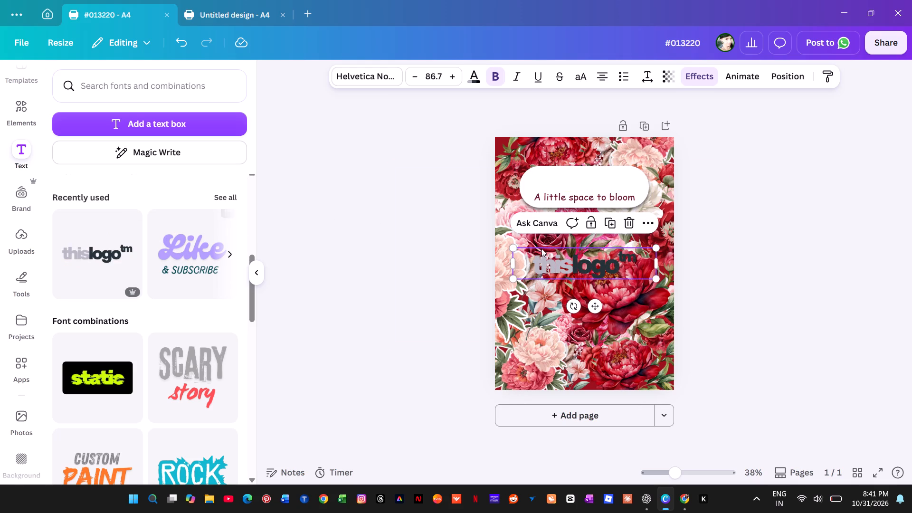
double_click(588, 262)
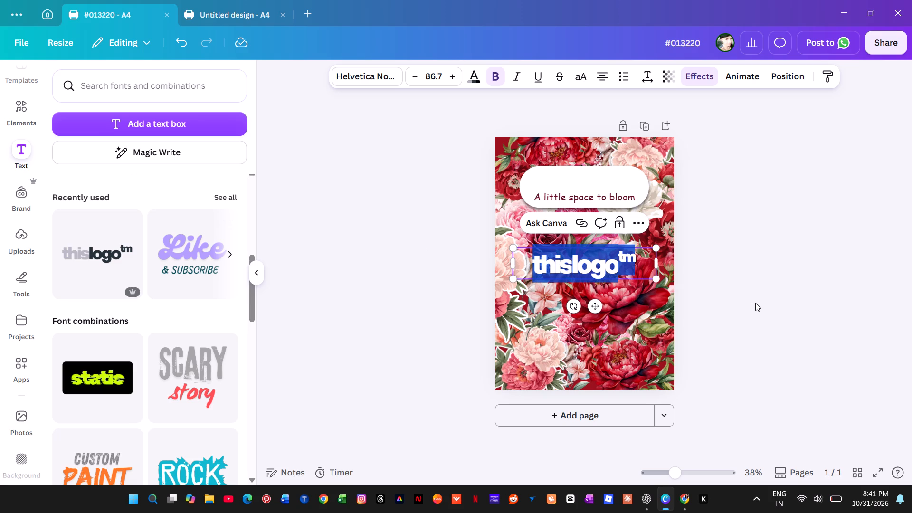
text(PLA)
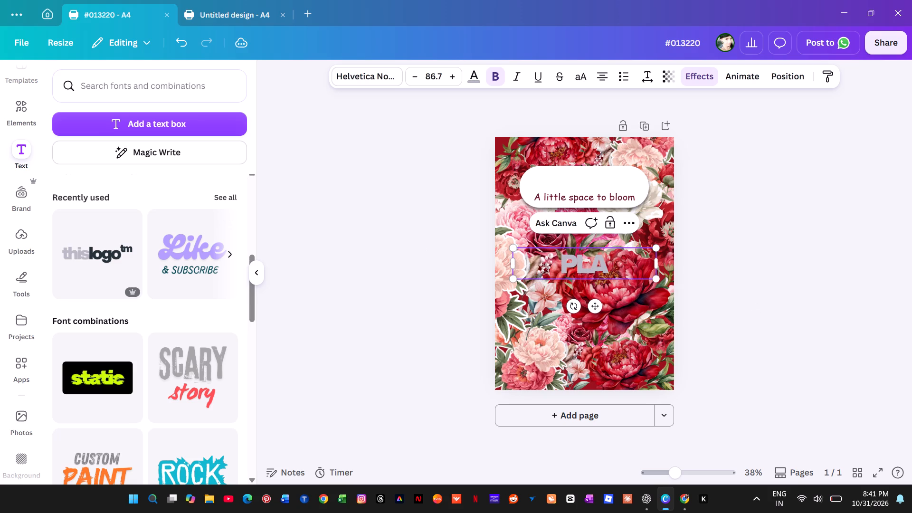
text(NNER)
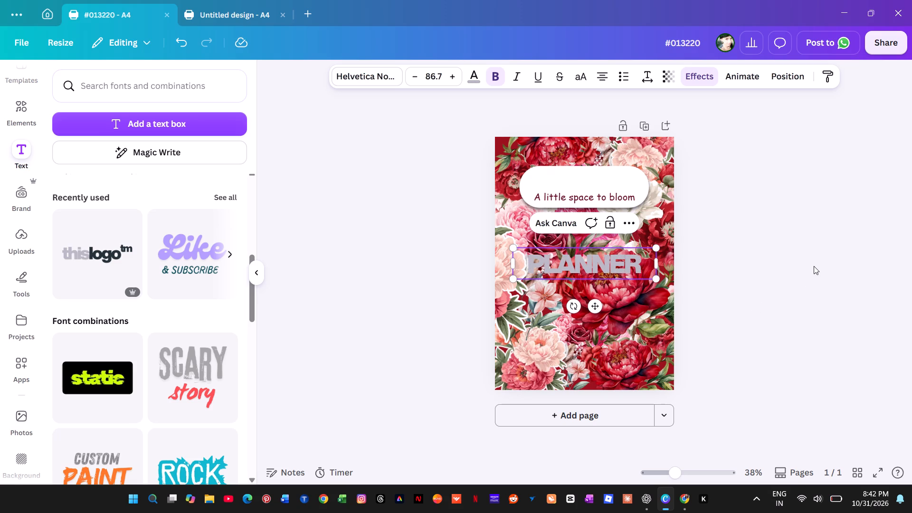
click(814, 266)
click(814, 266)
click(600, 262)
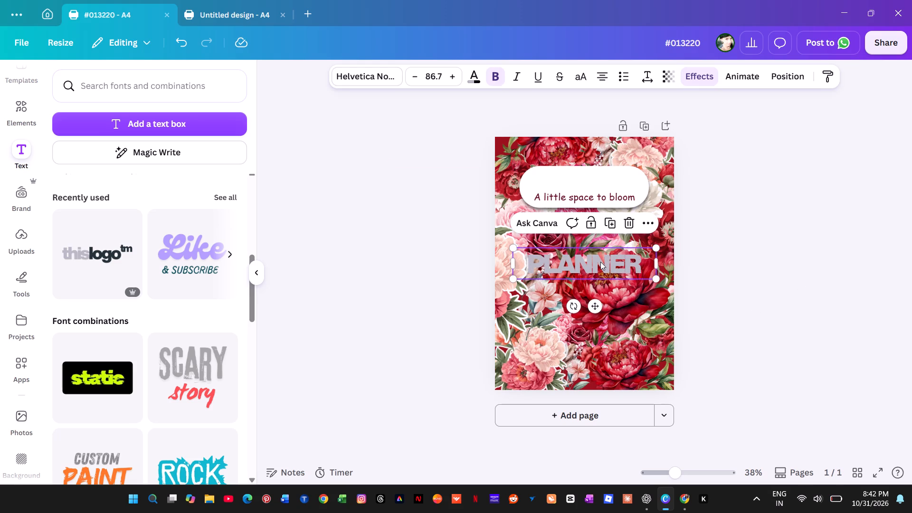
Change the text colour of the "PLANNER" title to burgundy #650F27.
click(600, 262)
click(739, 263)
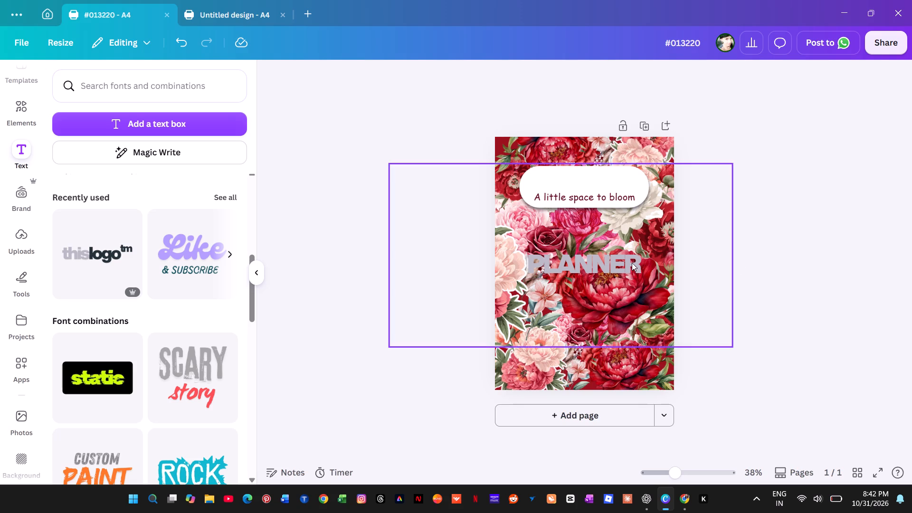
click(639, 265)
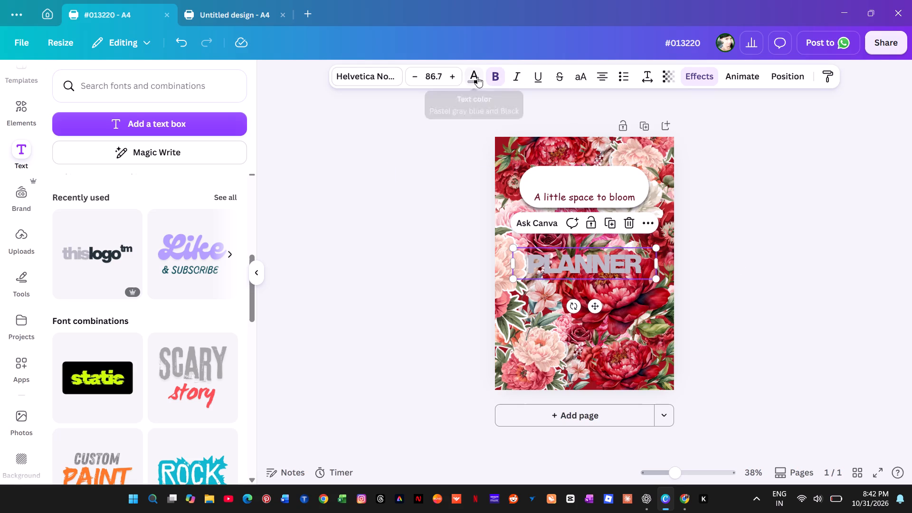
click(477, 77)
click(57, 152)
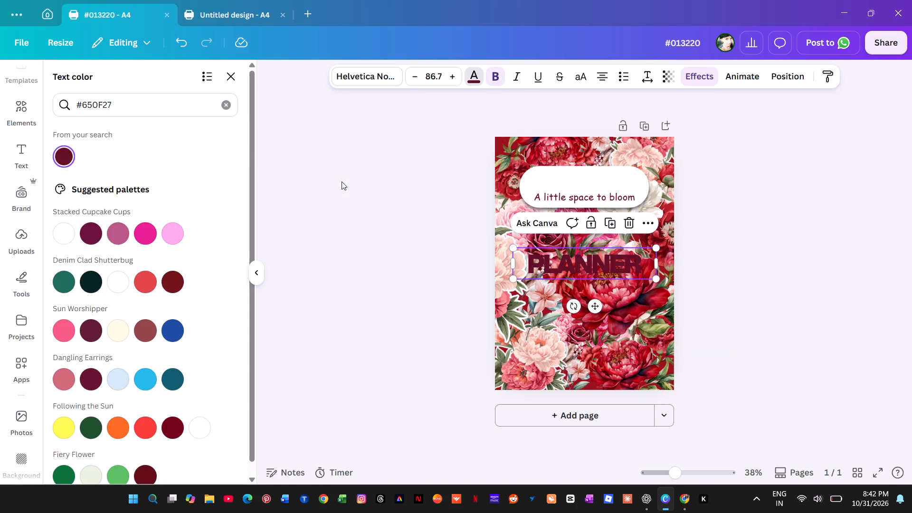
click(342, 181)
Move the "PLANNER" title up onto the white label above the subtitle and scale it down to about size 69.
drag(596, 308, 597, 226)
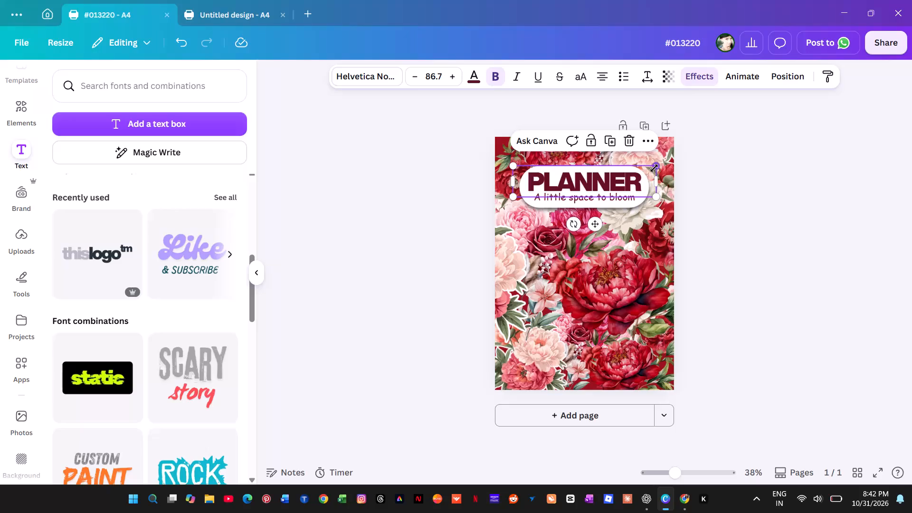
drag(653, 168, 625, 180)
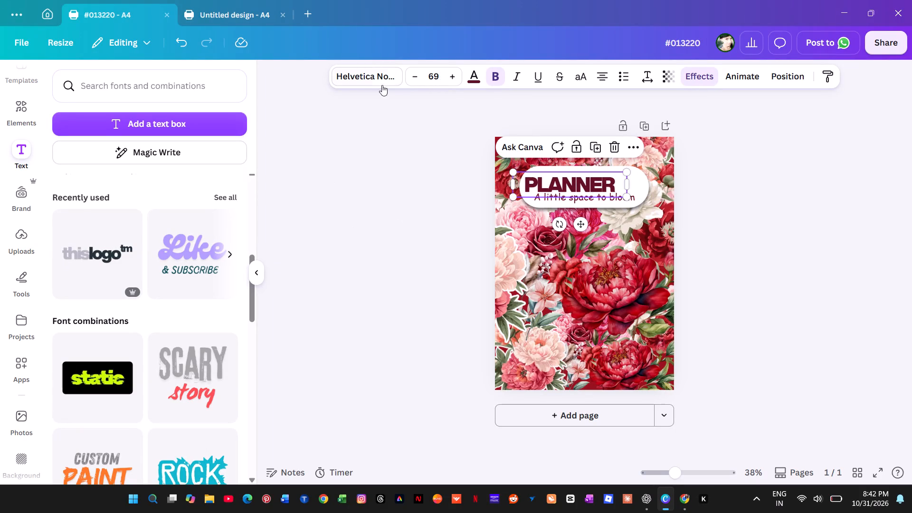
Change the "PLANNER" title's font to Comic Sans from the document fonts.
click(372, 80)
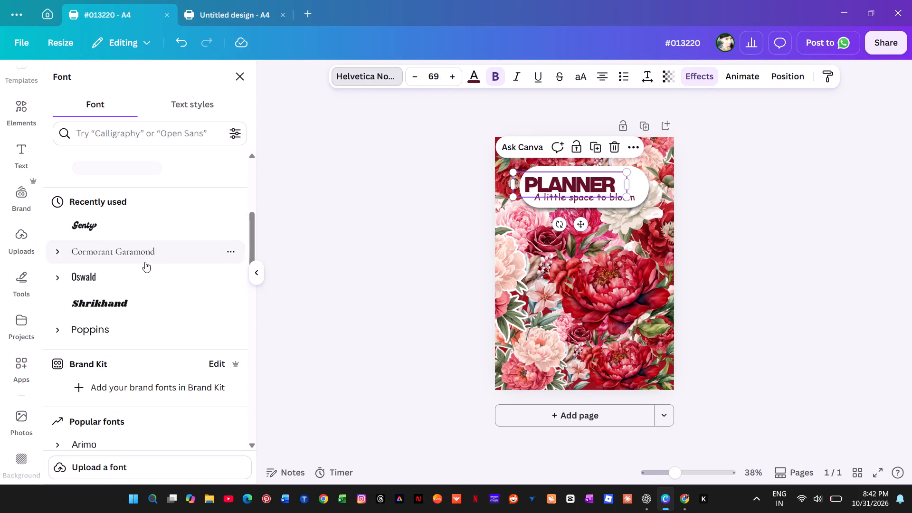
scroll(159, 281, up, 5)
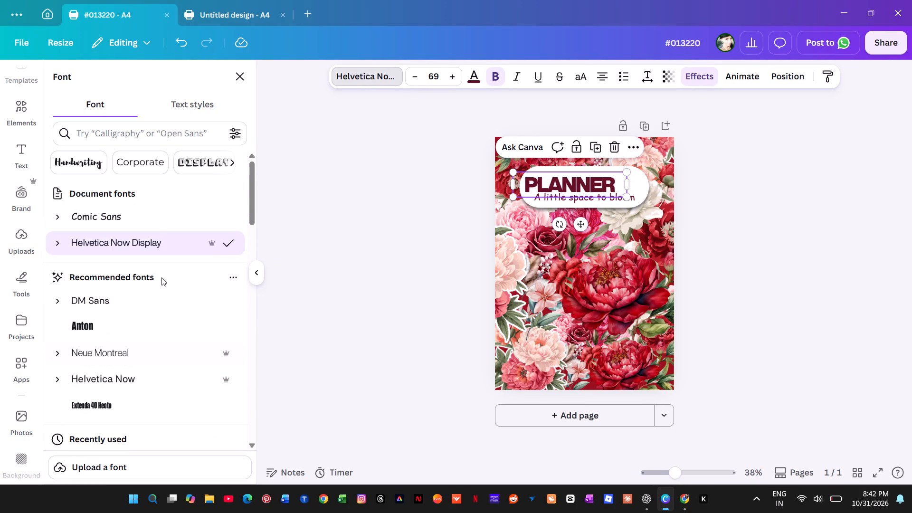
scroll(163, 277, up, 6)
click(164, 217)
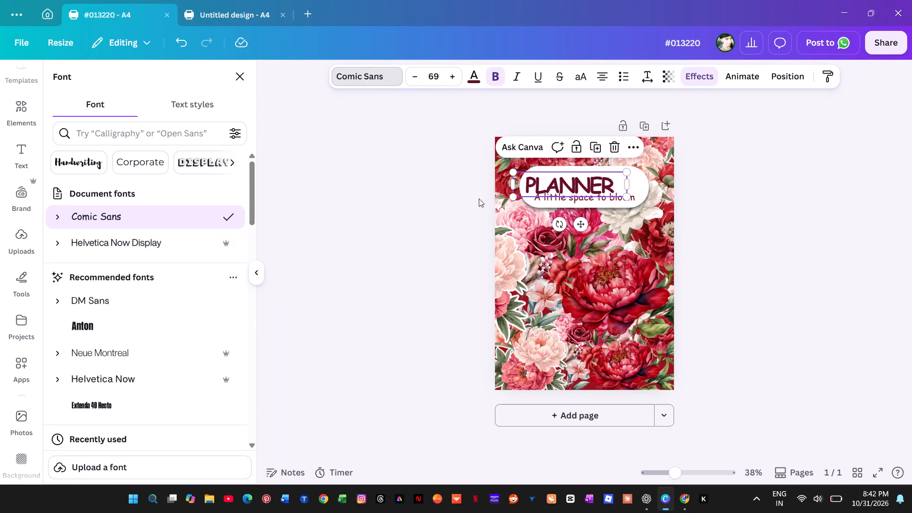